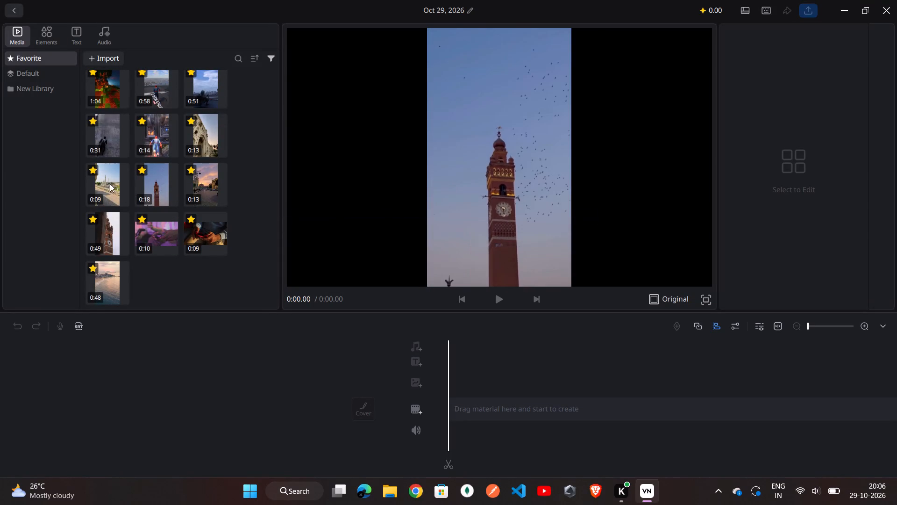
Add the 0:58 Spider-Man 2 clip from the Favorite media to the start of the main video track.
scroll(162, 163, "up", 2)
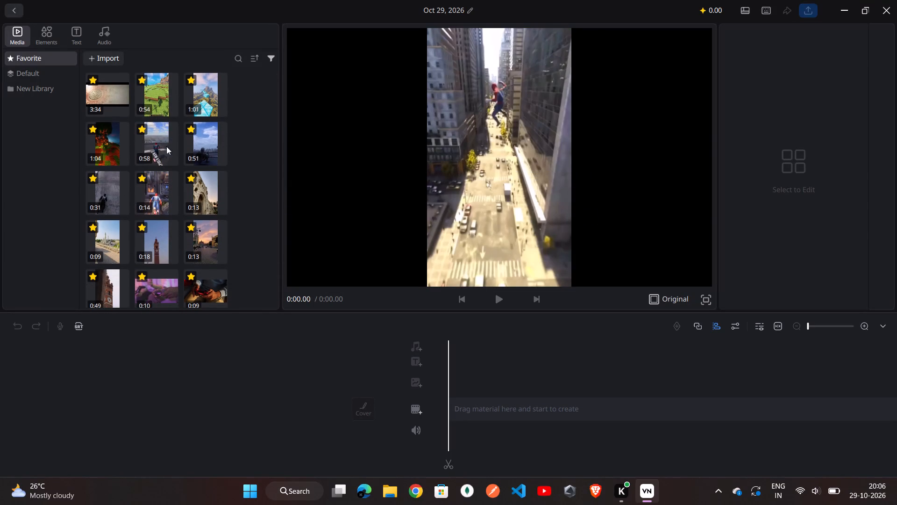
left_click_drag(157, 149, 366, 315)
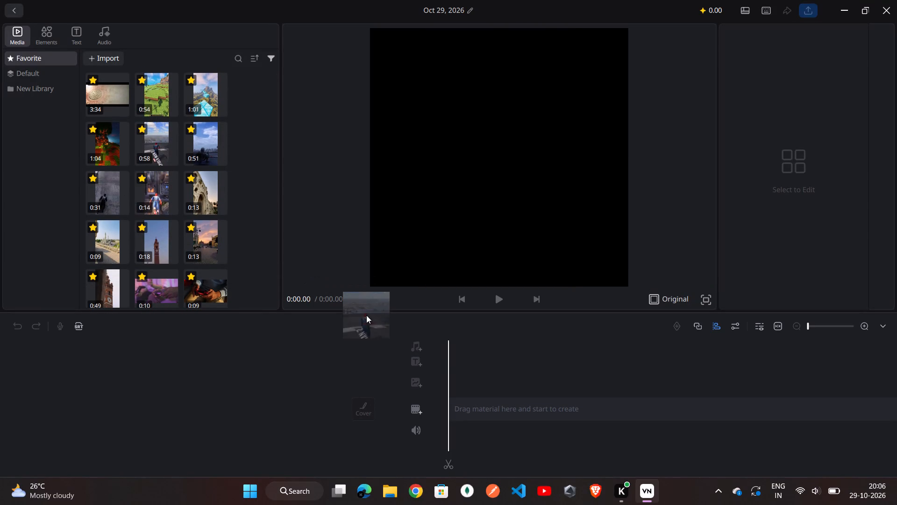
left_click_drag(366, 315, 472, 401)
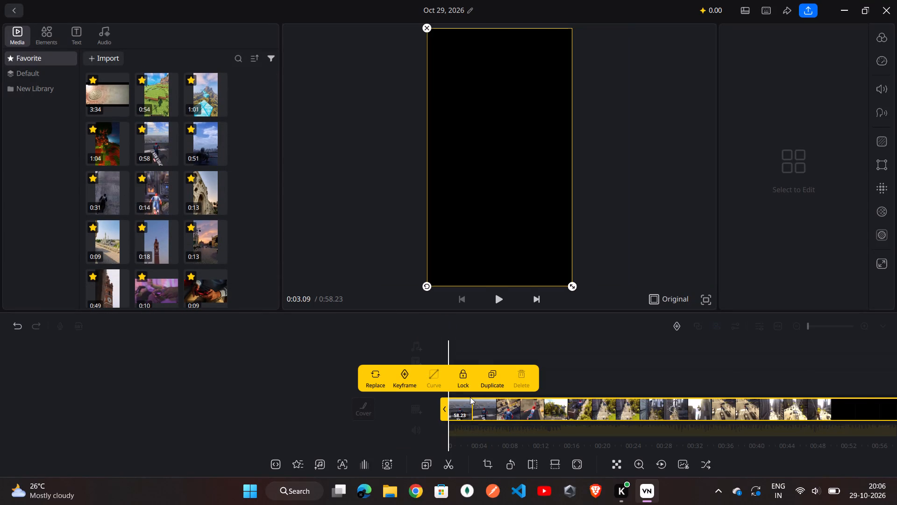
left_click(492, 346)
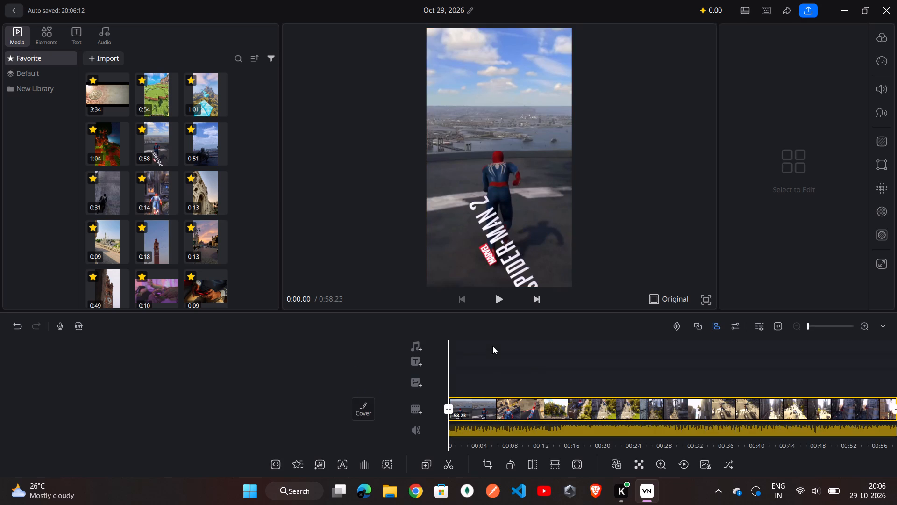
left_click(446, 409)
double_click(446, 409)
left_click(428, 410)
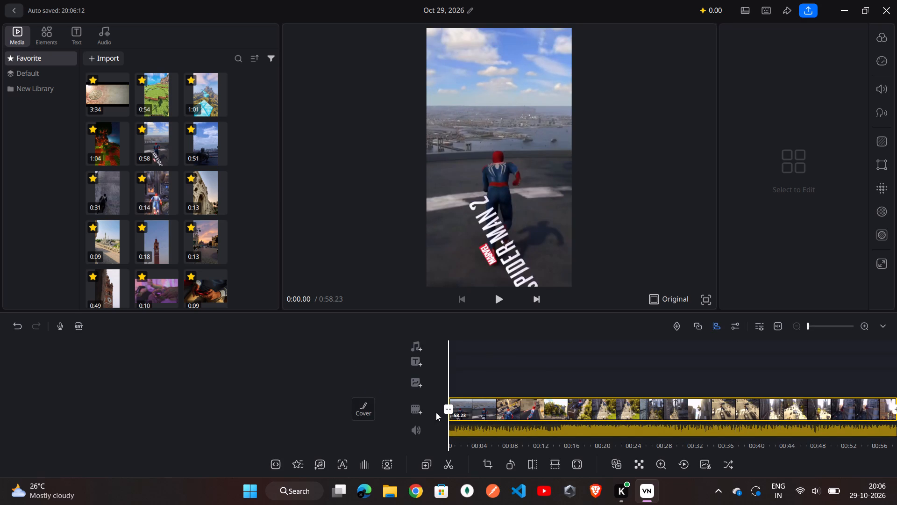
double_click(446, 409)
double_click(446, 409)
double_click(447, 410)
Set the video cover to the frame of Spider-Man diving headfirst above the city buildings and save it.
left_click(366, 411)
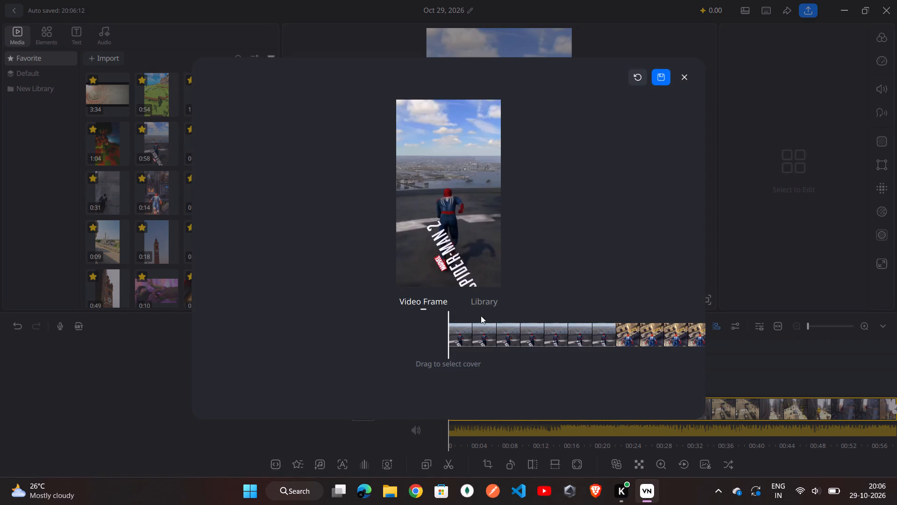
left_click_drag(479, 335, 420, 332)
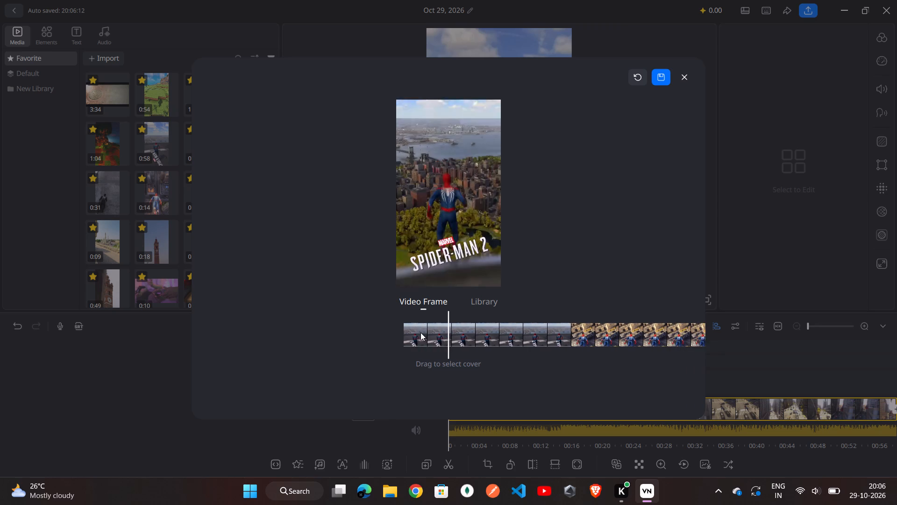
left_click_drag(420, 332, 392, 330)
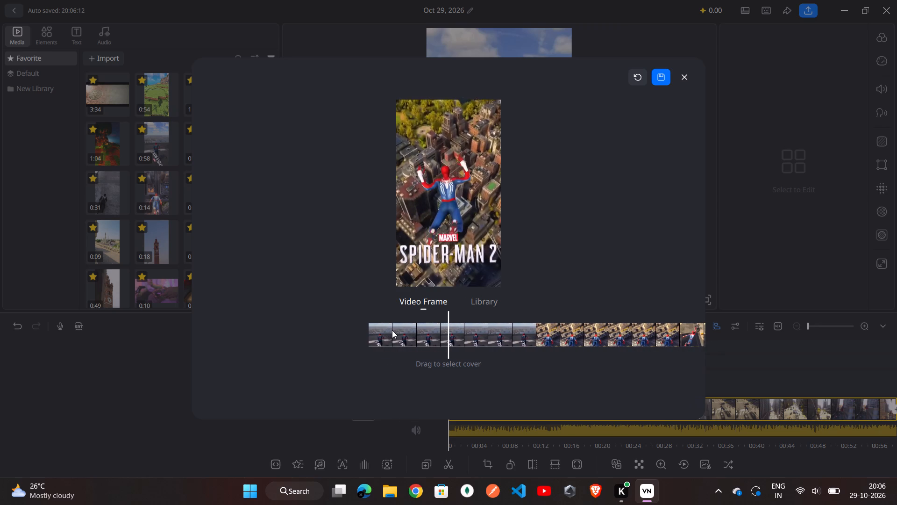
left_click_drag(392, 330, 360, 331)
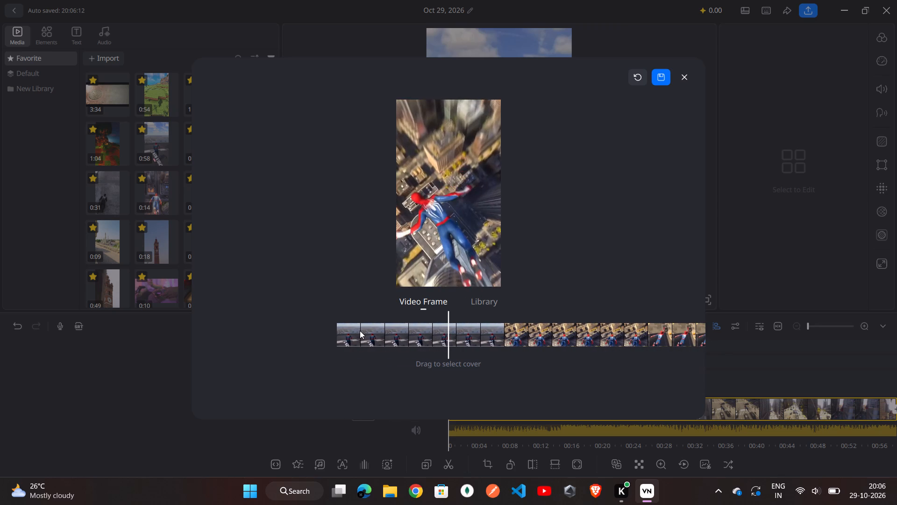
left_click_drag(360, 331, 355, 330)
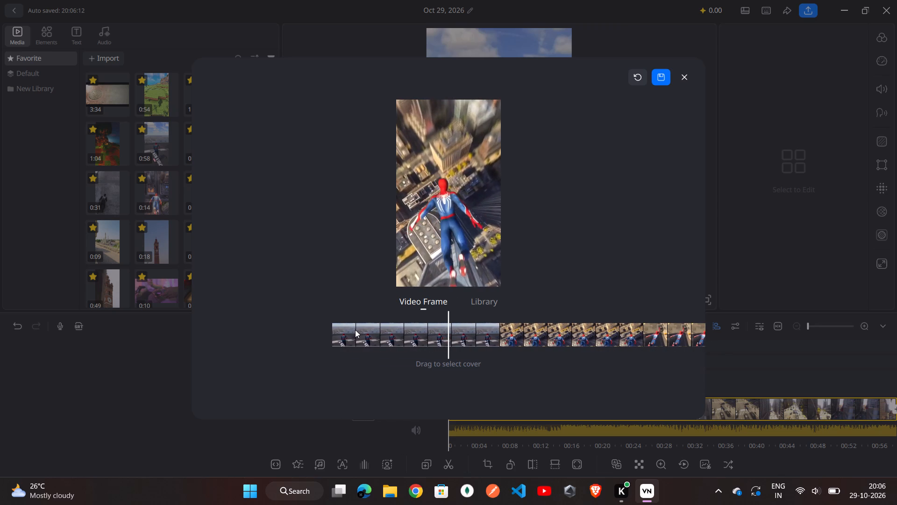
left_click_drag(355, 330, 354, 329)
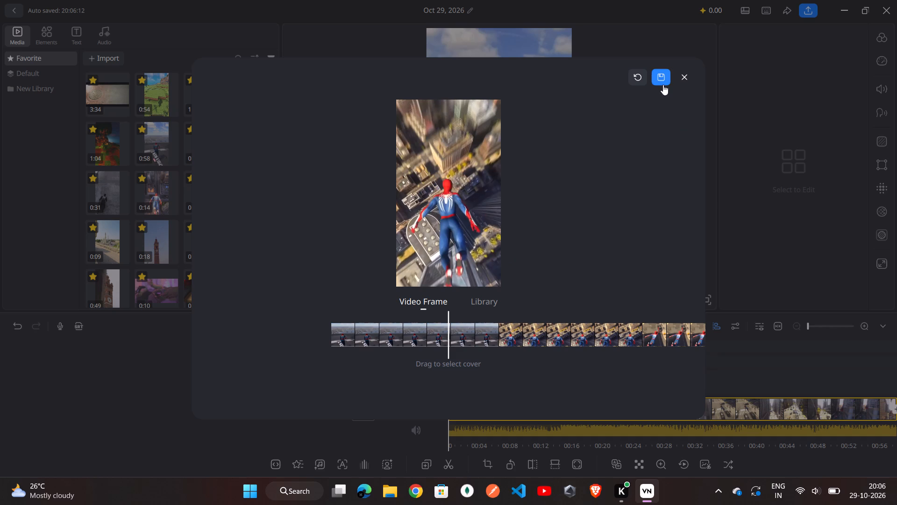
left_click(663, 82)
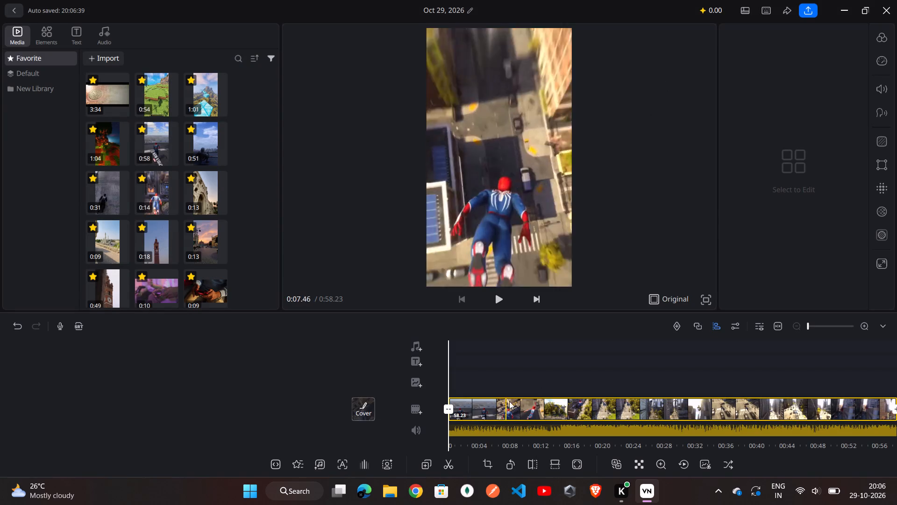
Open the transition options at the start of the Spider-Man clip.
double_click(448, 409)
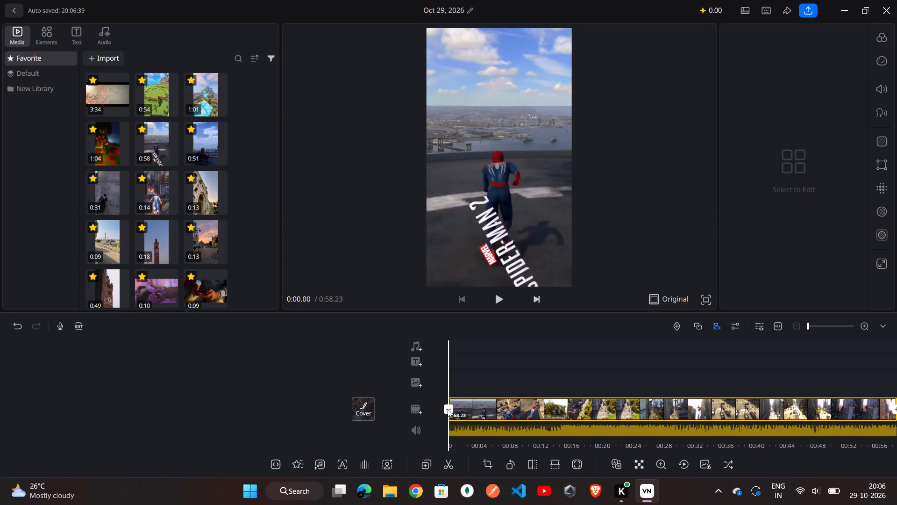
triple_click(448, 409)
left_click(448, 409)
double_click(448, 409)
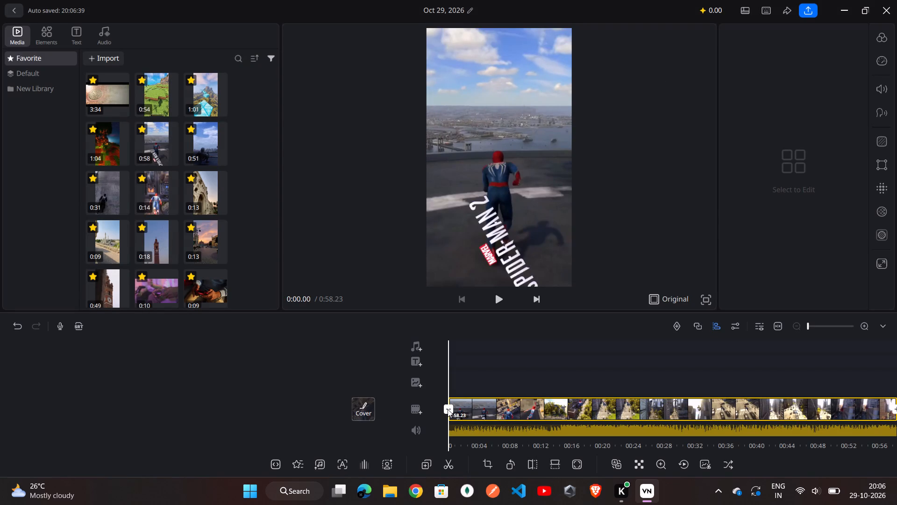
triple_click(449, 409)
left_click(449, 409)
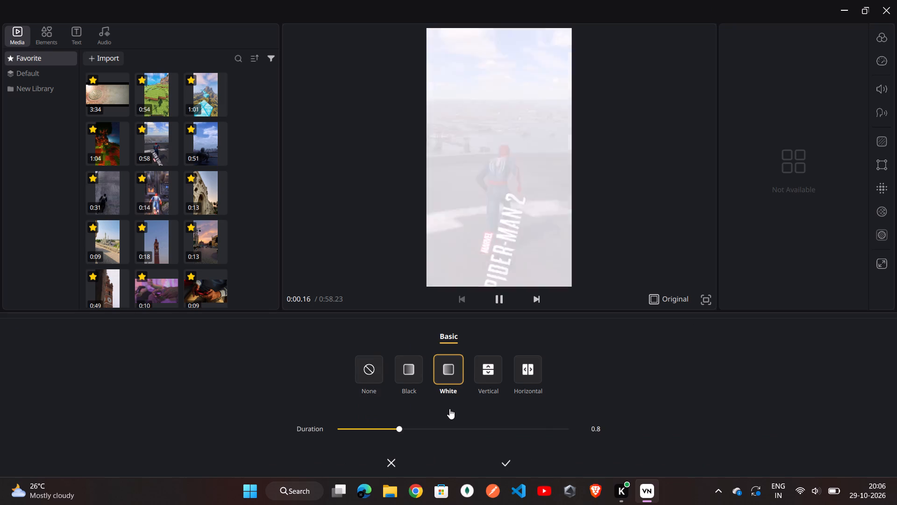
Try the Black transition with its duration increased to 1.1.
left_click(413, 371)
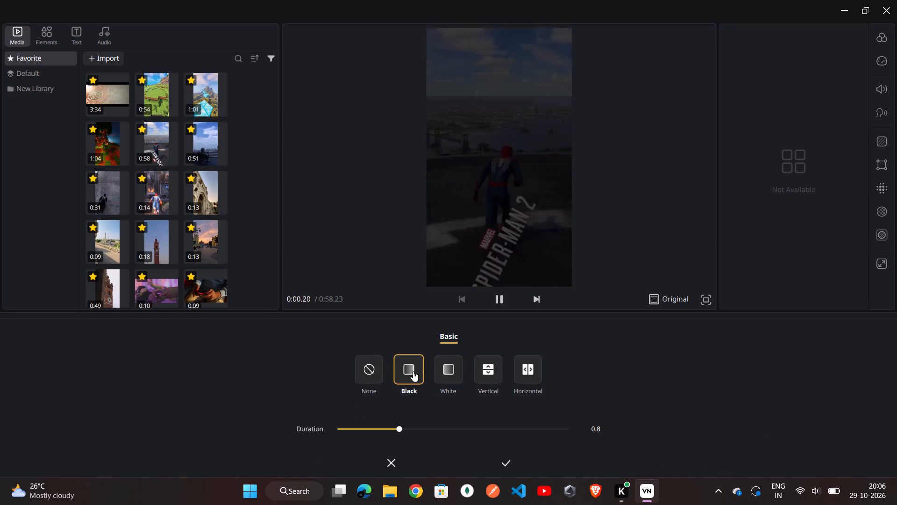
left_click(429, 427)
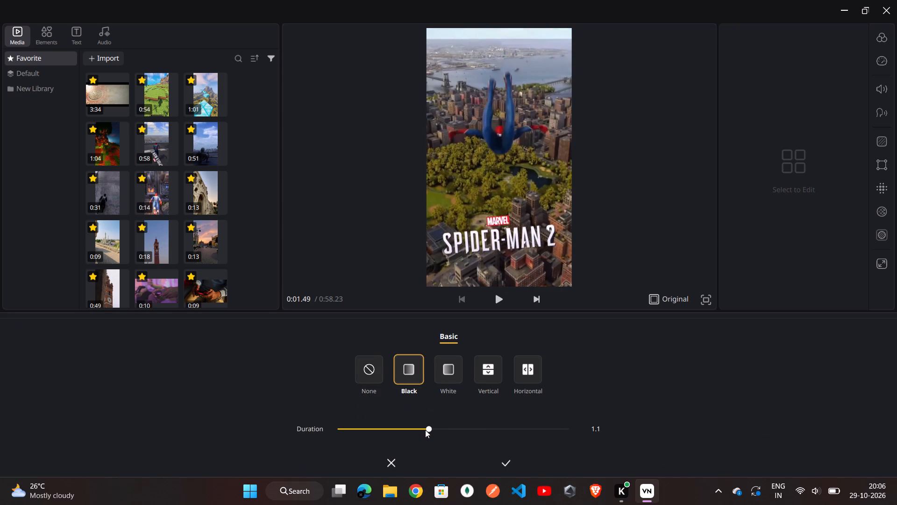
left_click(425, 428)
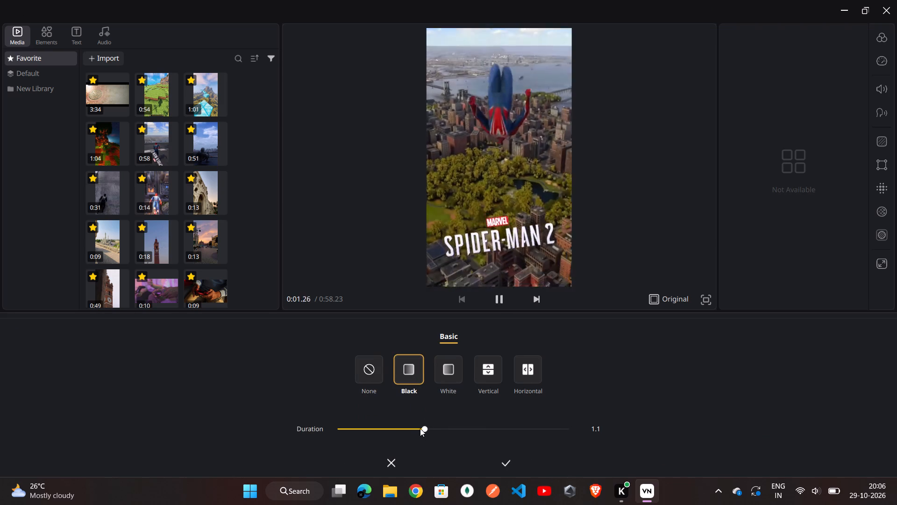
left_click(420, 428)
Apply the White transition with a duration of 0.8 at the start of the clip.
left_click(450, 372)
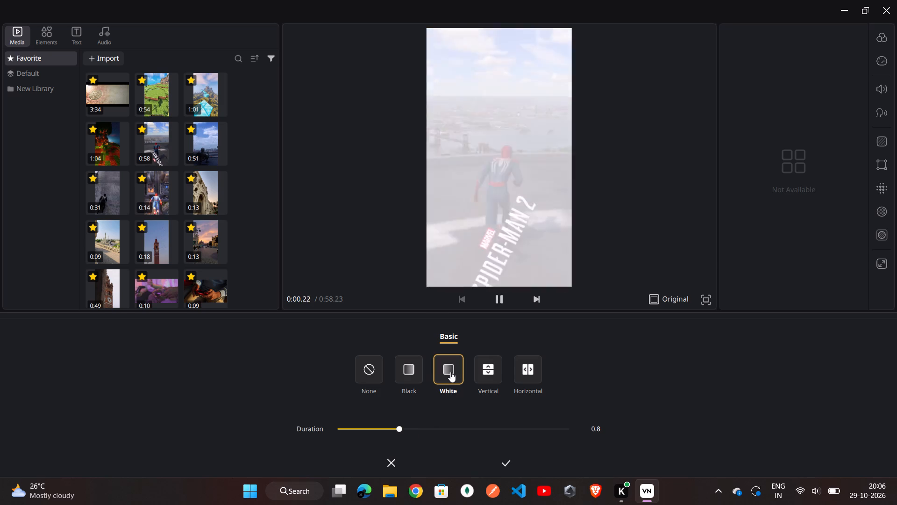
left_click(509, 463)
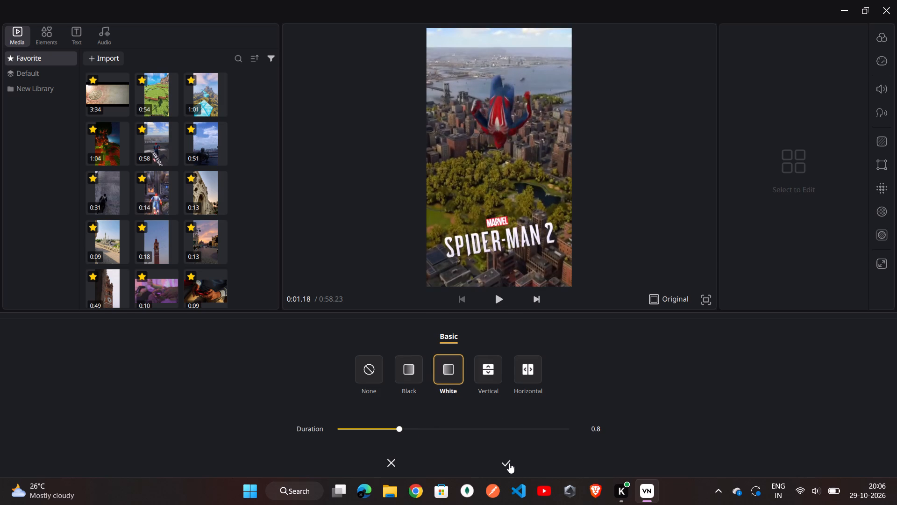
Split the Spider-Man clip at 0:09.27.
scroll(525, 371, "left", 1)
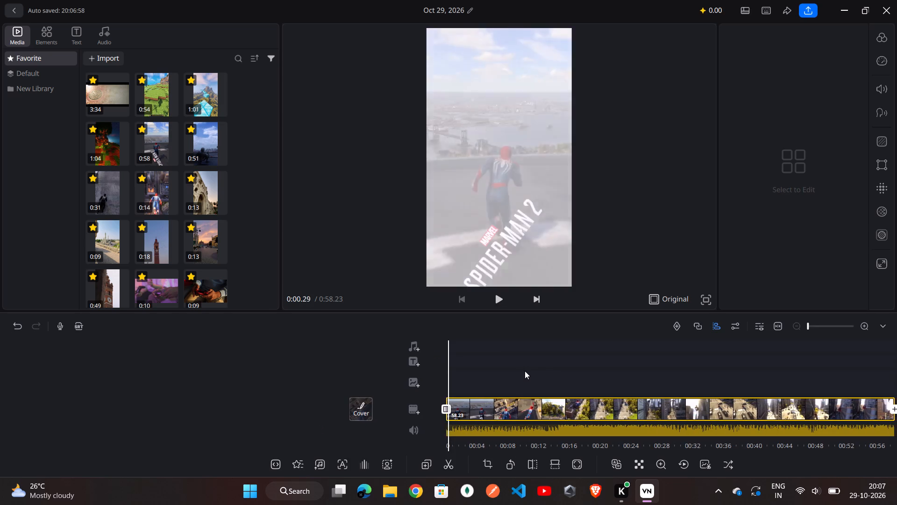
scroll(525, 371, "left", 2)
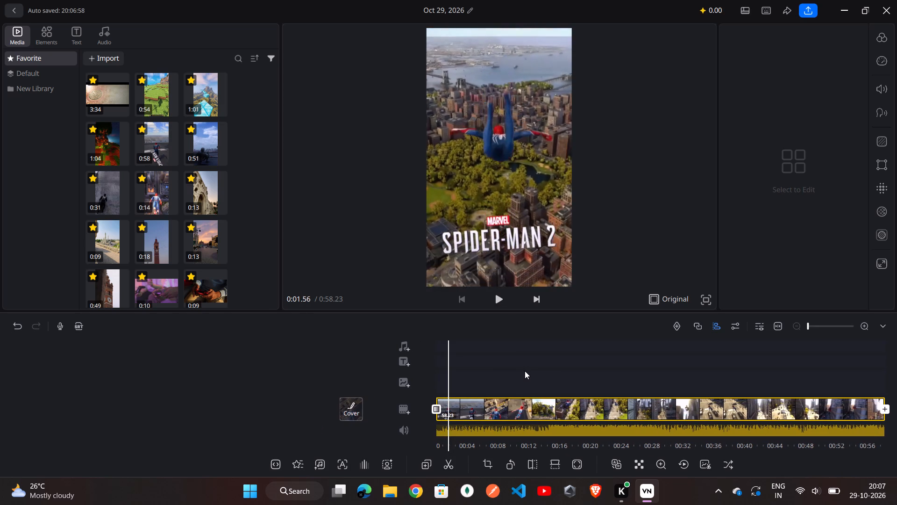
scroll(525, 371, "left", 3)
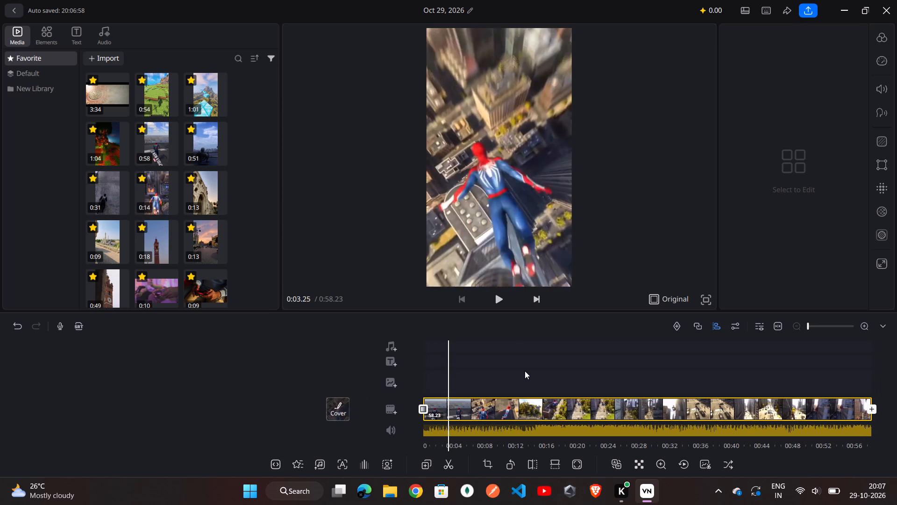
scroll(525, 371, "left", 4)
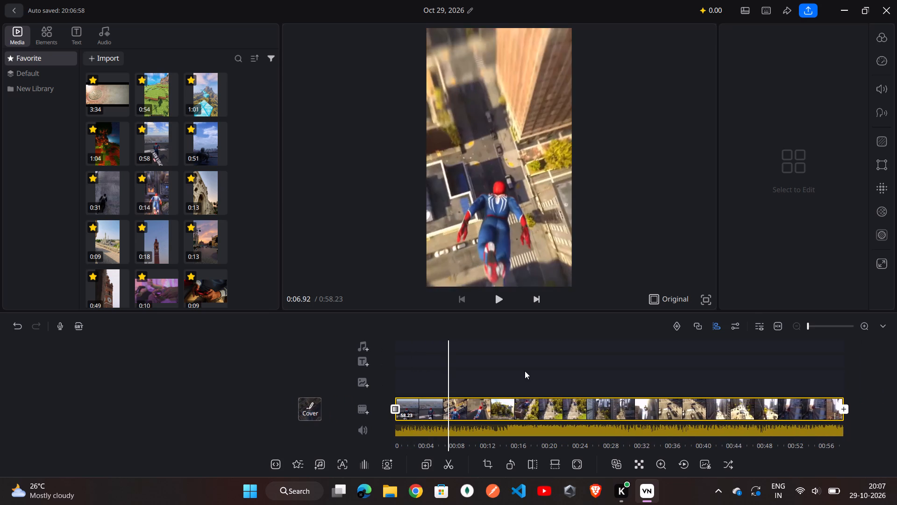
scroll(525, 371, "left", 1)
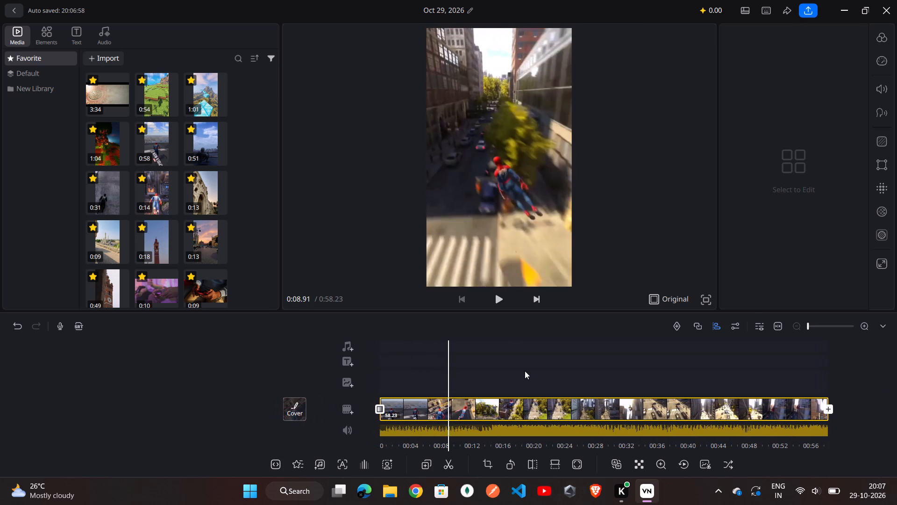
scroll(525, 371, "left", 1)
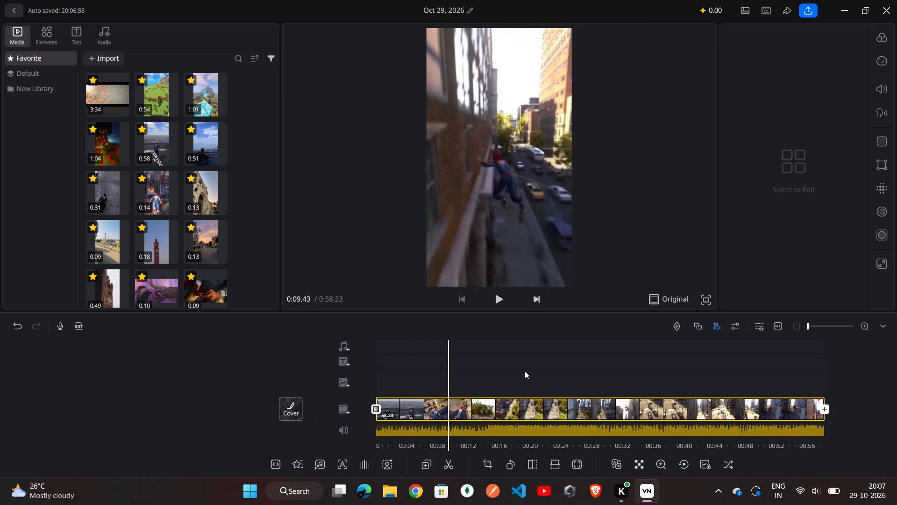
scroll(525, 371, "left", 1)
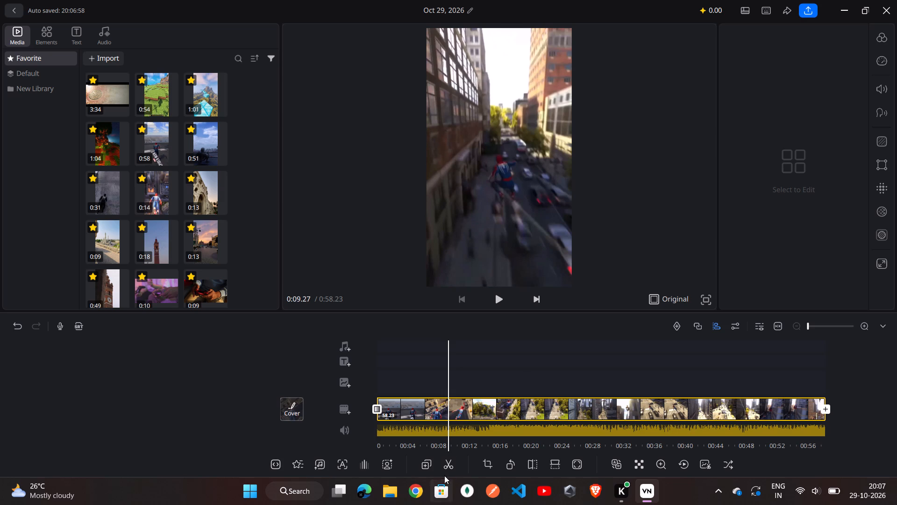
left_click(449, 466)
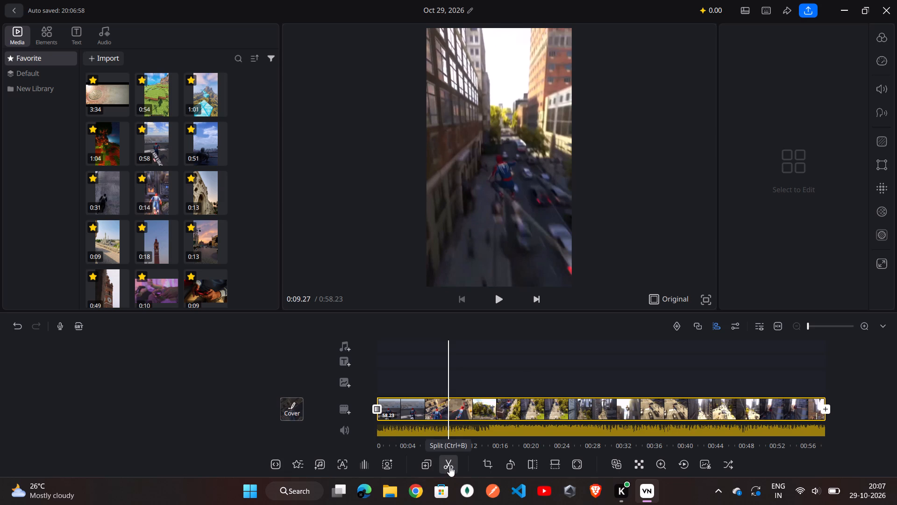
Split the remaining part of the Spider-Man clip at 0:18.50.
scroll(510, 407, "left", 1)
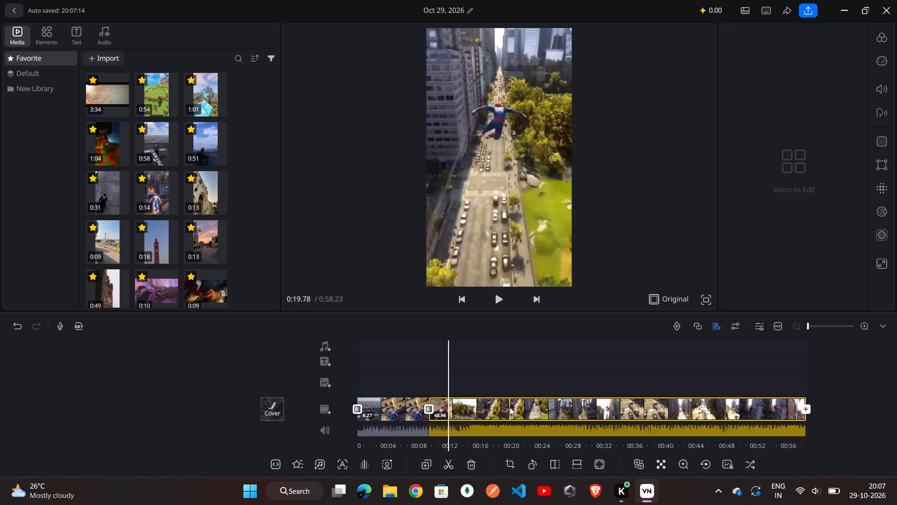
scroll(510, 407, "left", 2)
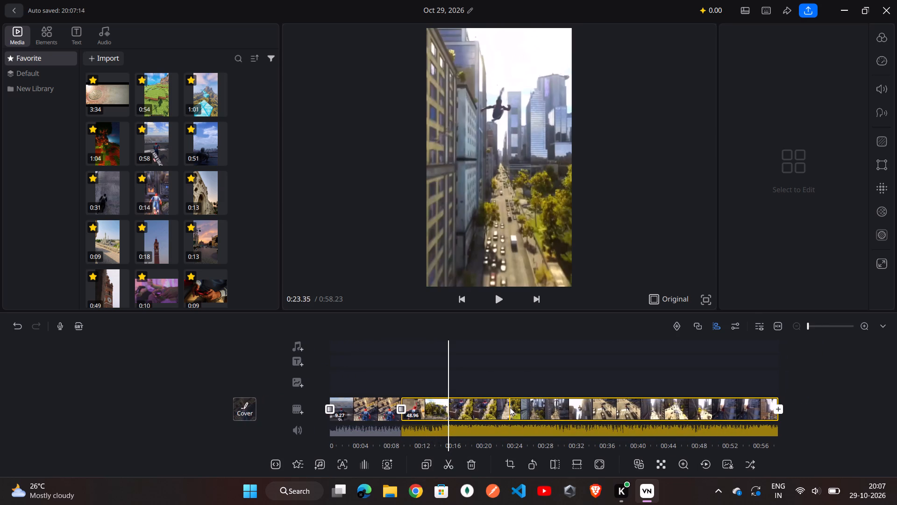
scroll(510, 407, "left", 1)
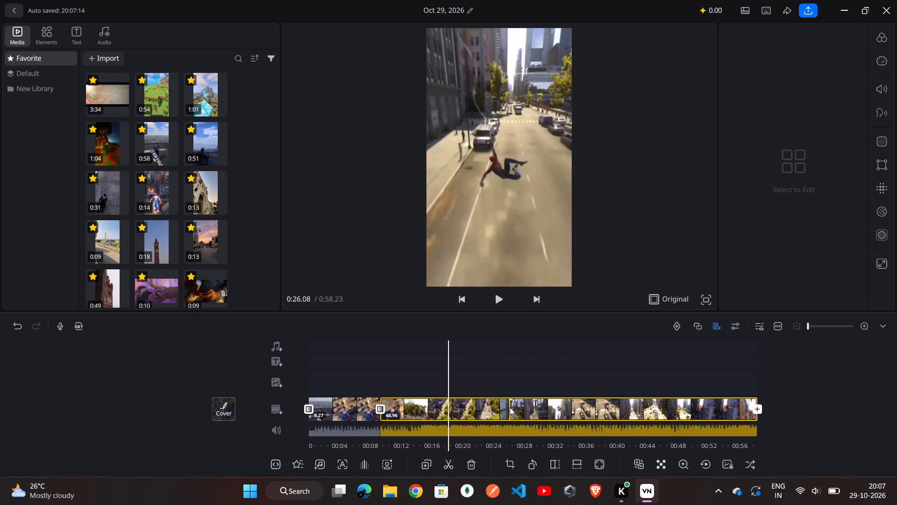
scroll(510, 407, "left", 1)
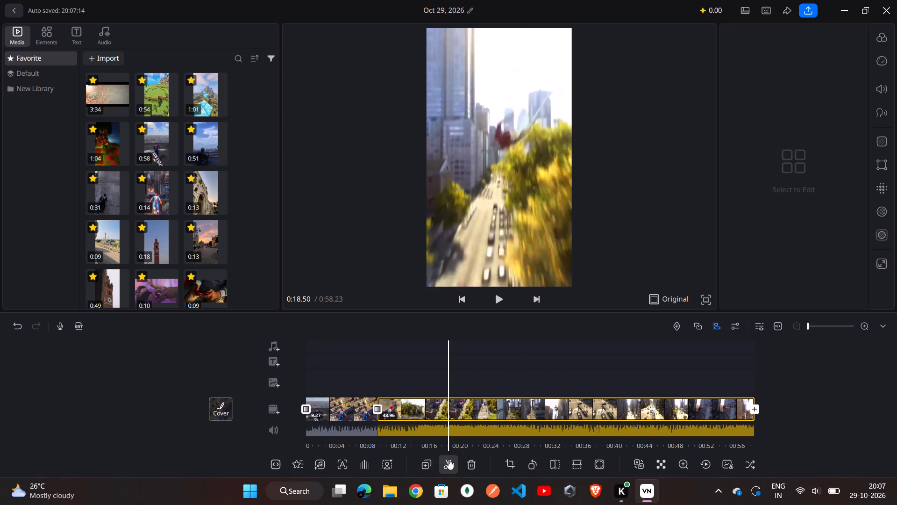
left_click(448, 459)
Split the last segment of the Spider-Man clip at 0:27.84.
scroll(539, 395, "left", 1)
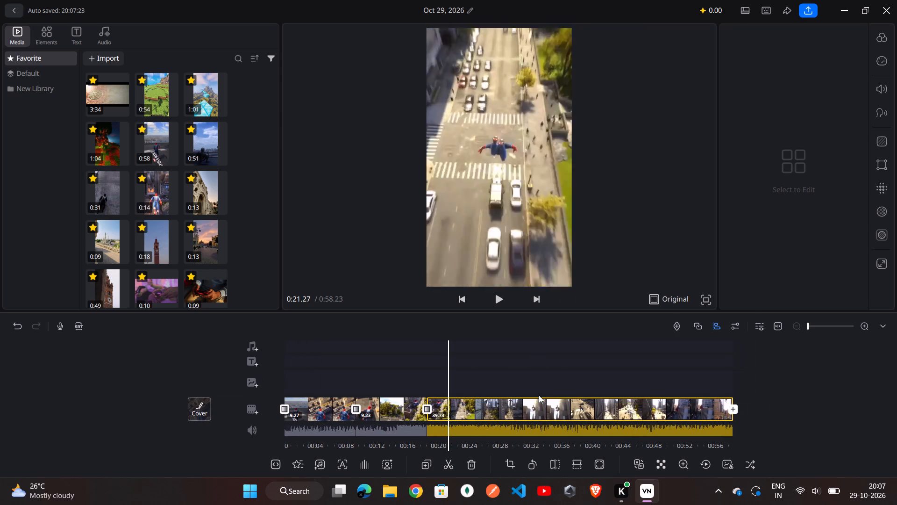
scroll(539, 395, "left", 3)
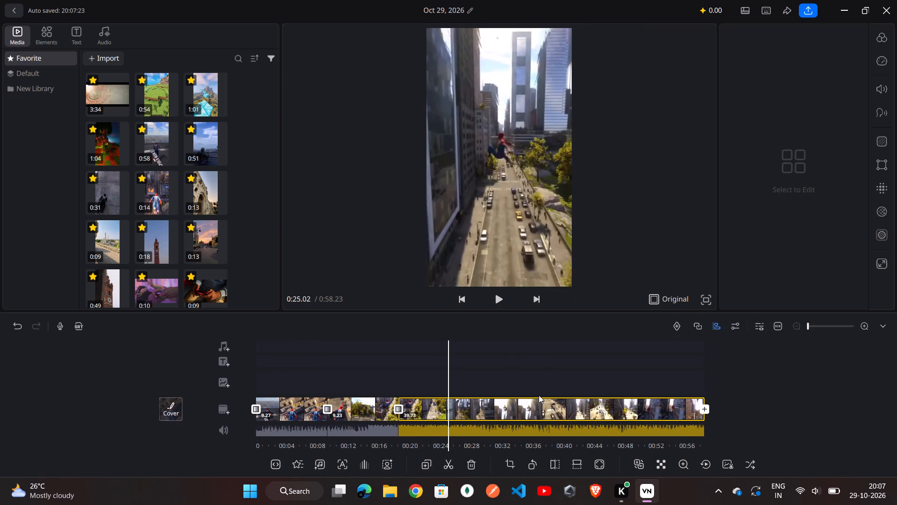
scroll(539, 395, "left", 1)
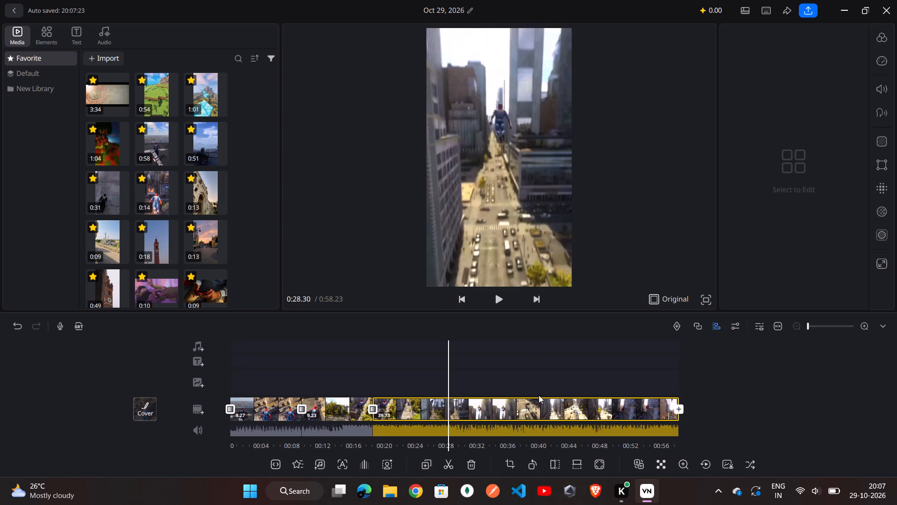
scroll(539, 395, "left", 1)
scroll(525, 395, "right", 1)
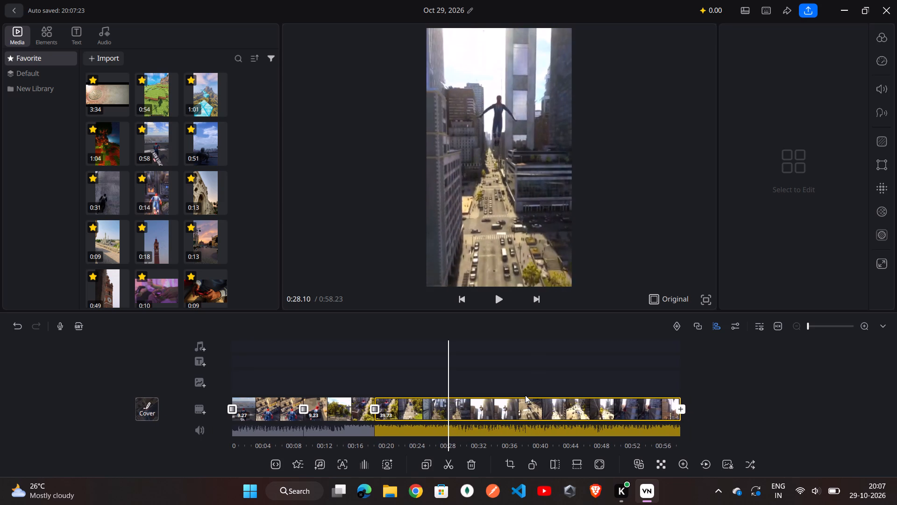
left_click(450, 466)
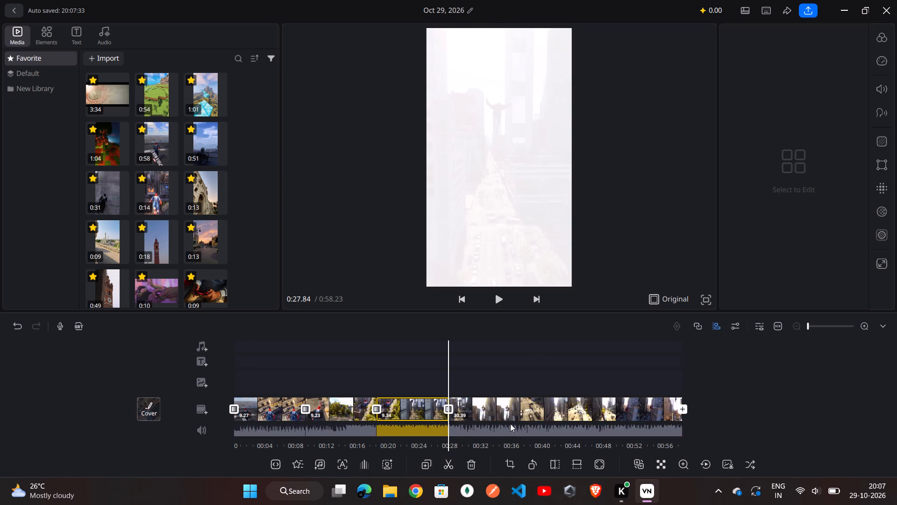
Split the last segment of the Spider-Man clip at 0:36.81.
scroll(510, 424, "left", 2)
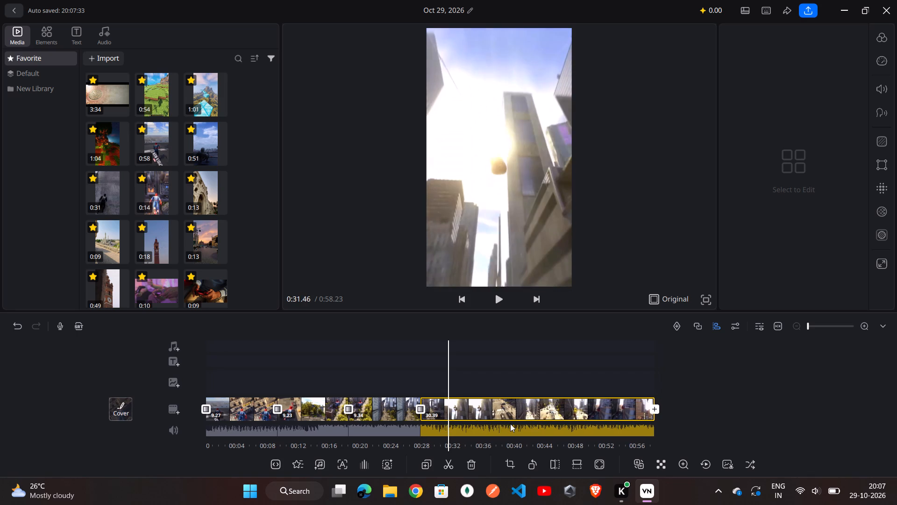
scroll(510, 424, "left", 1)
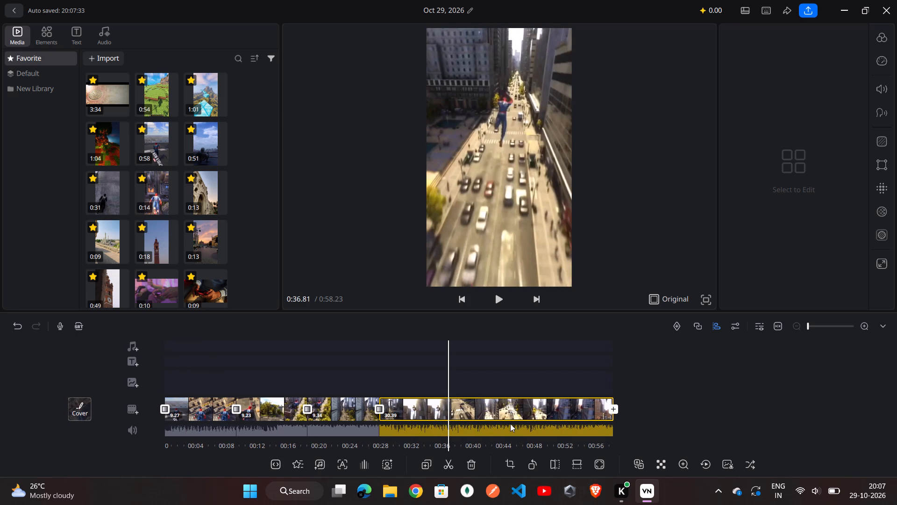
left_click(448, 465)
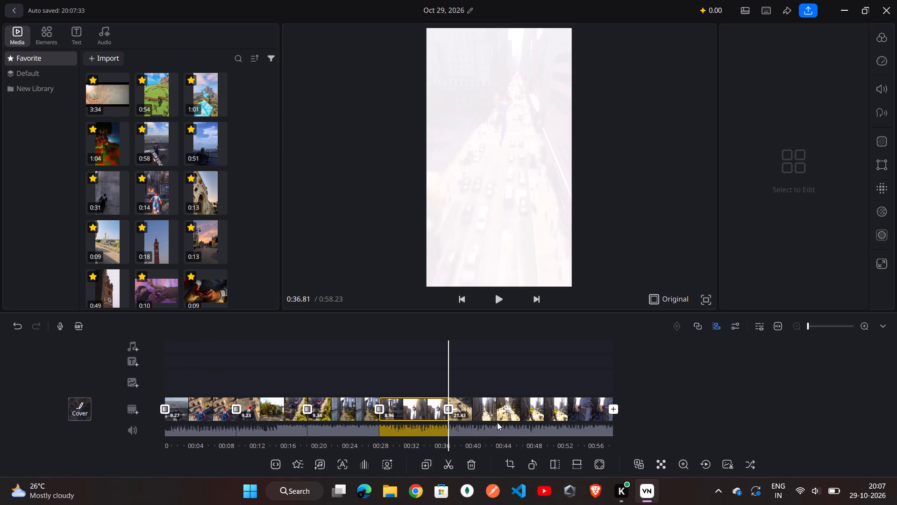
Split the last segment of the Spider-Man clip at 0:47.47.
scroll(498, 423, "left", 2)
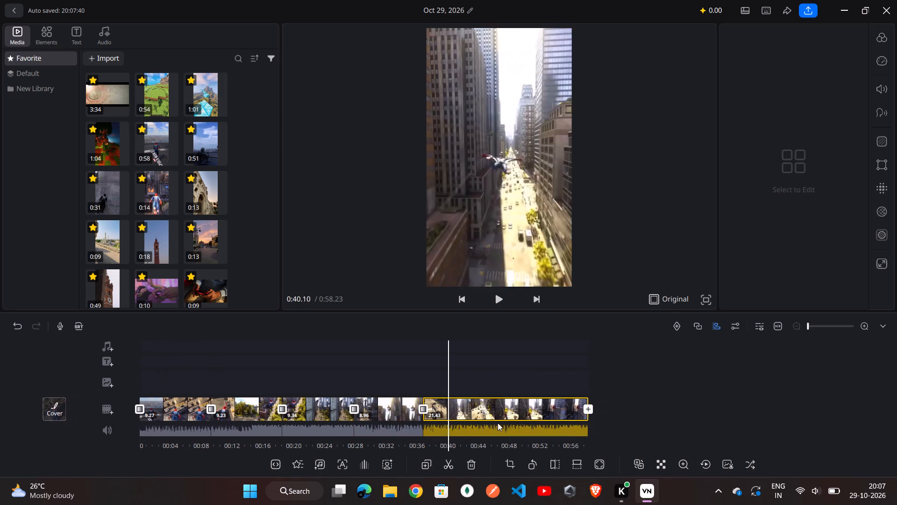
scroll(498, 423, "left", 3)
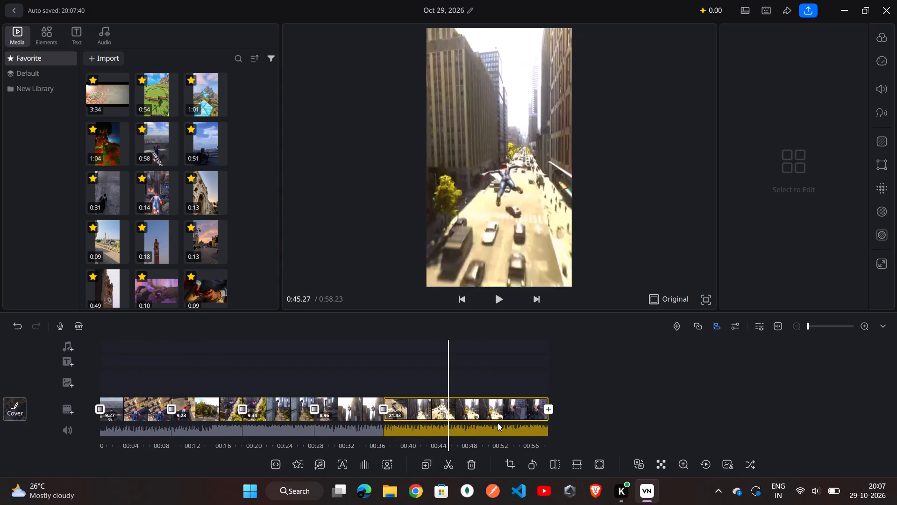
scroll(498, 423, "left", 1)
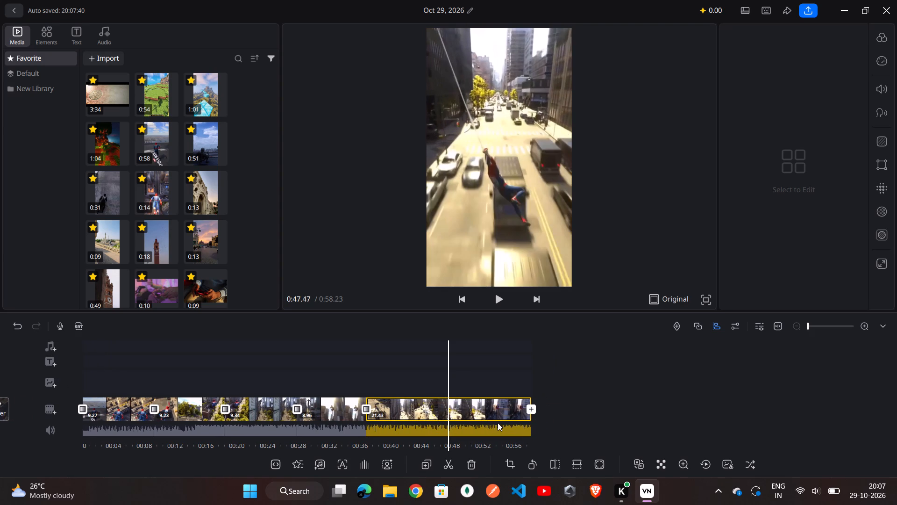
left_click(449, 464)
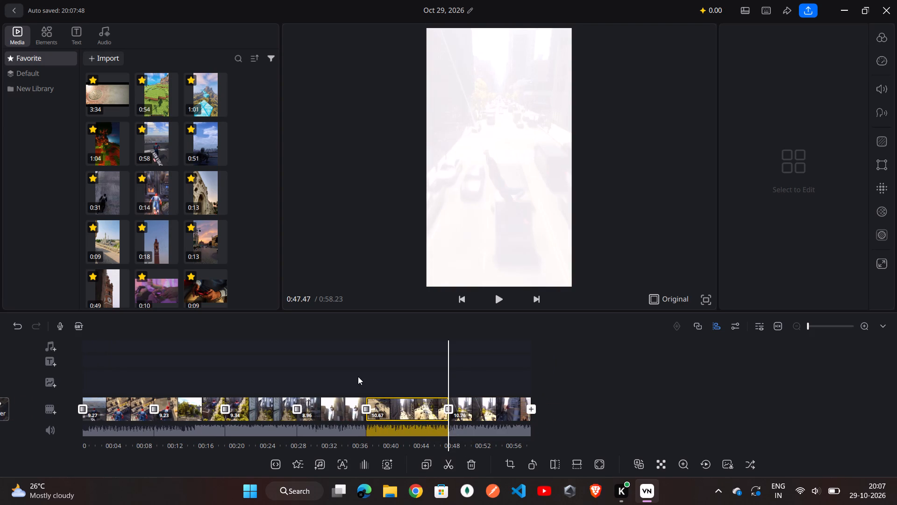
Apply the Zoom 1 transition with a duration of 1.0 at the cut between the first and second segments.
scroll(358, 376, "right", 16)
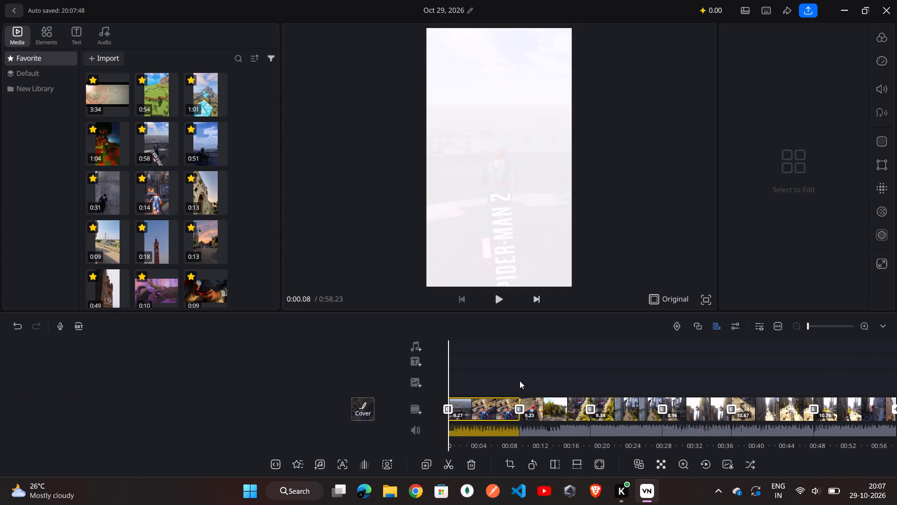
left_click(521, 407)
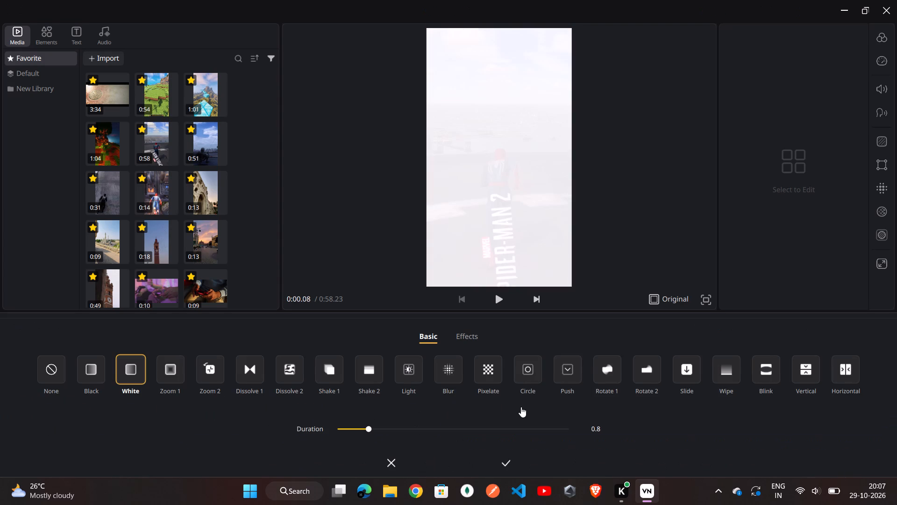
left_click(170, 377)
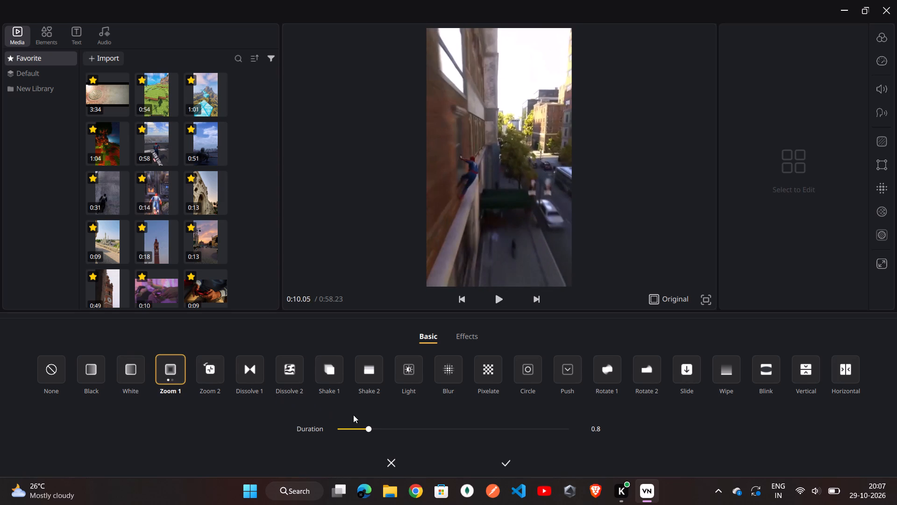
left_click(376, 430)
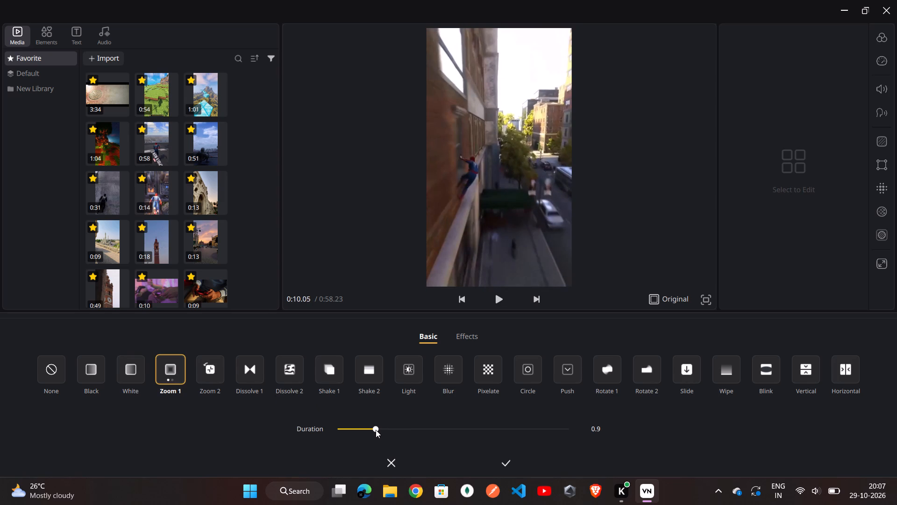
left_click(382, 429)
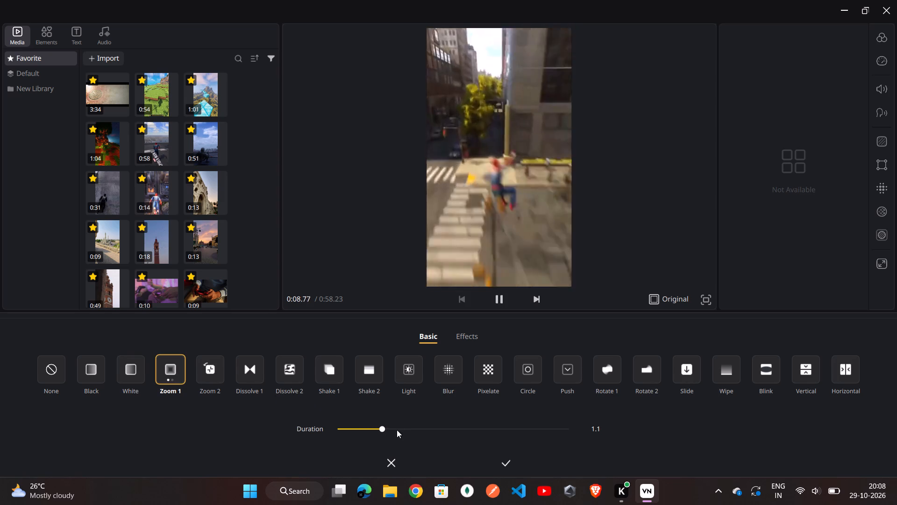
left_click_drag(384, 430, 379, 433)
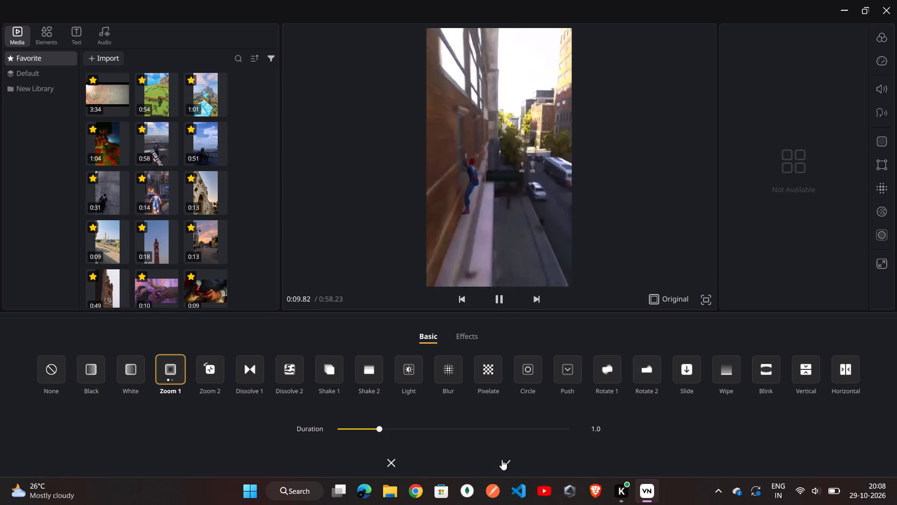
left_click(504, 460)
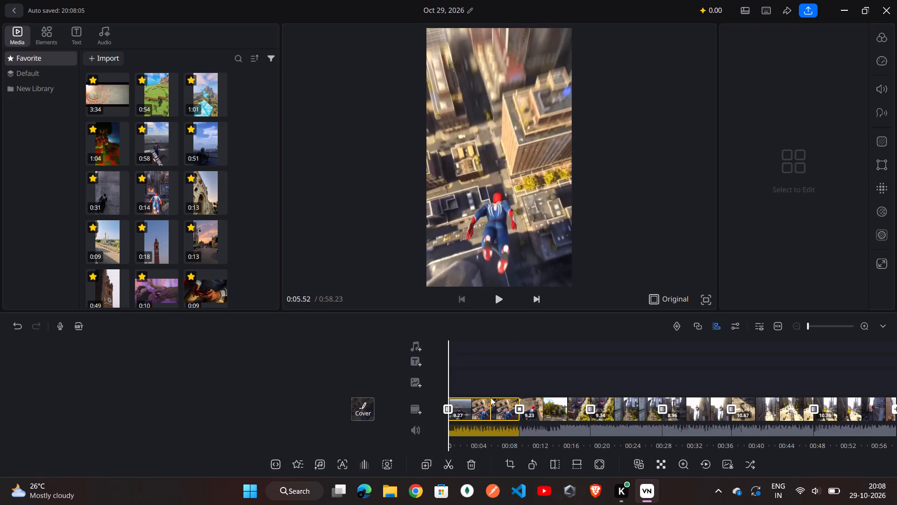
Apply the Dissolve 1 transition with a duration of 1.0 at the cut between the second and third segments.
left_click(592, 410)
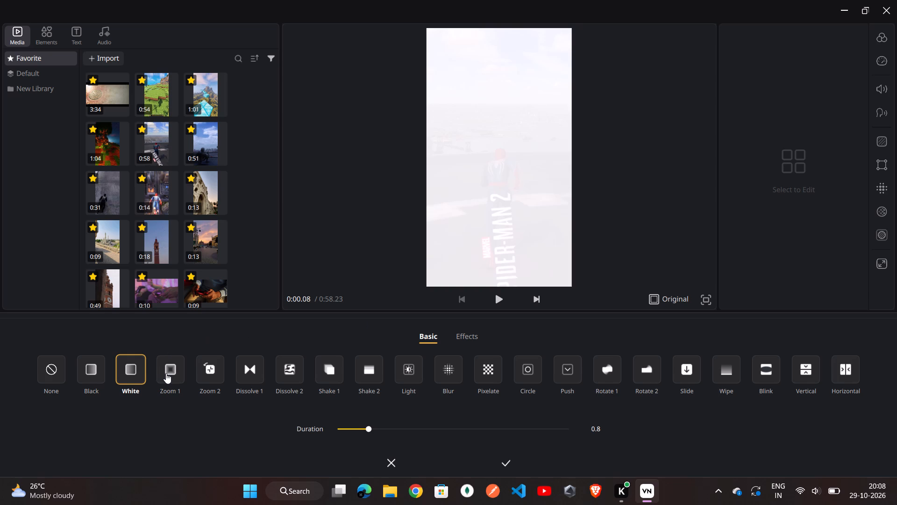
left_click(172, 374)
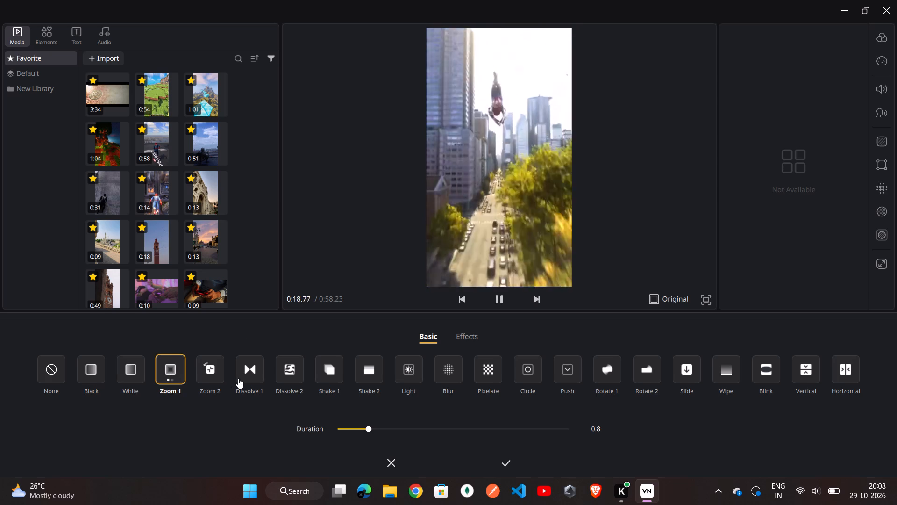
left_click(247, 368)
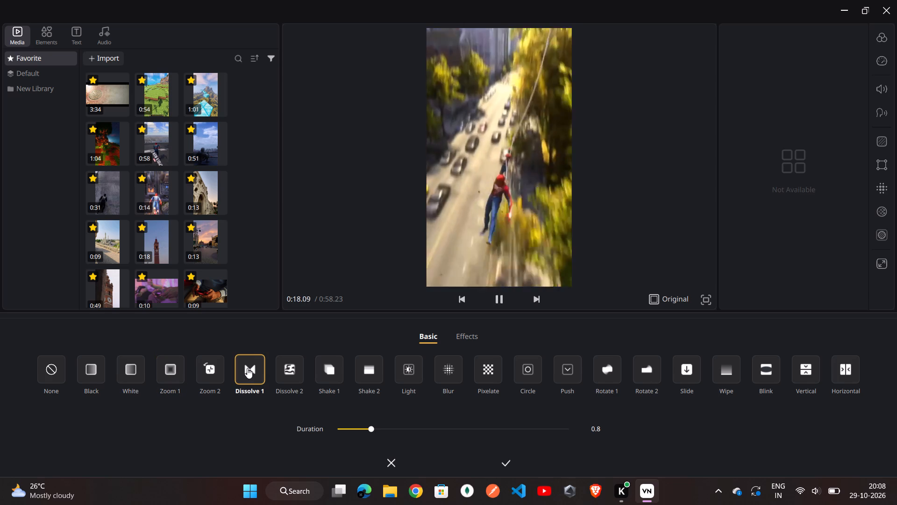
left_click(377, 430)
left_click(383, 429)
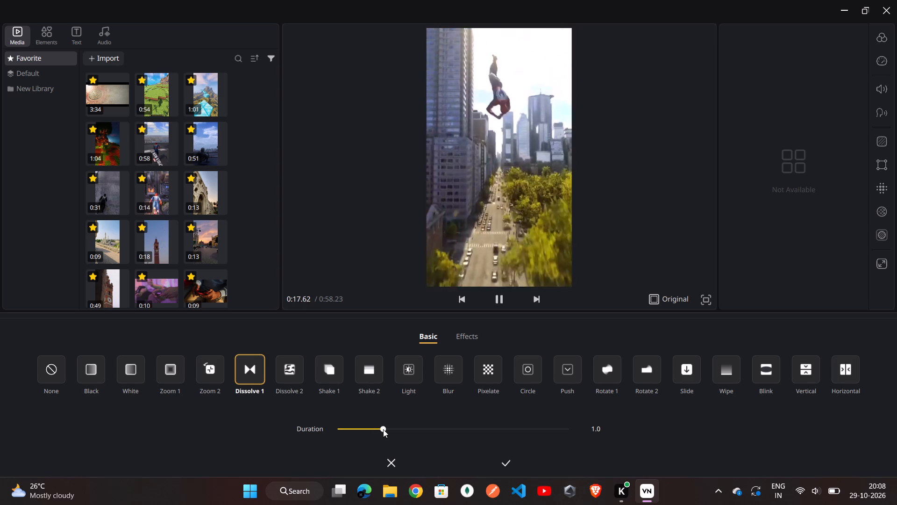
left_click(507, 461)
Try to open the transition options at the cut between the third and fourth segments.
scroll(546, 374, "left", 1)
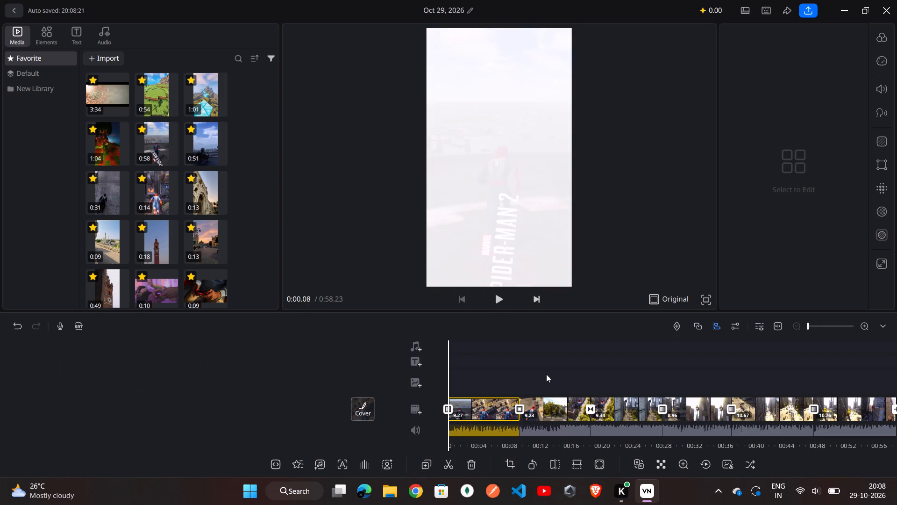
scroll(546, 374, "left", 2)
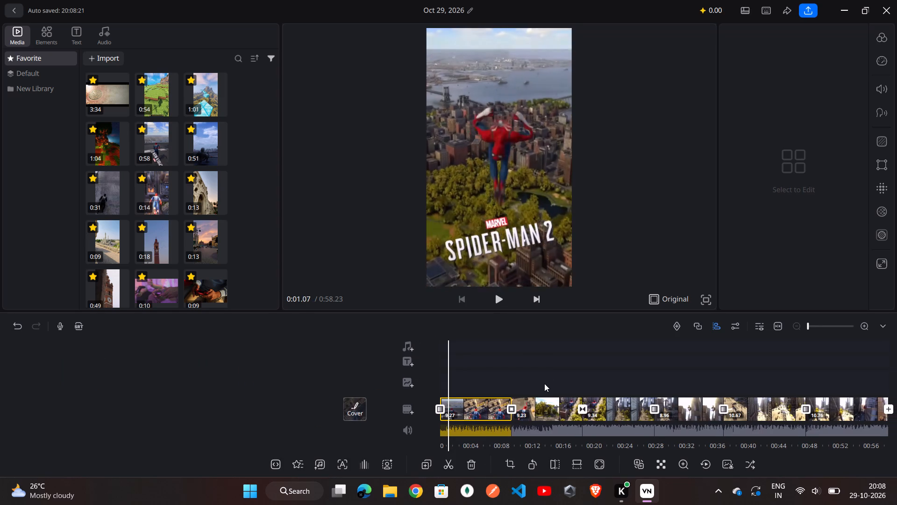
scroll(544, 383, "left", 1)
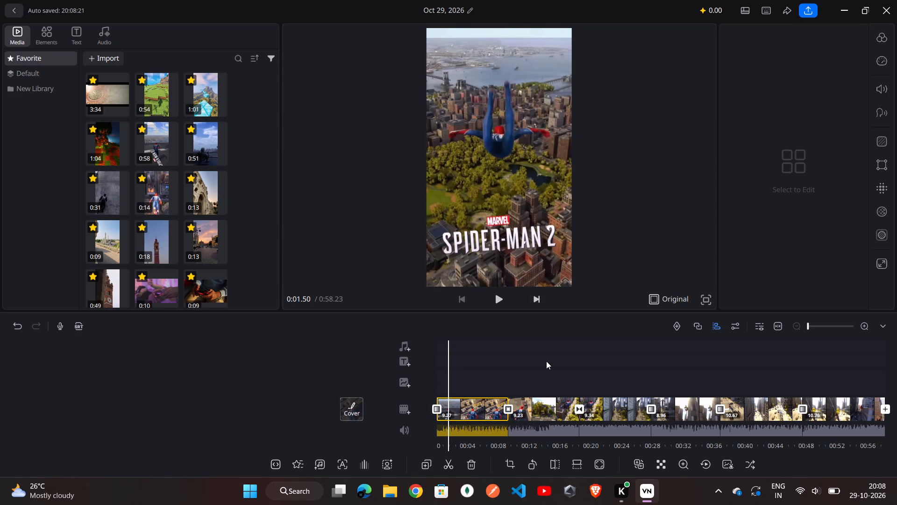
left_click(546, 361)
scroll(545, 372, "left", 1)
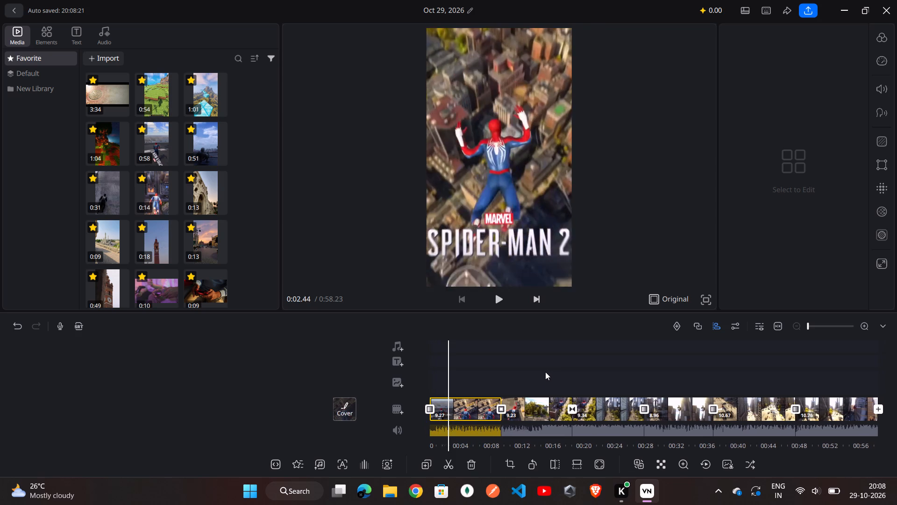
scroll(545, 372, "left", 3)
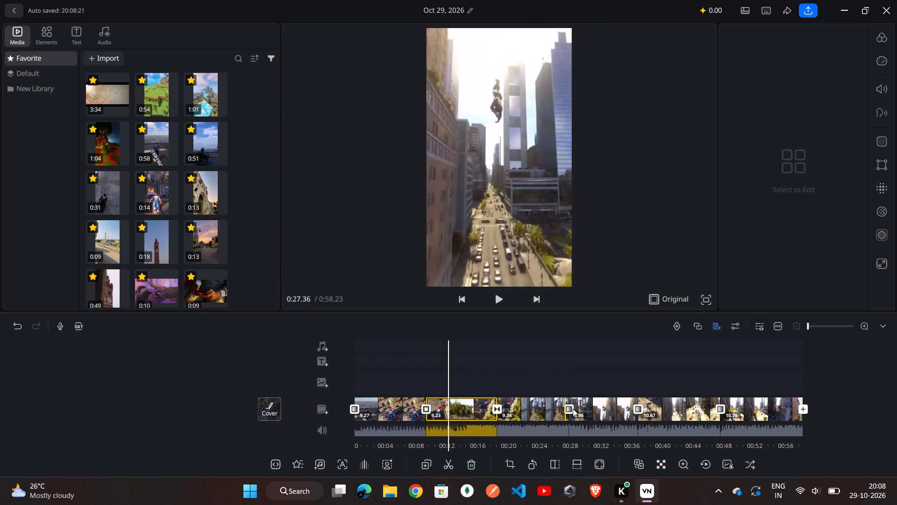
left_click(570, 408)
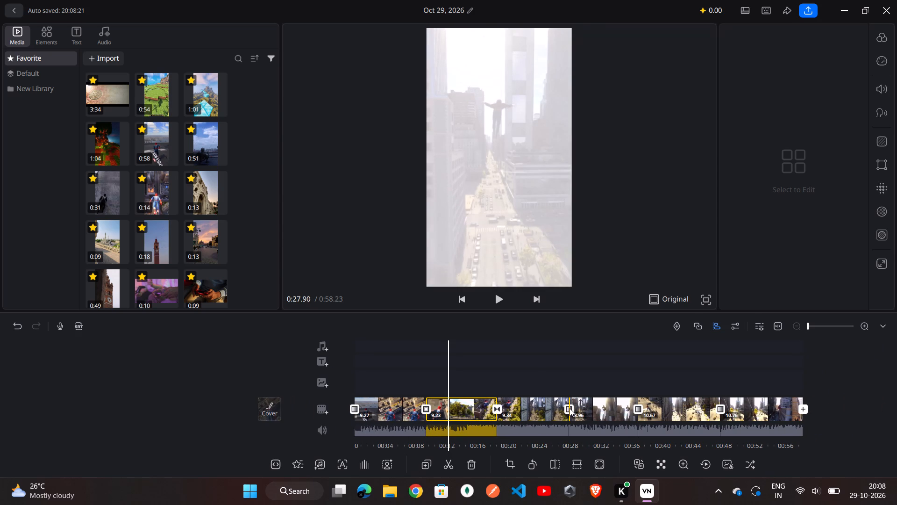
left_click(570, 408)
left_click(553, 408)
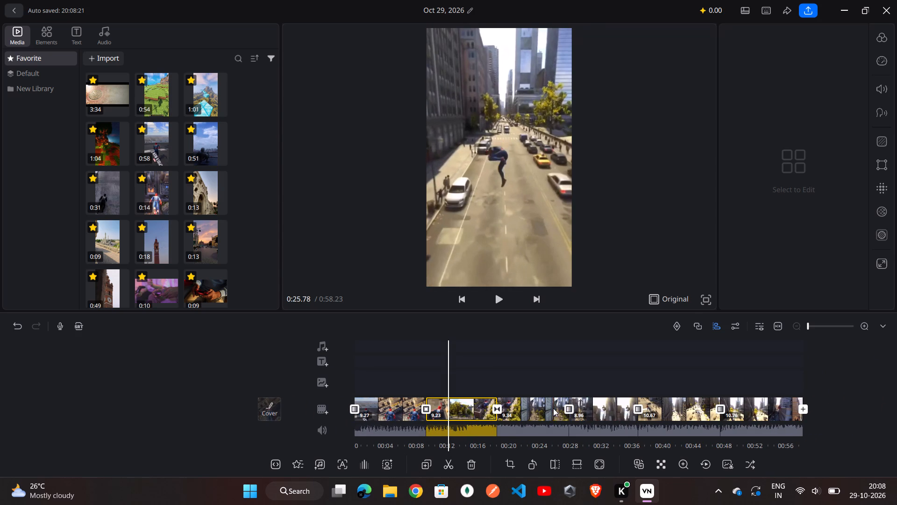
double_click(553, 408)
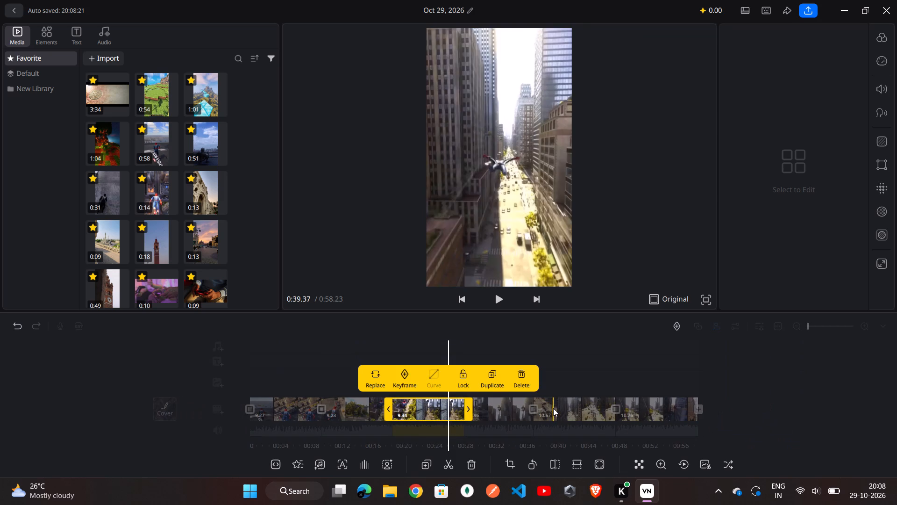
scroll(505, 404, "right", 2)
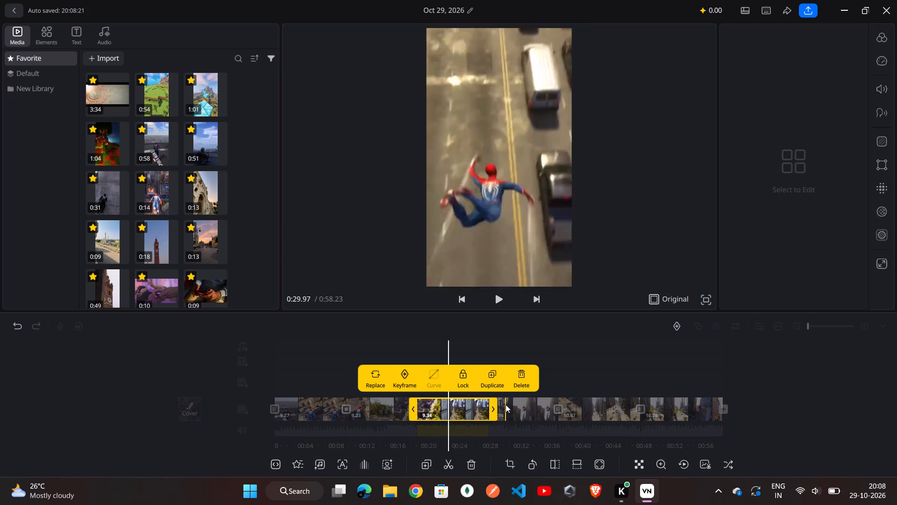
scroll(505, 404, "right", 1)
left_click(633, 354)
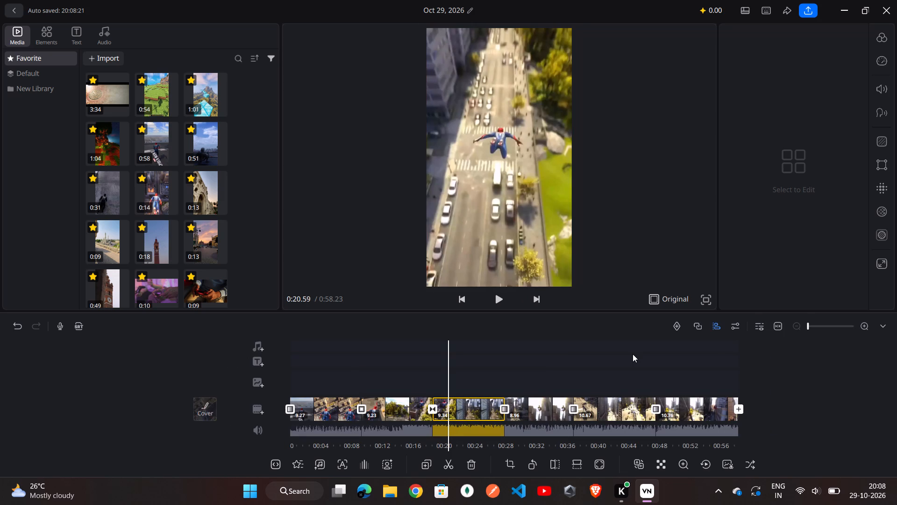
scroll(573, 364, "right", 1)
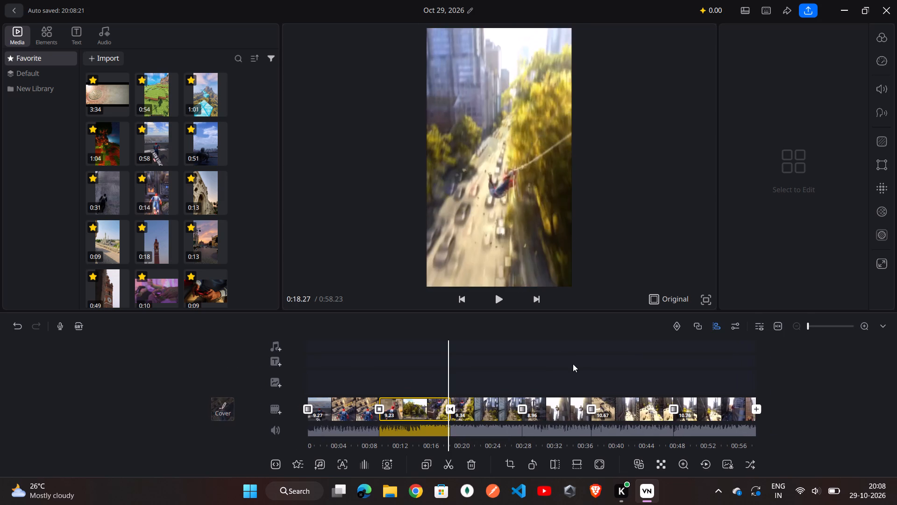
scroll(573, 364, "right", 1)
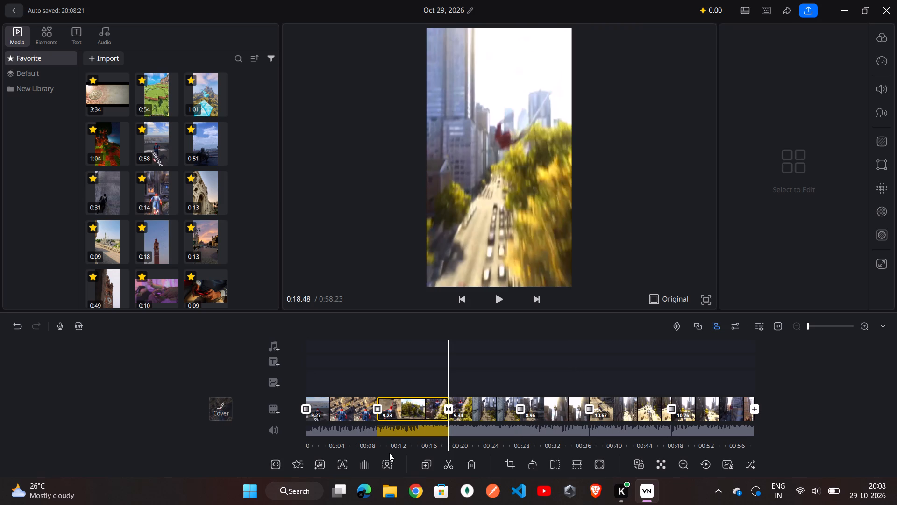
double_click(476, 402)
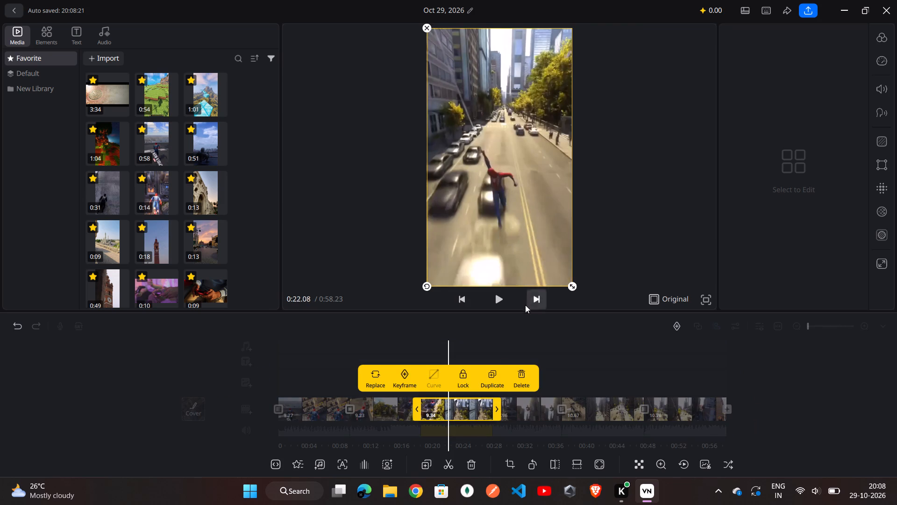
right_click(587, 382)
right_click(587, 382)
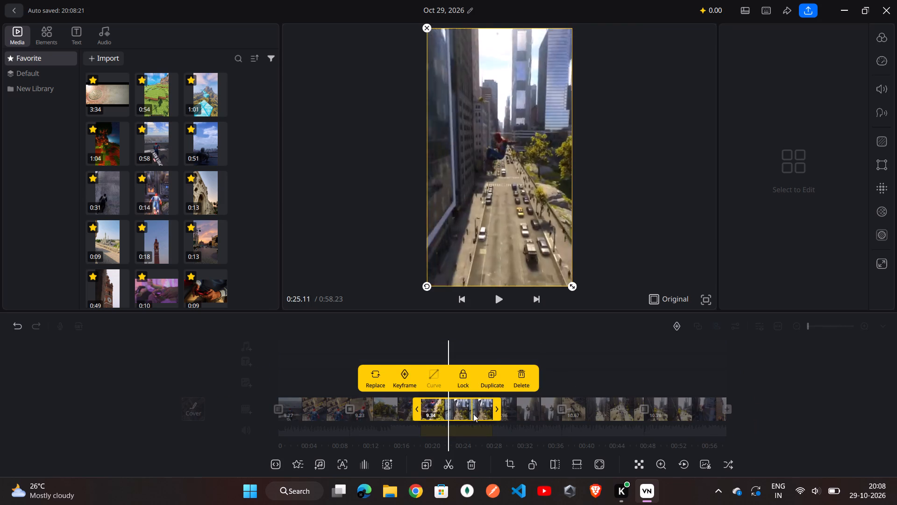
Apply the Basic effect Drop 02 from the start of the first segment with a duration of 5.00.
scroll(449, 401, "right", 1)
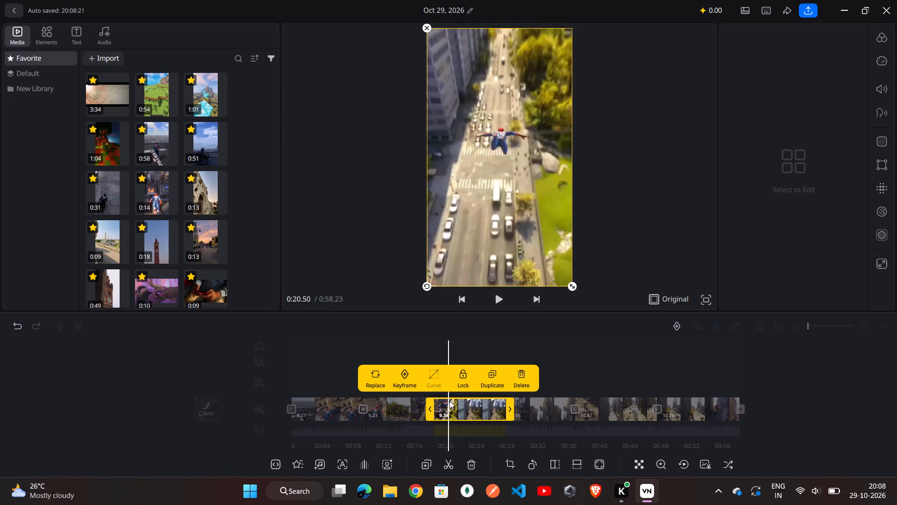
scroll(449, 401, "right", 5)
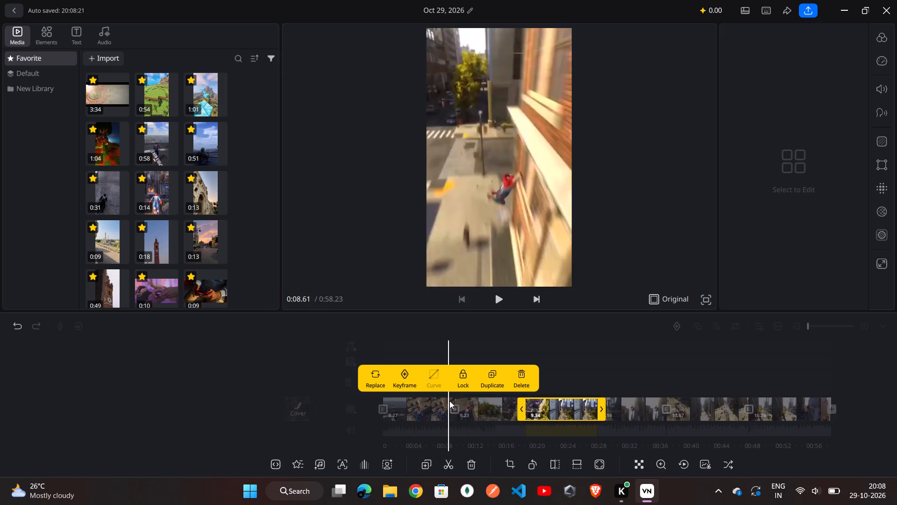
scroll(449, 401, "right", 5)
scroll(520, 397, "right", 1)
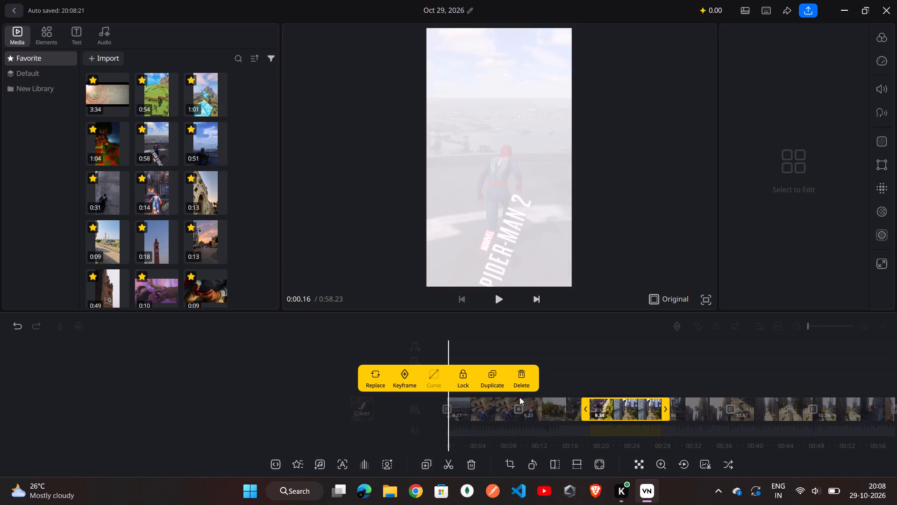
triple_click(492, 403)
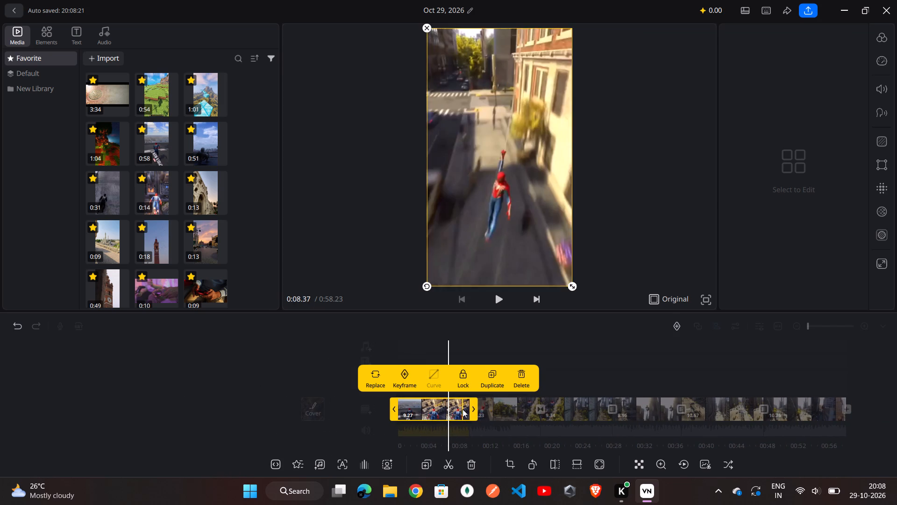
scroll(463, 409, "right", 9)
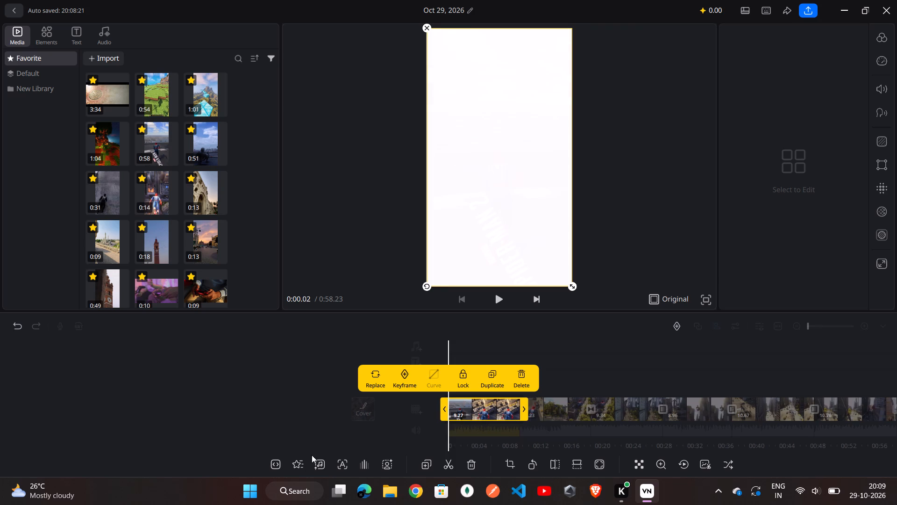
left_click(298, 464)
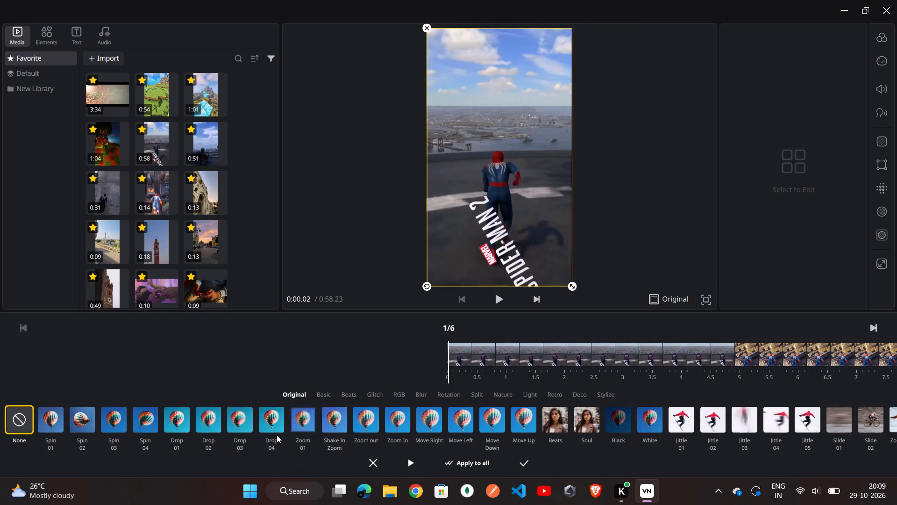
left_click(210, 418)
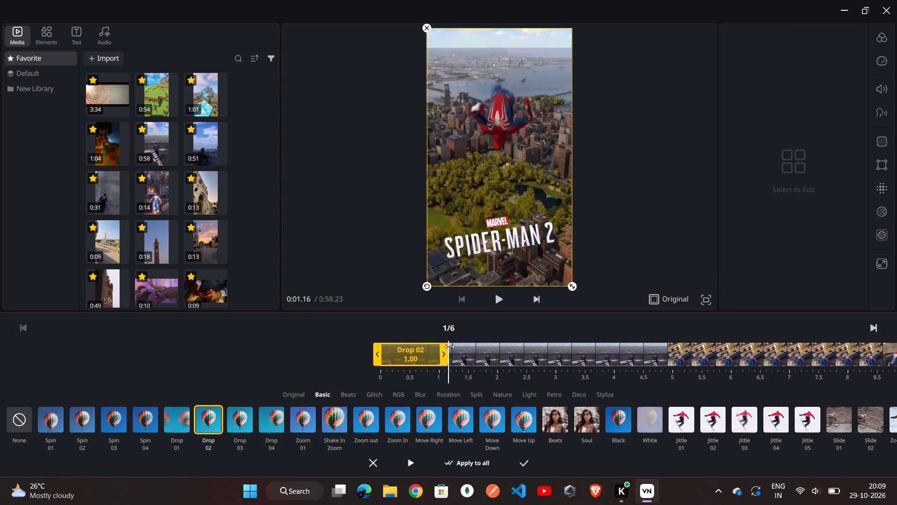
left_click_drag(445, 356, 520, 356)
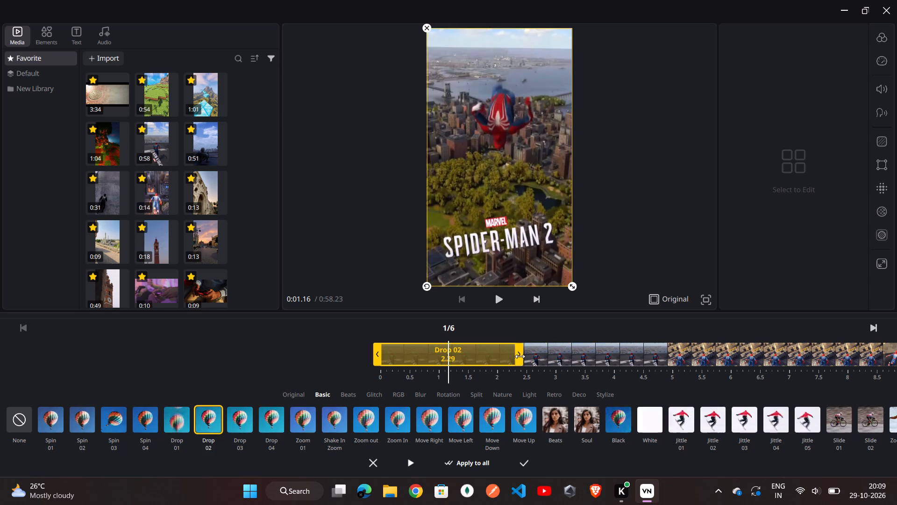
left_click_drag(520, 356, 687, 365)
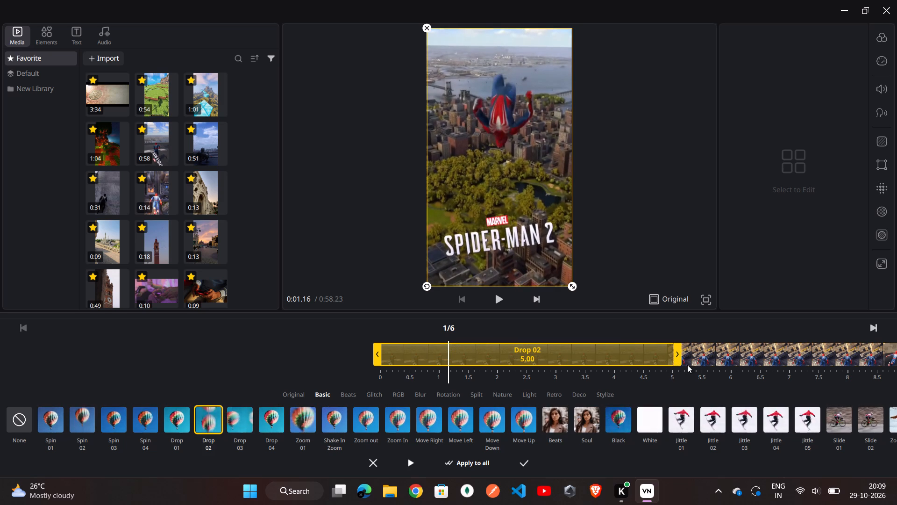
left_click_drag(687, 365, 697, 365)
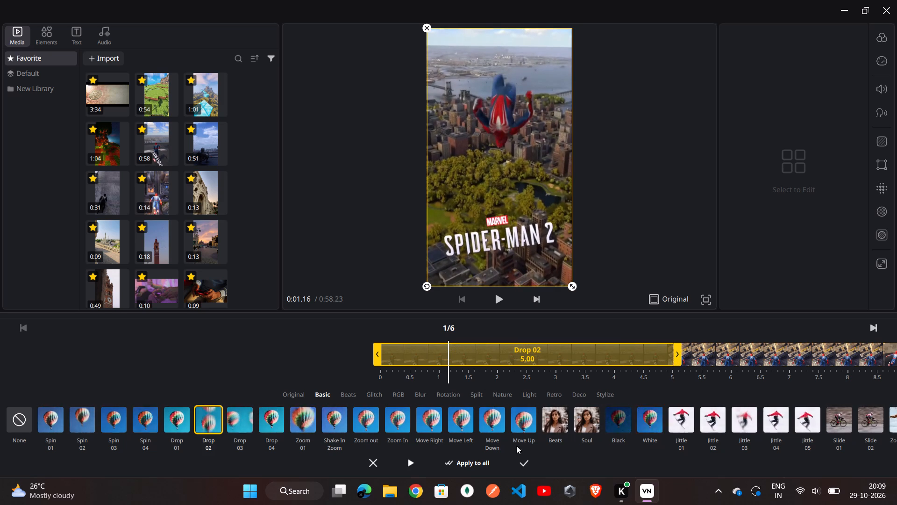
left_click(527, 467)
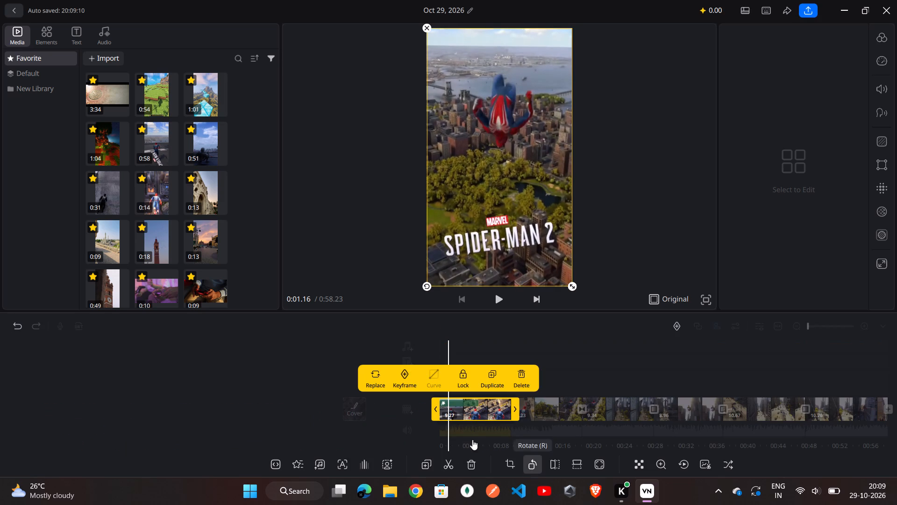
Play the video from the beginning to review the effect on the first segment.
scroll(494, 417, "right", 2)
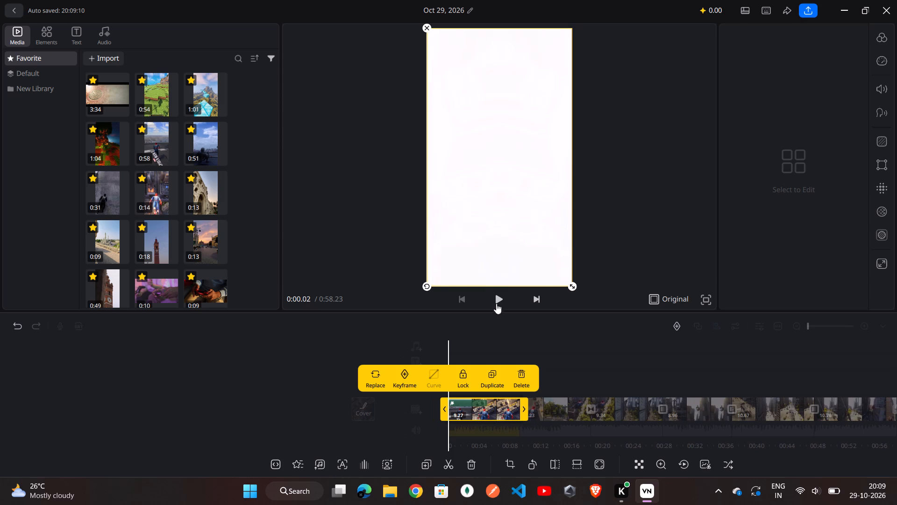
left_click(498, 296)
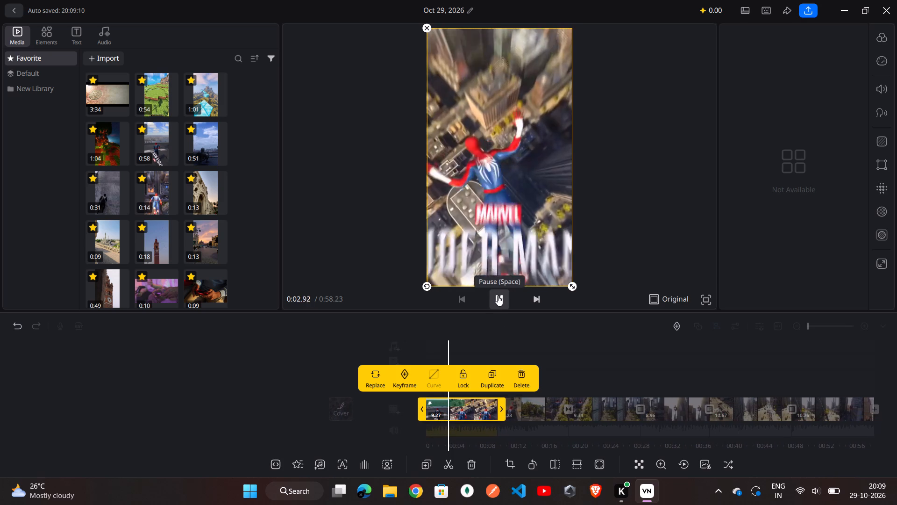
left_click(498, 296)
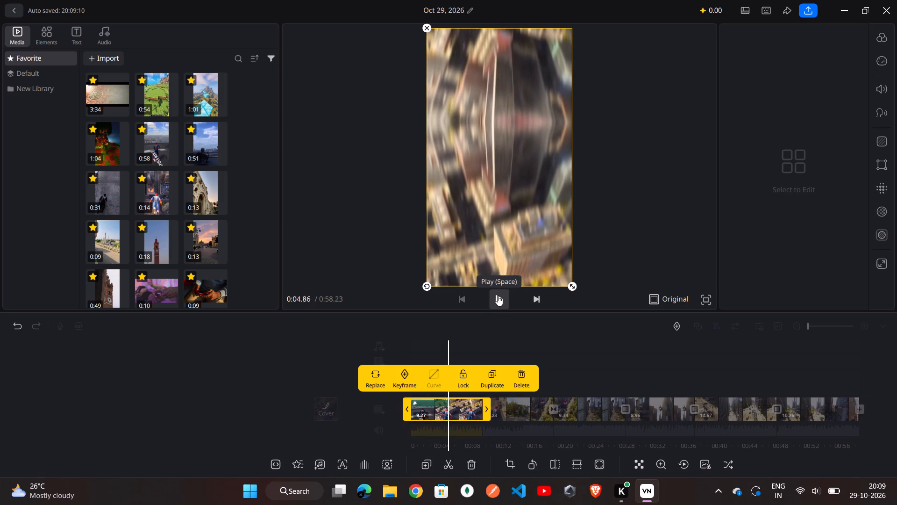
left_click(498, 296)
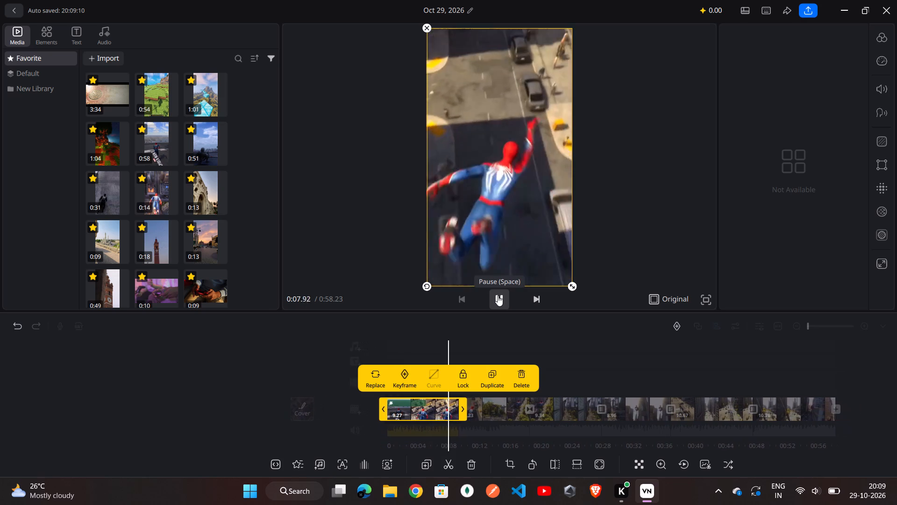
left_click(498, 296)
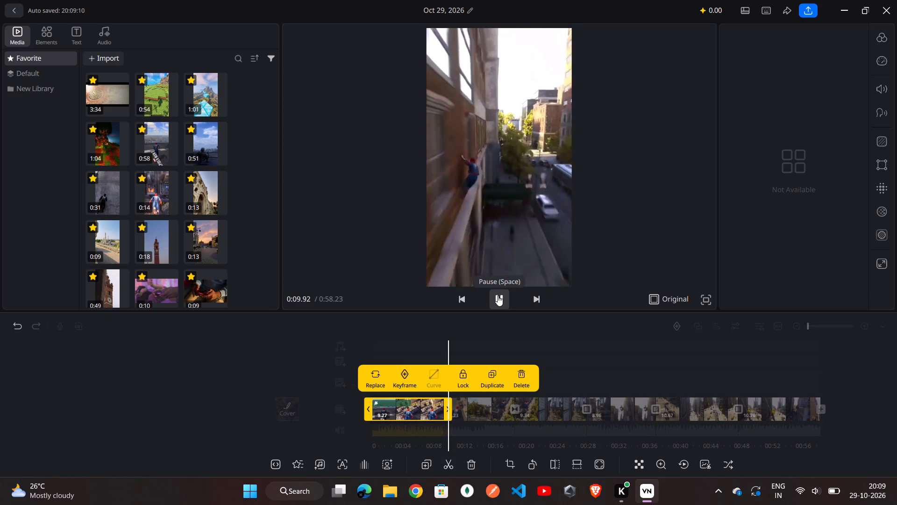
Apply the Basic effect Zoom 01 to the second segment, starting about 1.2 seconds in, with a duration of about 2.54.
double_click(460, 403)
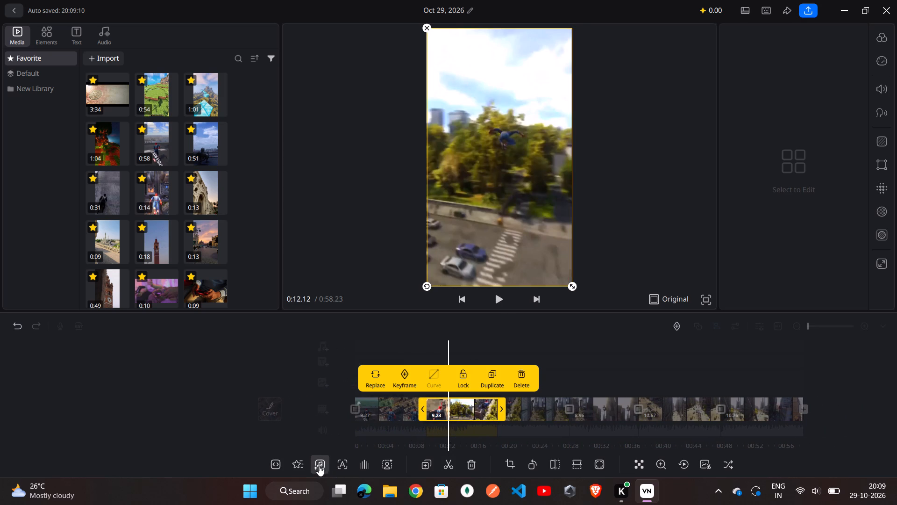
left_click(300, 464)
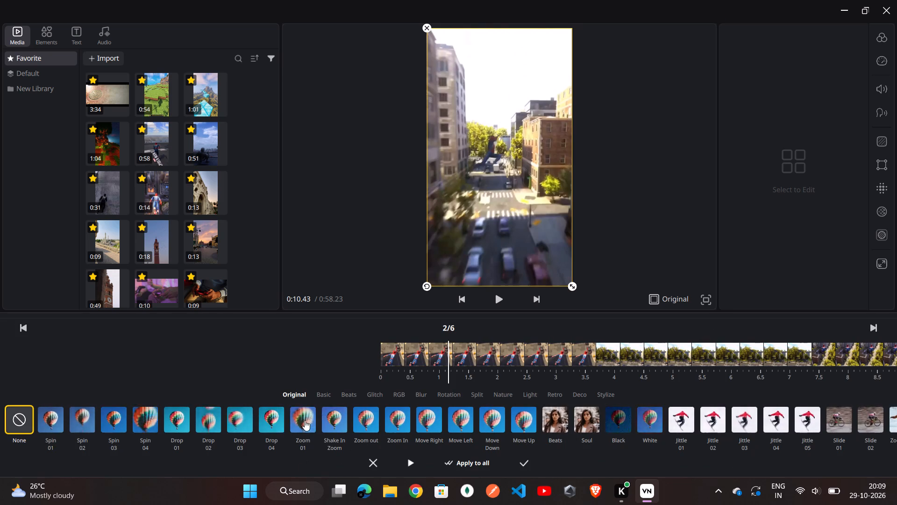
left_click(304, 420)
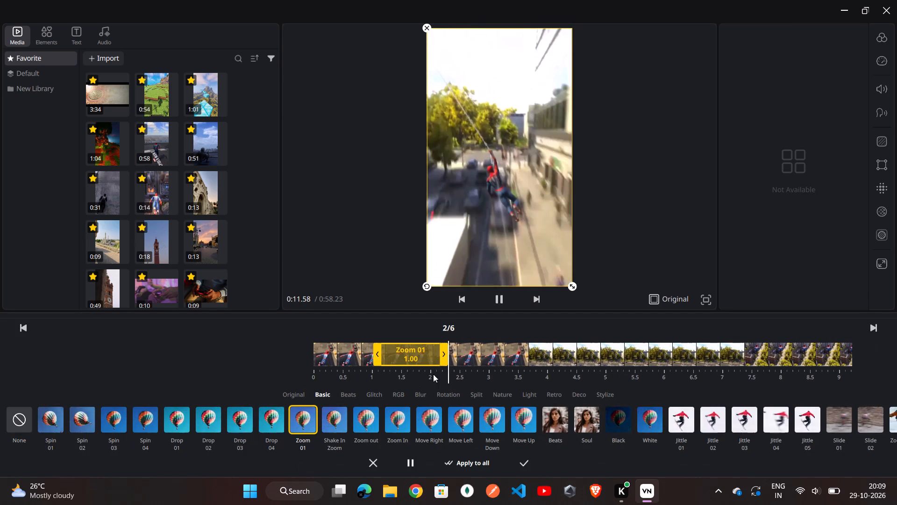
left_click_drag(443, 357, 510, 355)
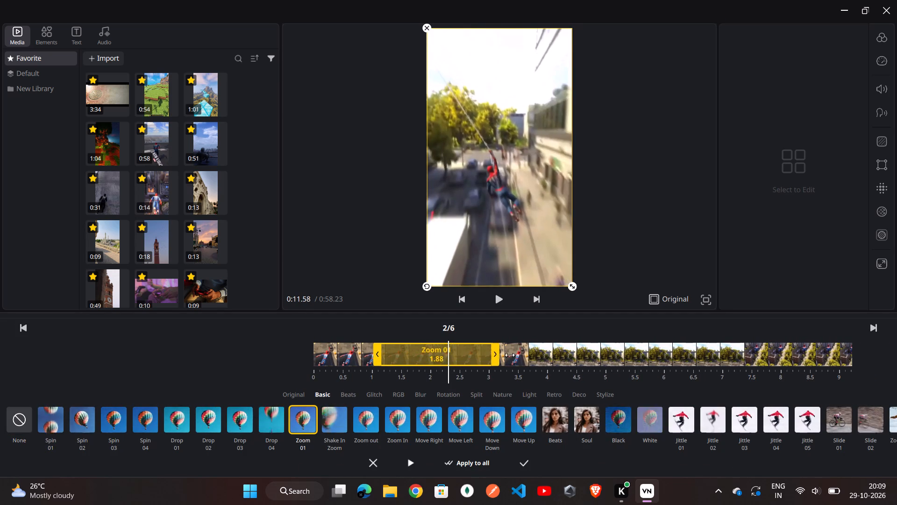
left_click_drag(510, 355, 535, 353)
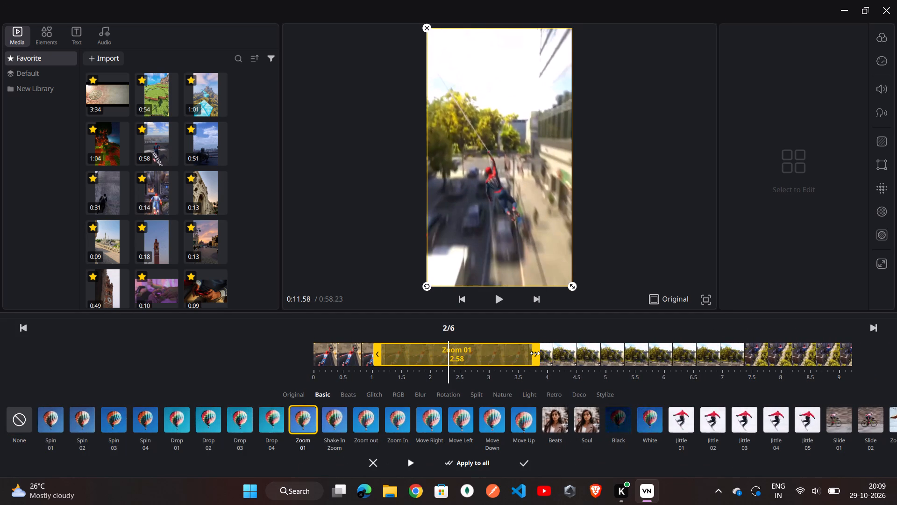
left_click_drag(535, 353, 533, 353)
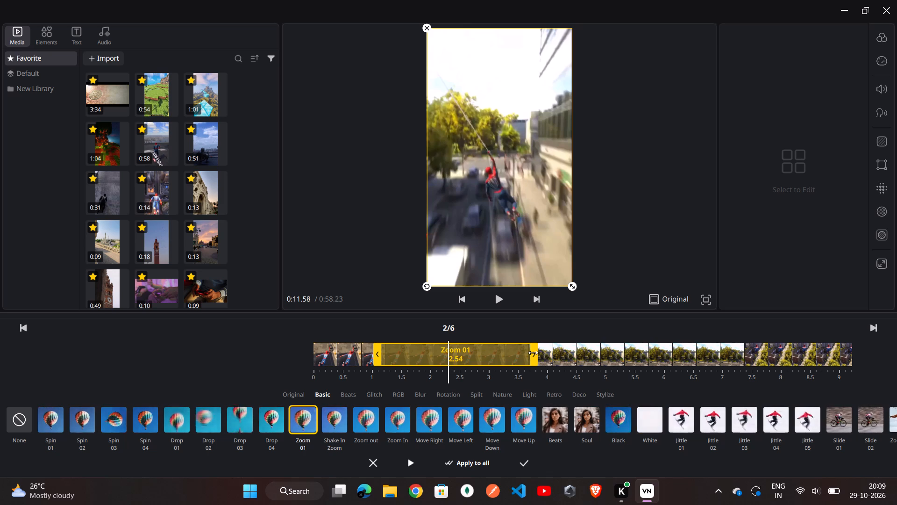
left_click(522, 462)
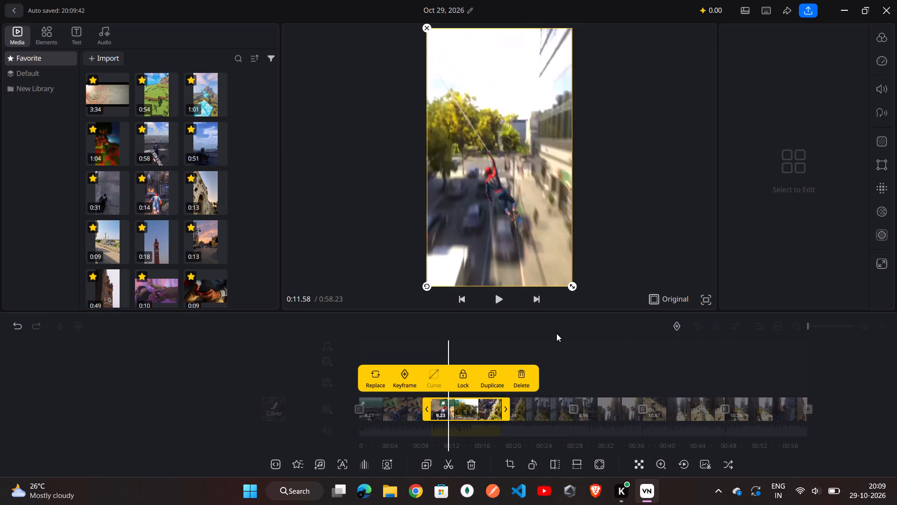
Apply the Basic effect Shake In Zoom to the third segment, starting about 2.3 seconds in, with a duration of 3.09.
scroll(556, 333, "right", 1)
double_click(534, 397)
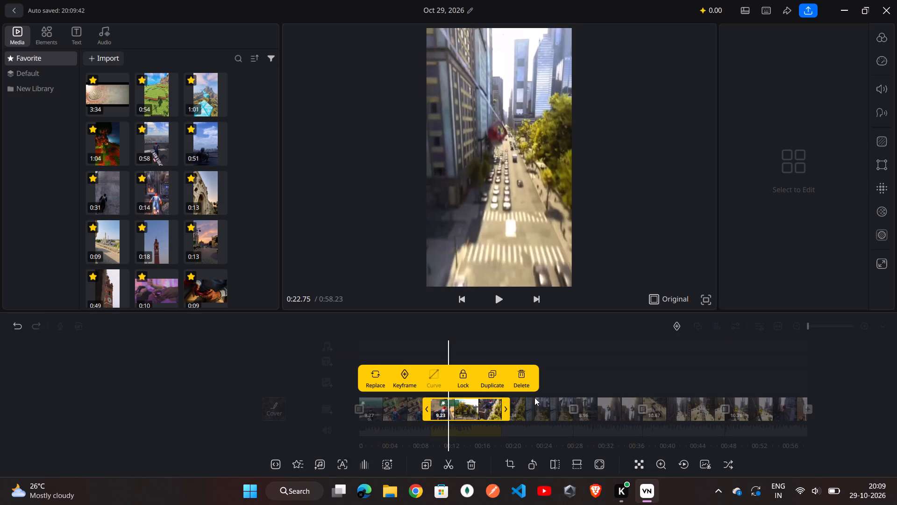
scroll(476, 403, "right", 1)
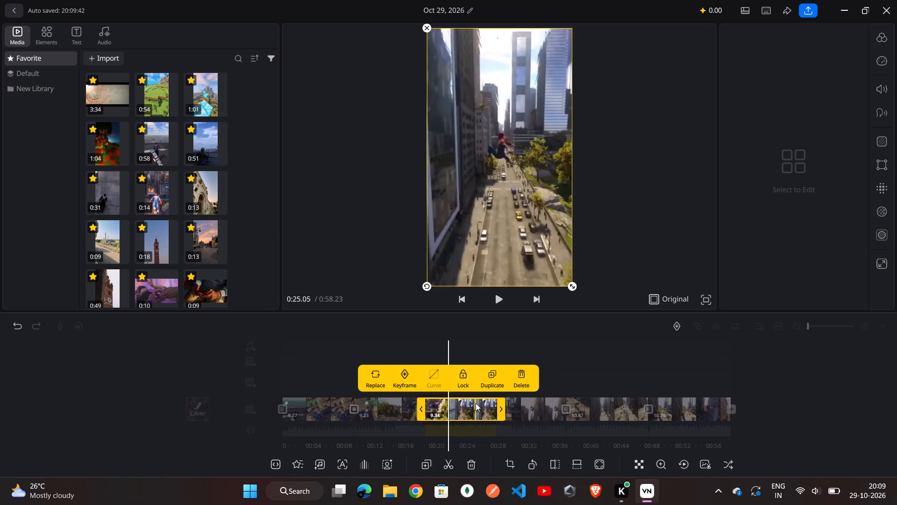
scroll(476, 403, "right", 1)
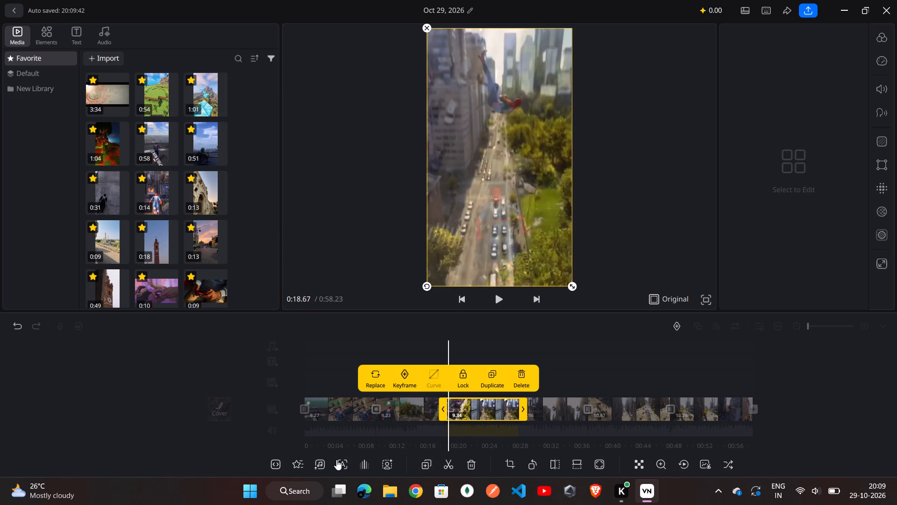
left_click(305, 463)
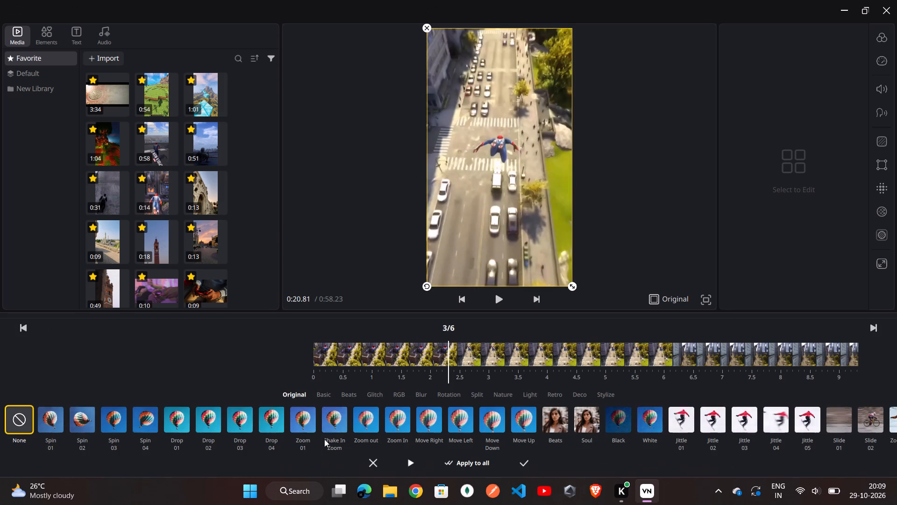
left_click(335, 416)
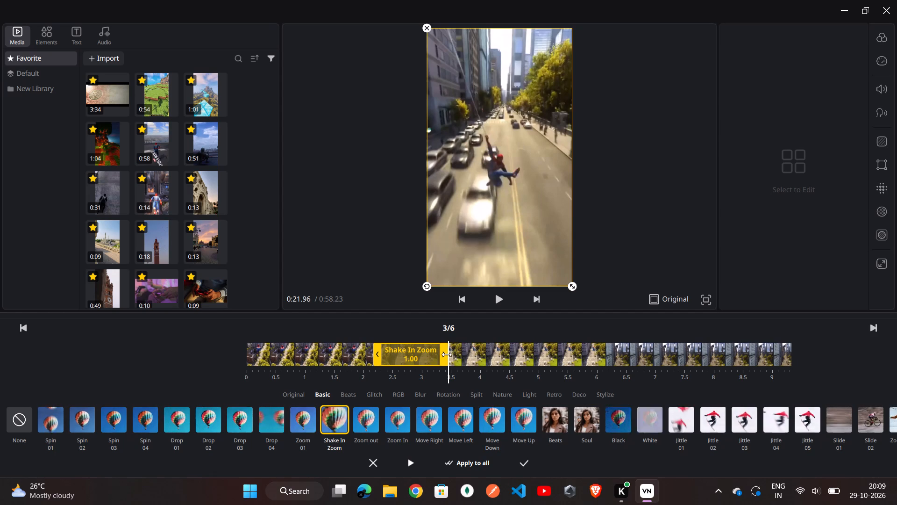
left_click_drag(446, 354, 510, 358)
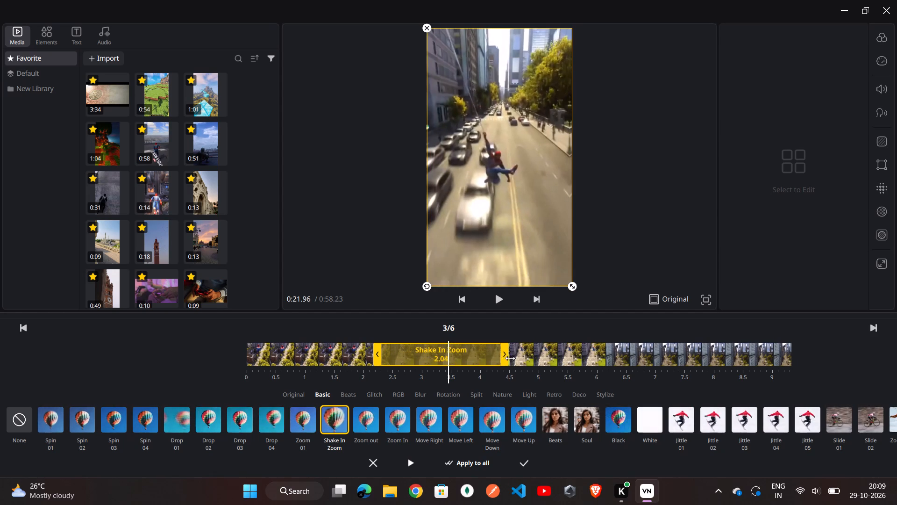
left_click_drag(510, 358, 545, 359)
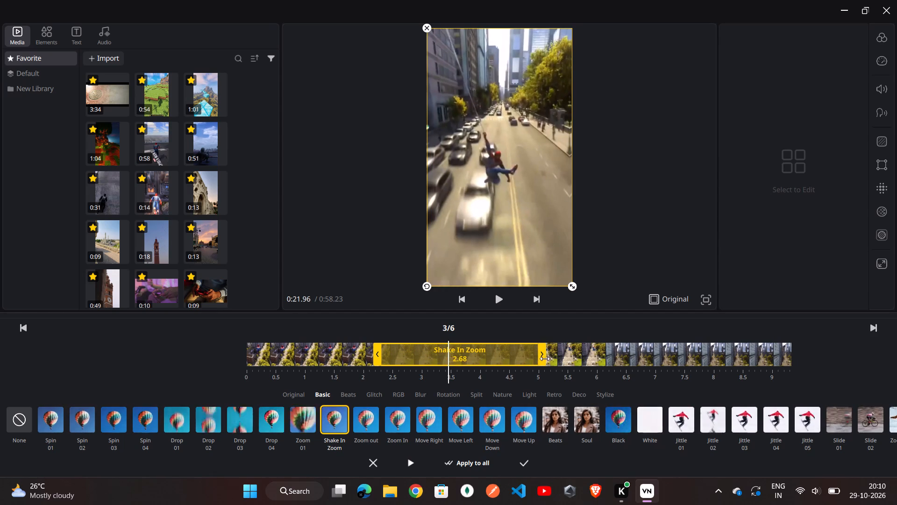
left_click_drag(545, 359, 565, 361)
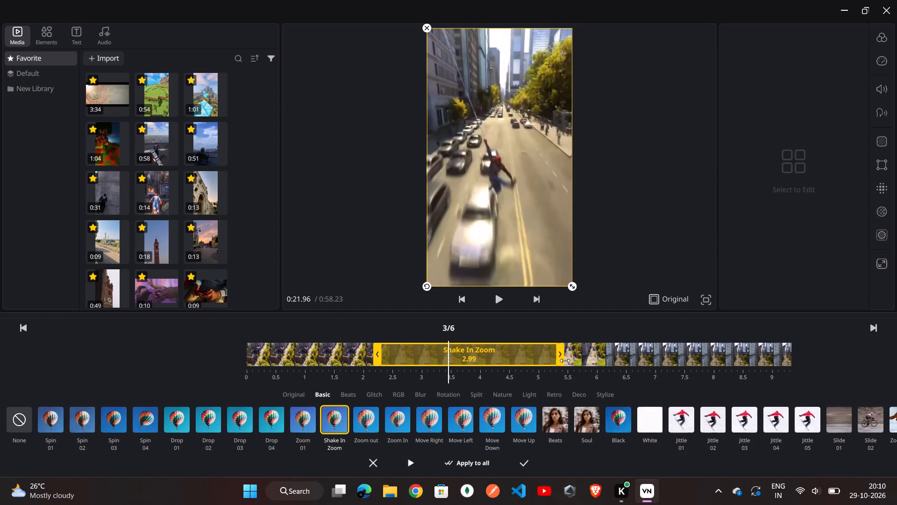
left_click_drag(565, 361, 568, 361)
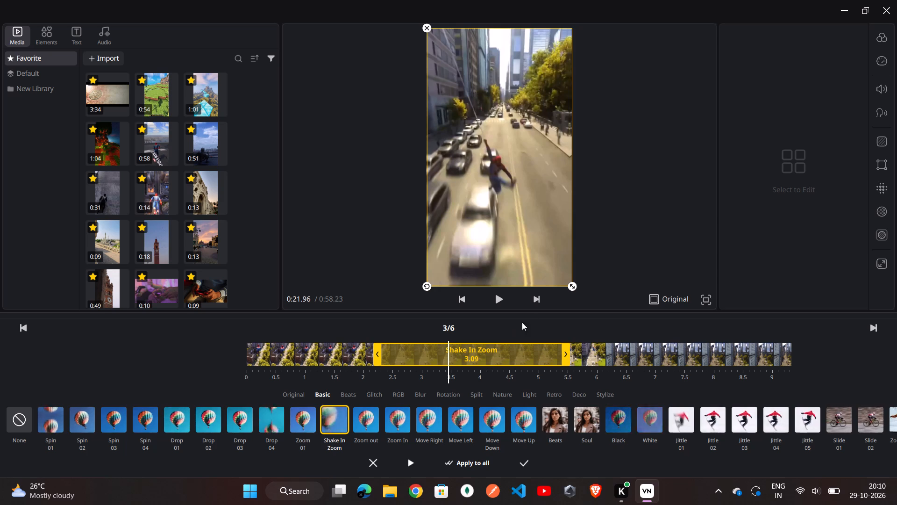
left_click(525, 463)
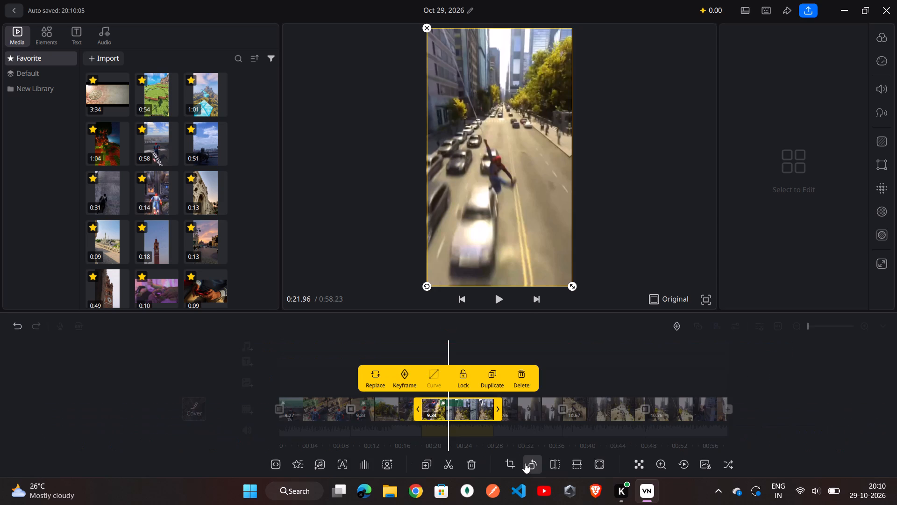
Apply the Basic effect Move Right to the fourth segment, starting about 3.5 seconds in, with a duration of 5.50.
scroll(550, 432, "left", 1)
scroll(550, 432, "down", 1)
scroll(550, 432, "left", 1)
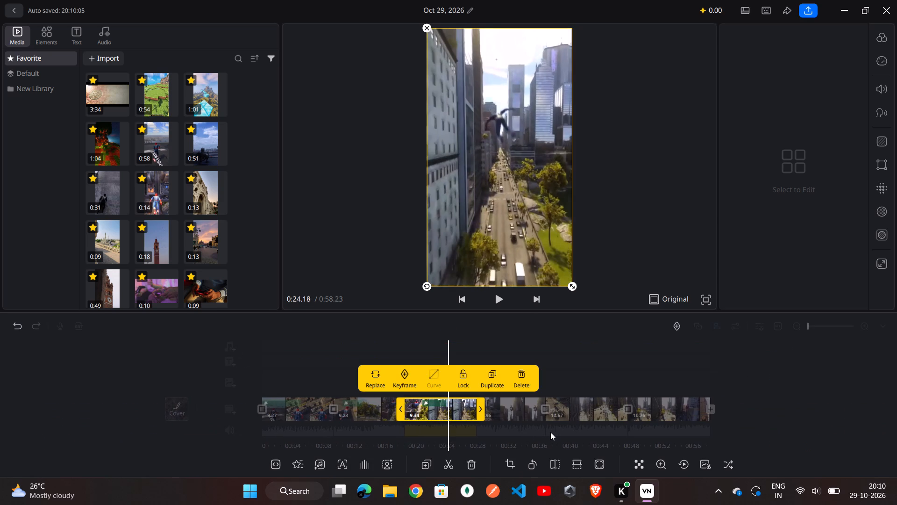
scroll(550, 432, "left", 2)
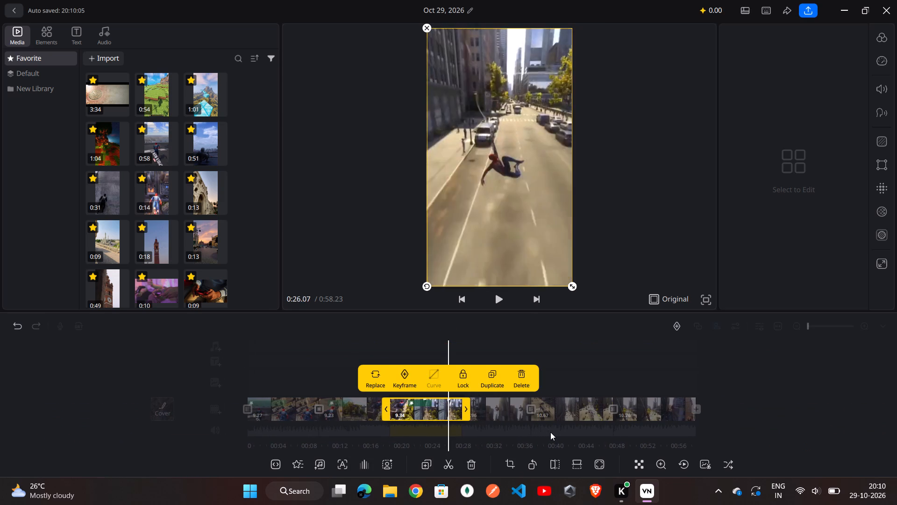
scroll(550, 432, "left", 1)
left_click(578, 377)
scroll(578, 377, "left", 1)
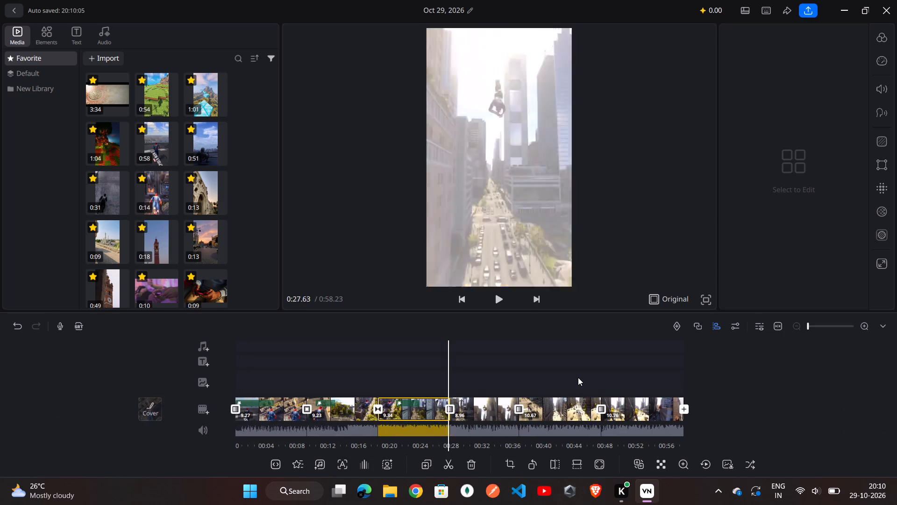
scroll(578, 377, "left", 1)
double_click(484, 409)
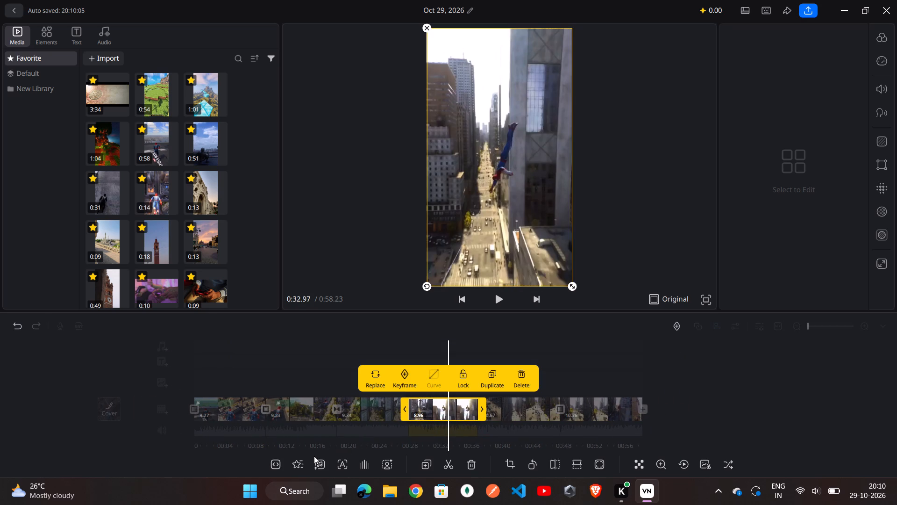
left_click(290, 464)
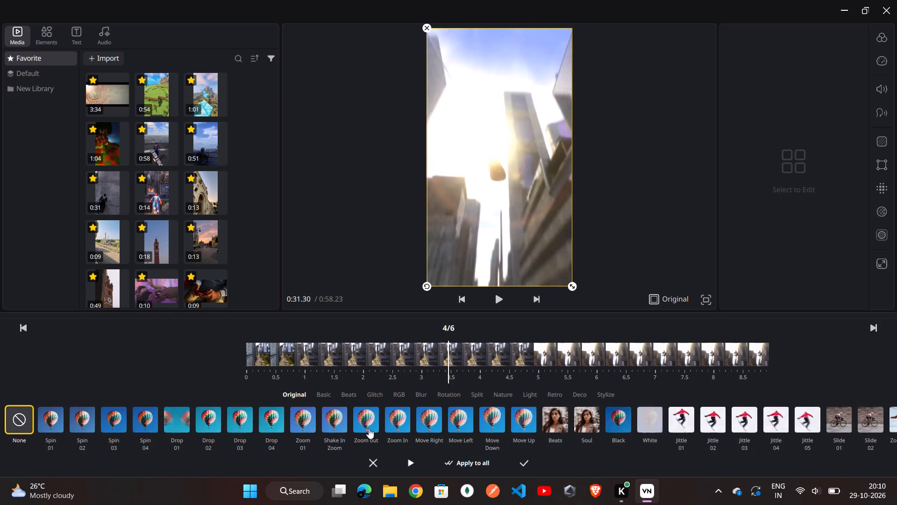
left_click(117, 418)
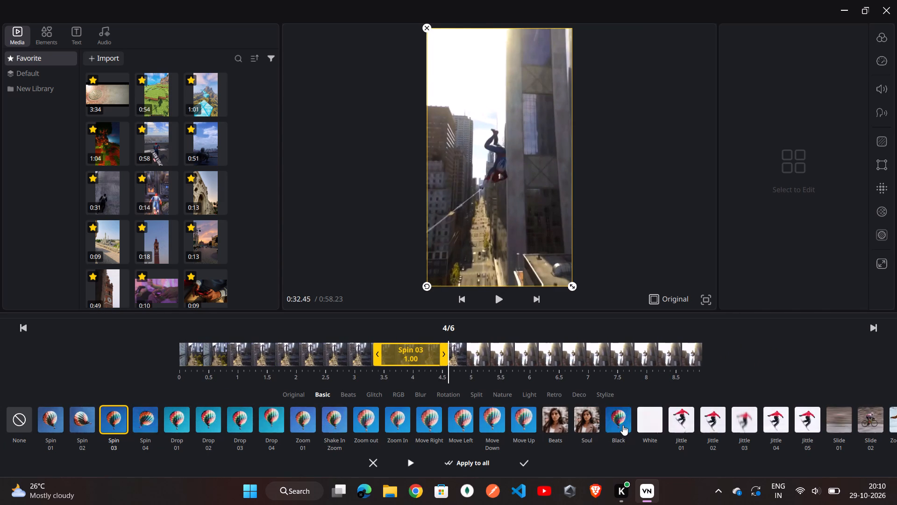
left_click(436, 419)
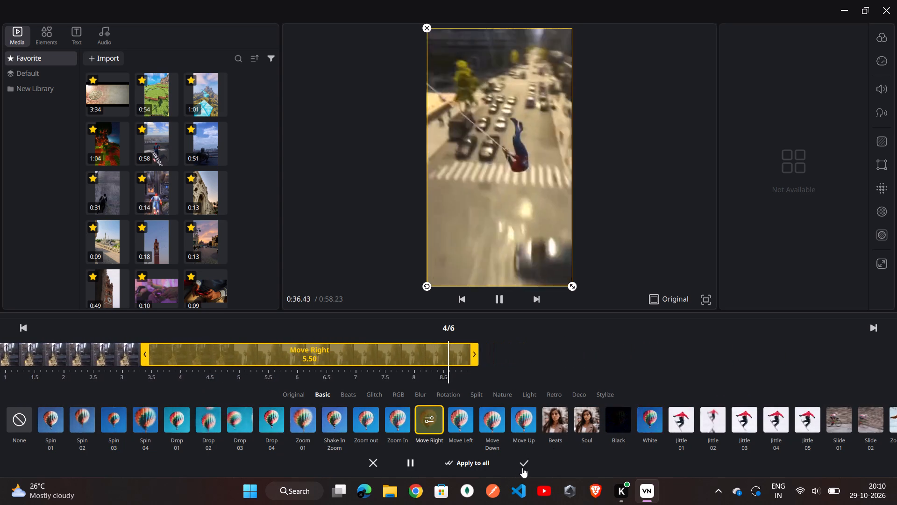
left_click(522, 468)
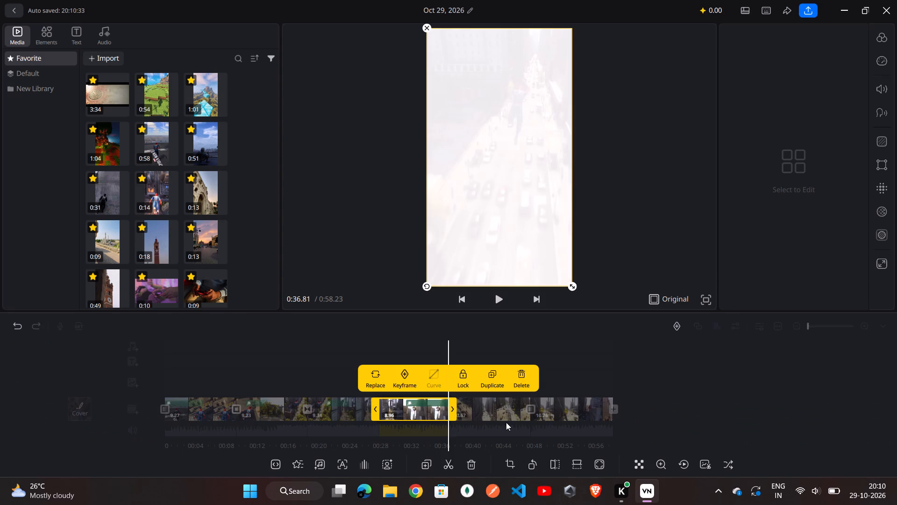
Apply the Retro effect Retro 04 to the end of the fifth segment, starting about 7.8 seconds in, with a duration of 2.85.
double_click(500, 398)
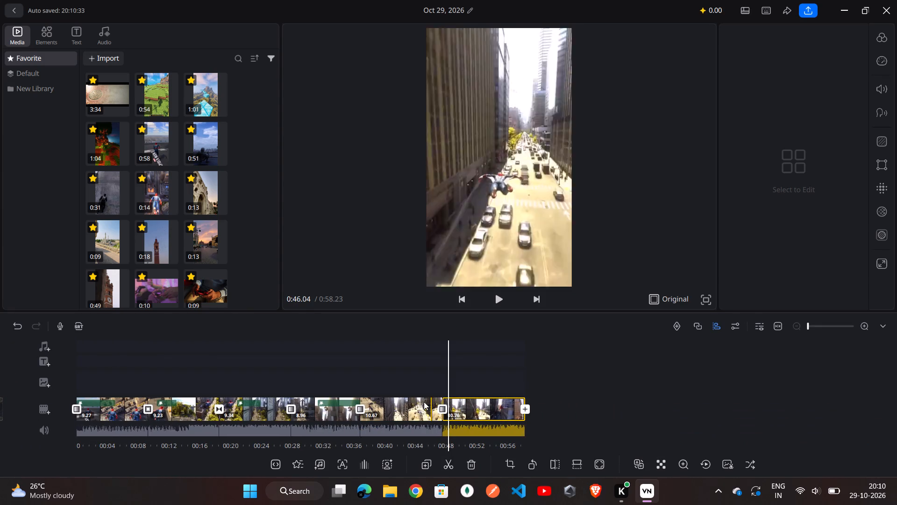
left_click(424, 402)
double_click(424, 402)
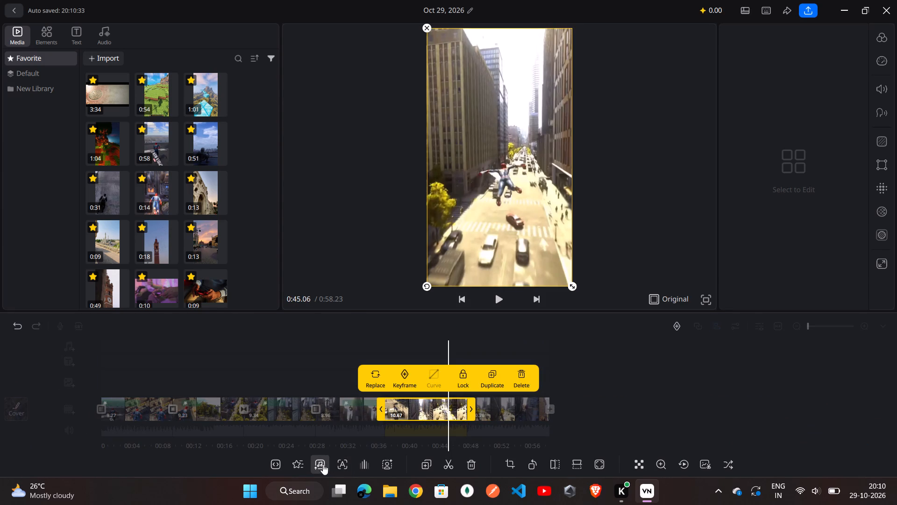
left_click(301, 463)
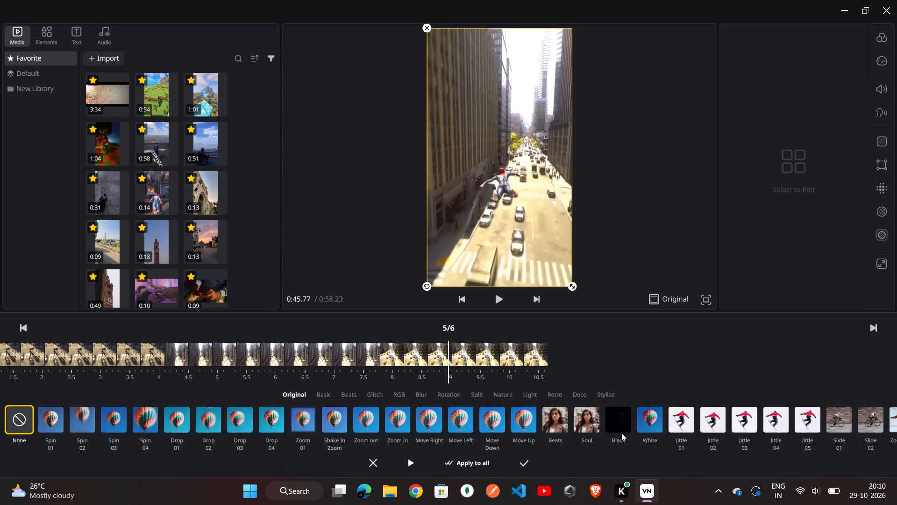
left_click(625, 419)
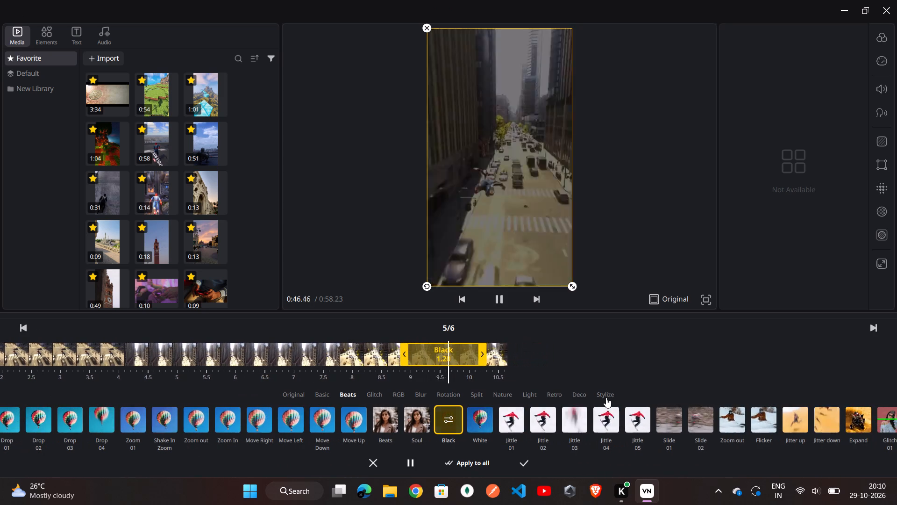
left_click(581, 396)
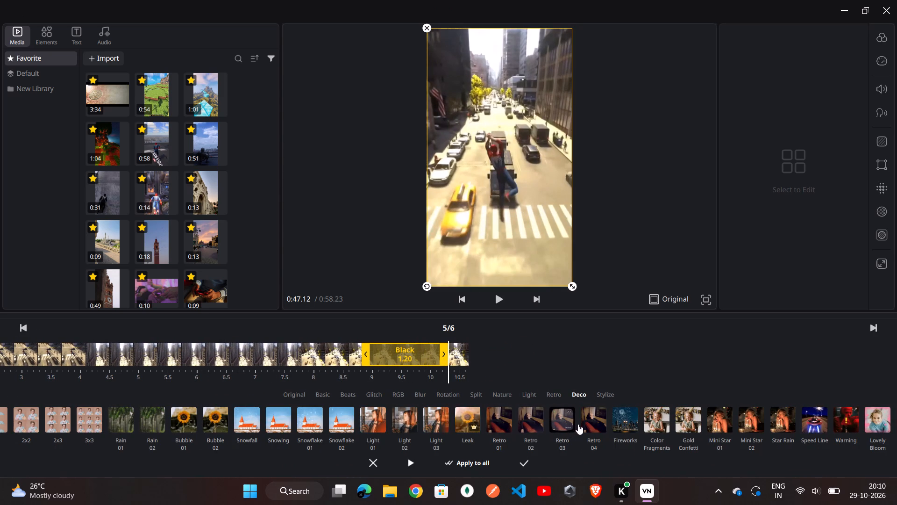
left_click(591, 423)
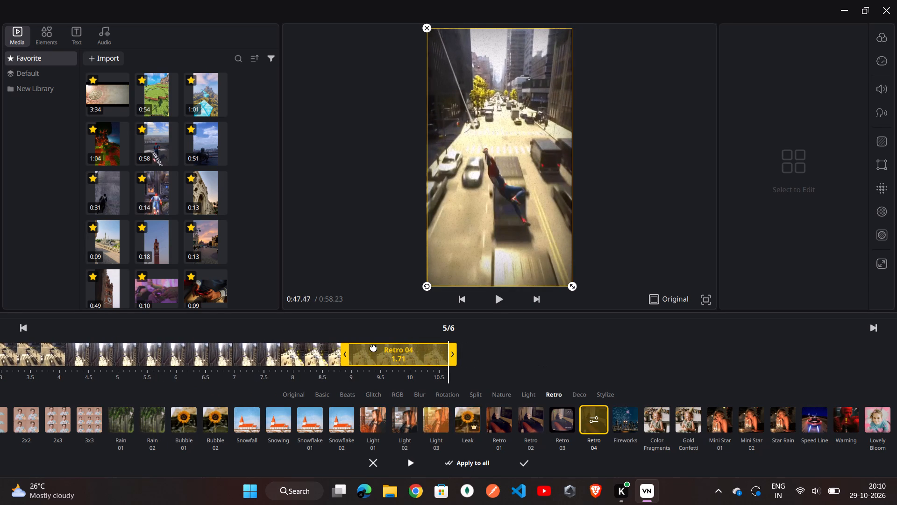
left_click_drag(346, 356, 300, 355)
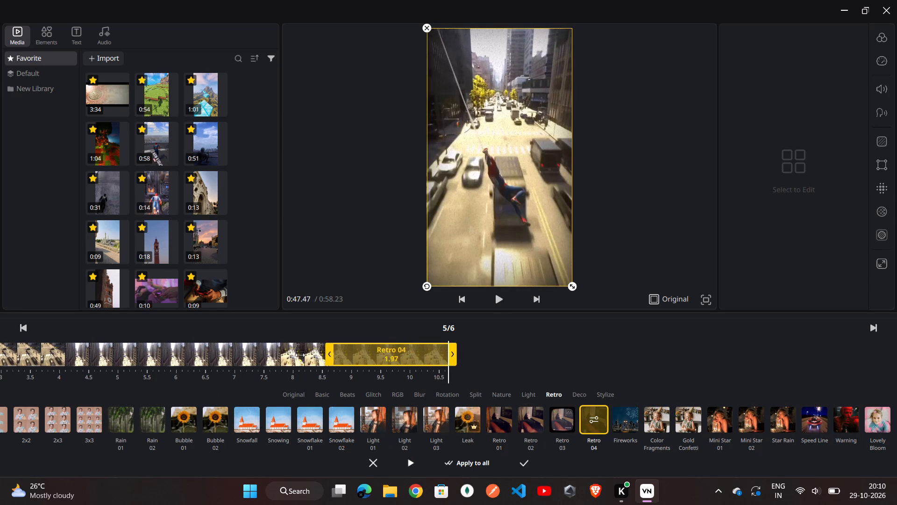
left_click_drag(300, 355, 279, 355)
scroll(328, 356, "right", 3)
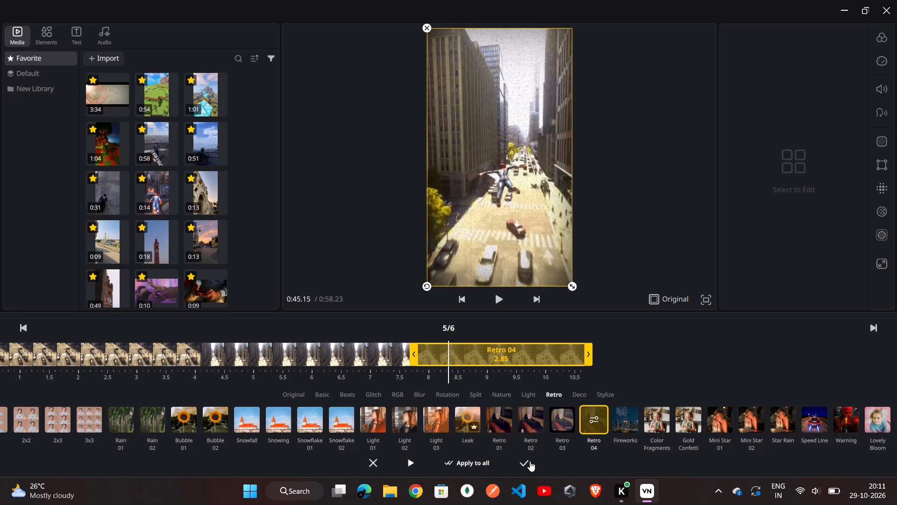
left_click(530, 461)
Select the sixth segment on the timeline for editing.
double_click(490, 397)
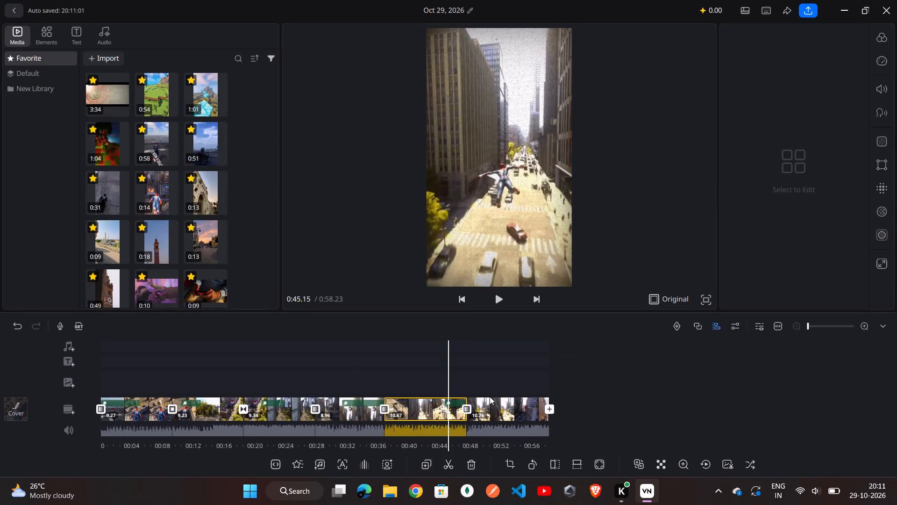
double_click(488, 403)
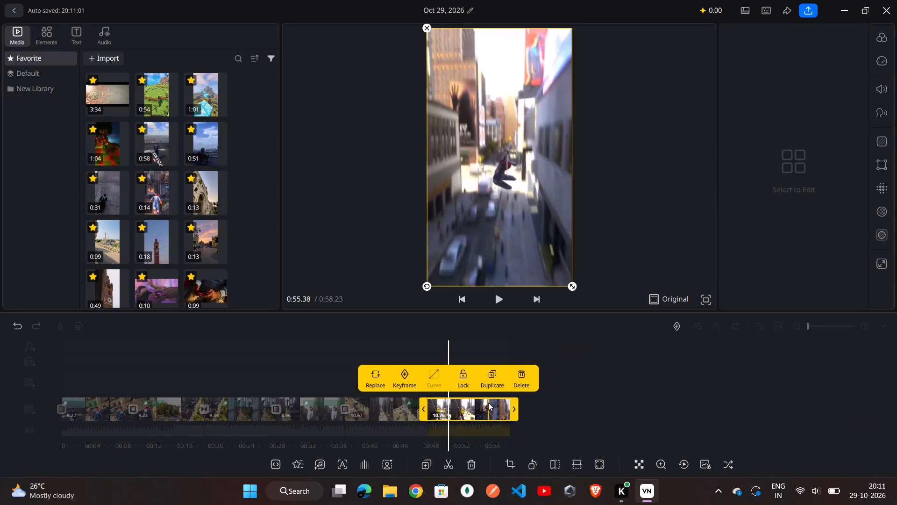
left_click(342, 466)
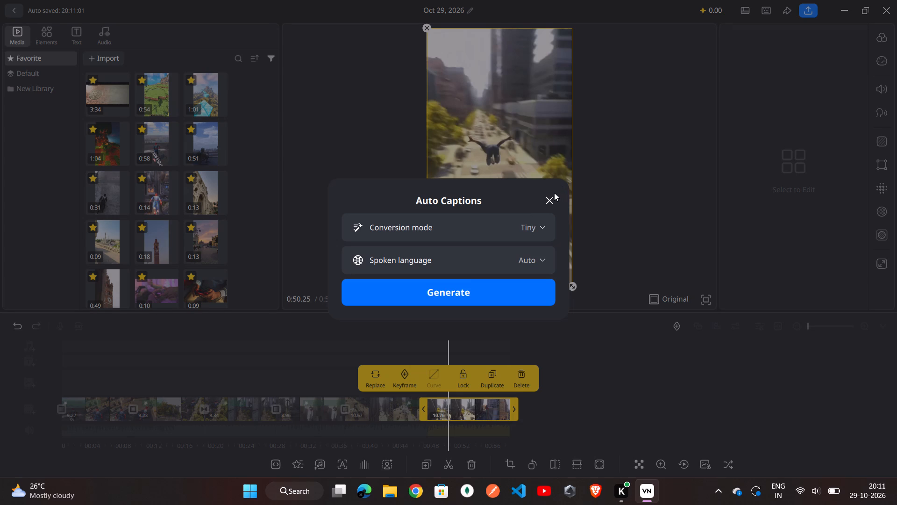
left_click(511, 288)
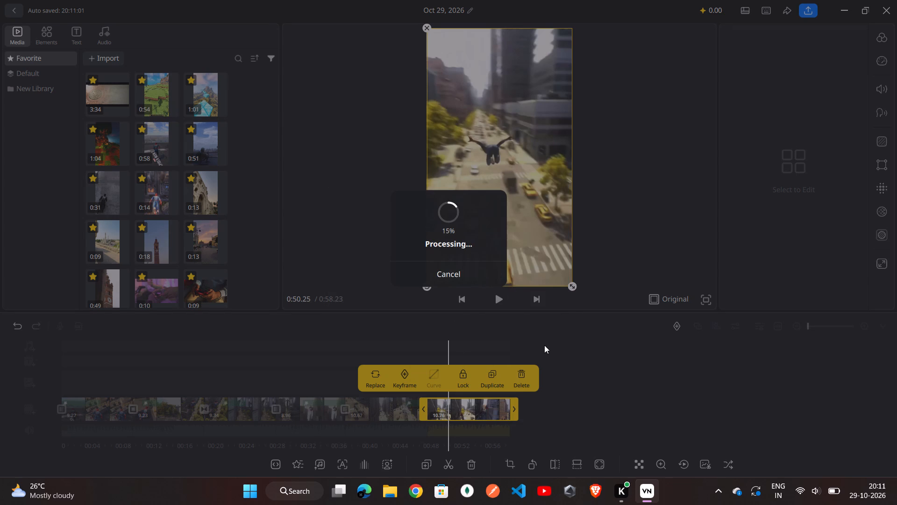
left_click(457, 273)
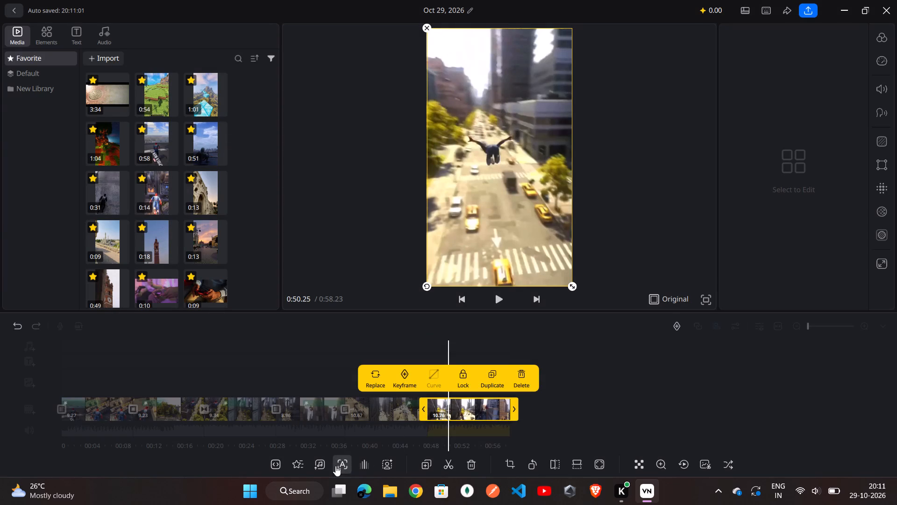
Apply the Split effect 1x2 to the sixth segment, starting about 2.8 seconds in, with a duration of 7.98.
left_click(295, 468)
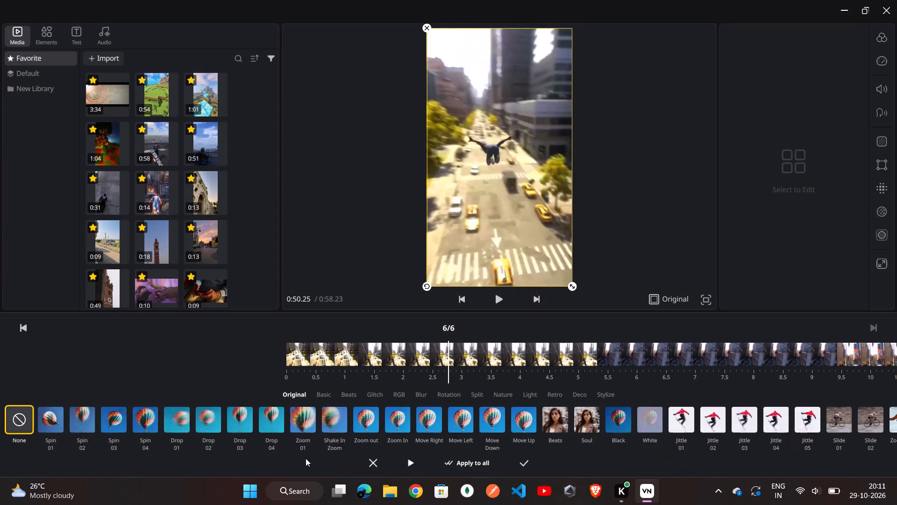
left_click(581, 394)
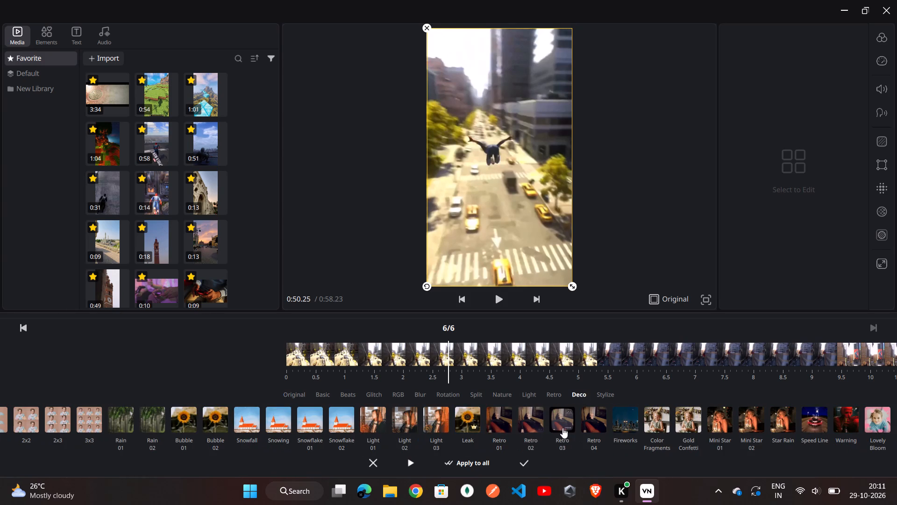
left_click(529, 417)
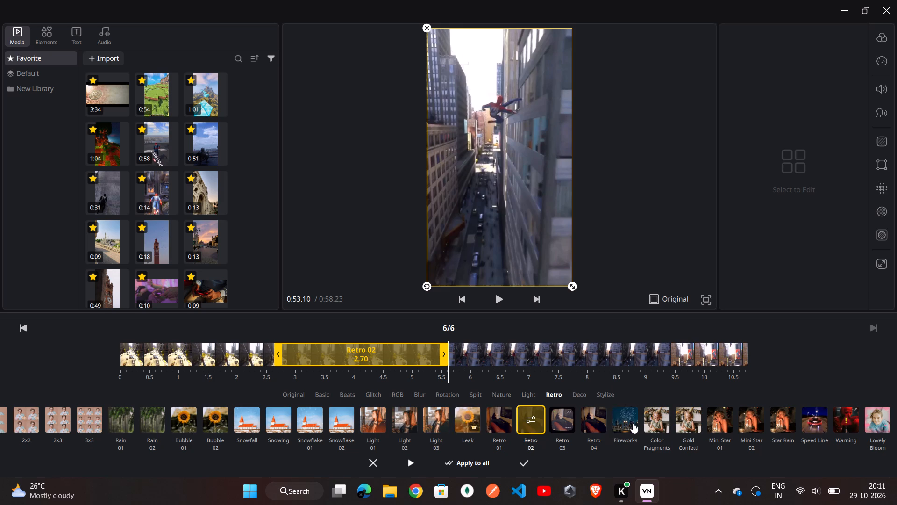
left_click(600, 421)
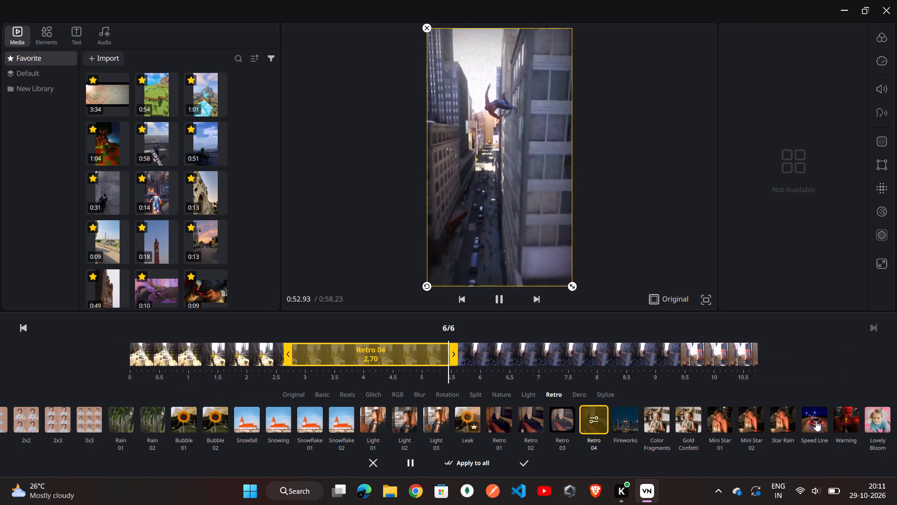
left_click(816, 421)
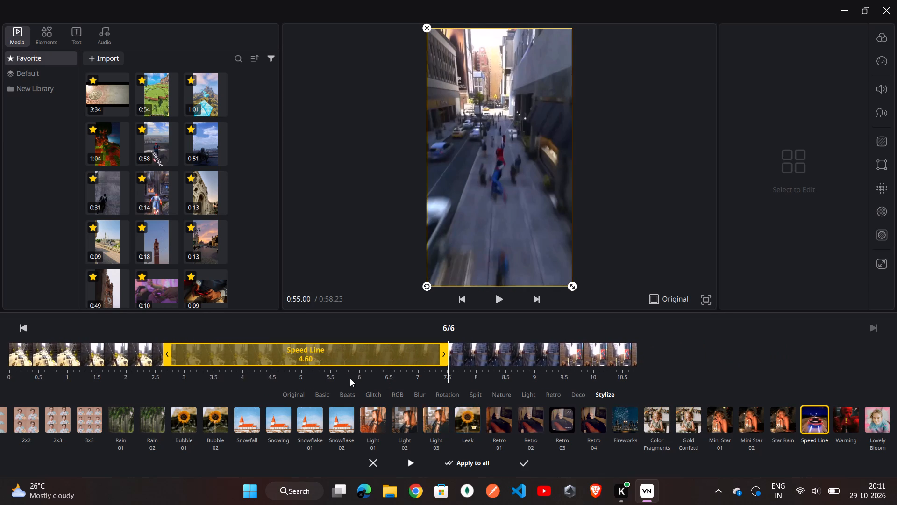
left_click(277, 419)
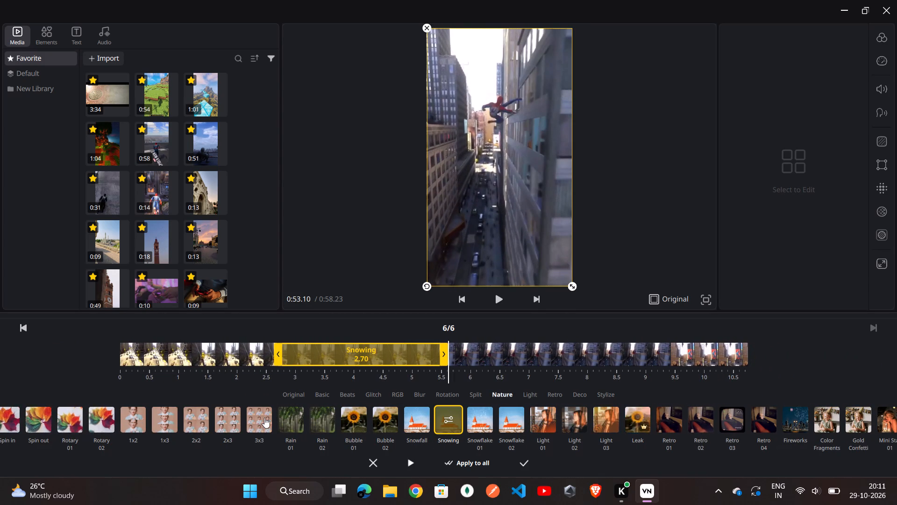
left_click(135, 420)
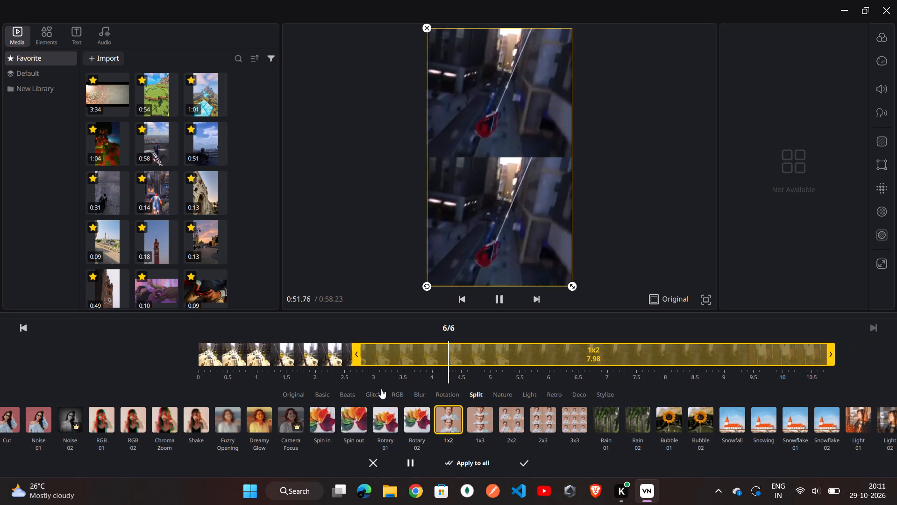
left_click(518, 458)
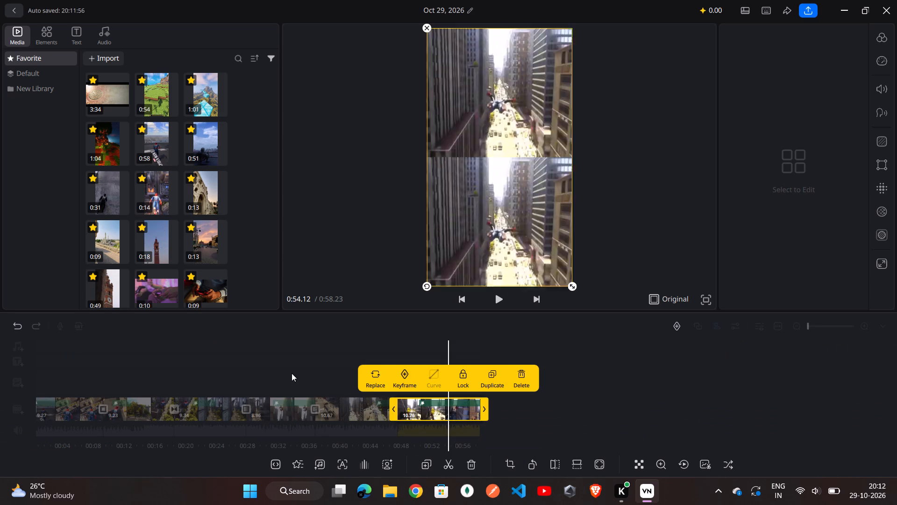
Deselect the sixth segment and go back to the very start of the video.
scroll(292, 373, "right", 14)
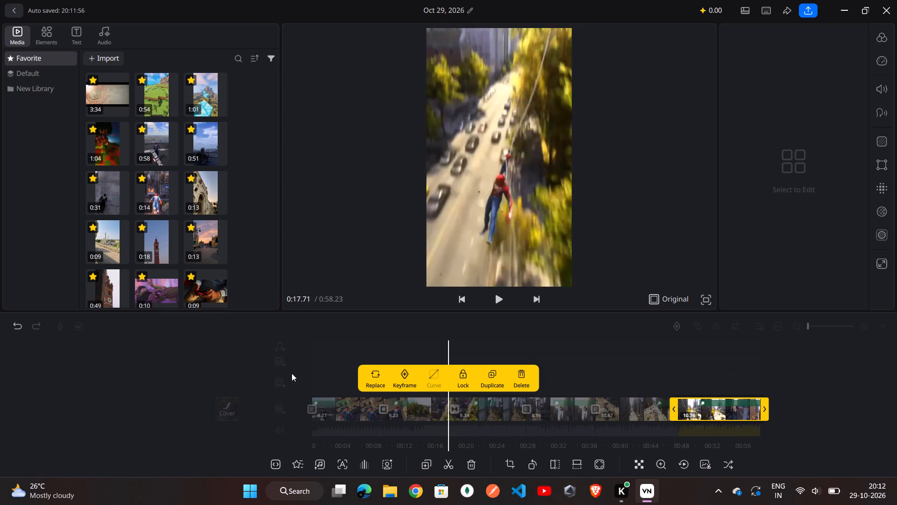
left_click(579, 323)
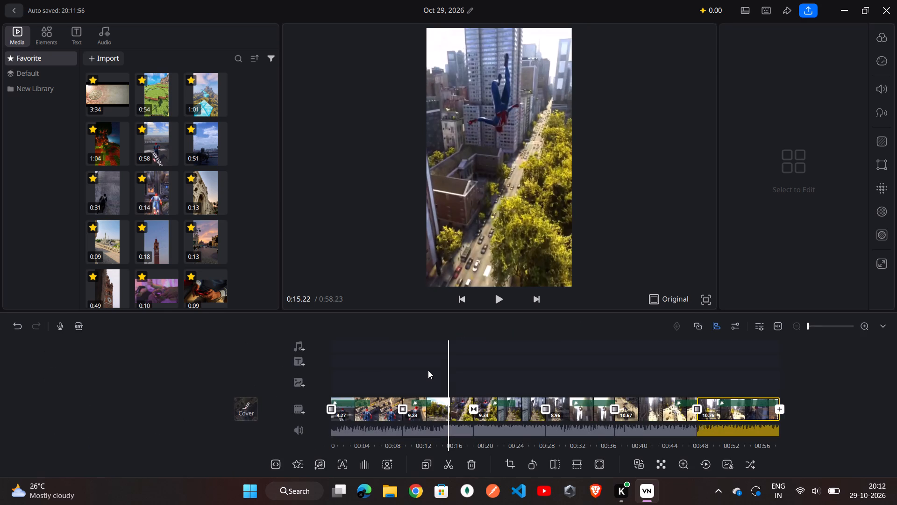
scroll(428, 370, "right", 8)
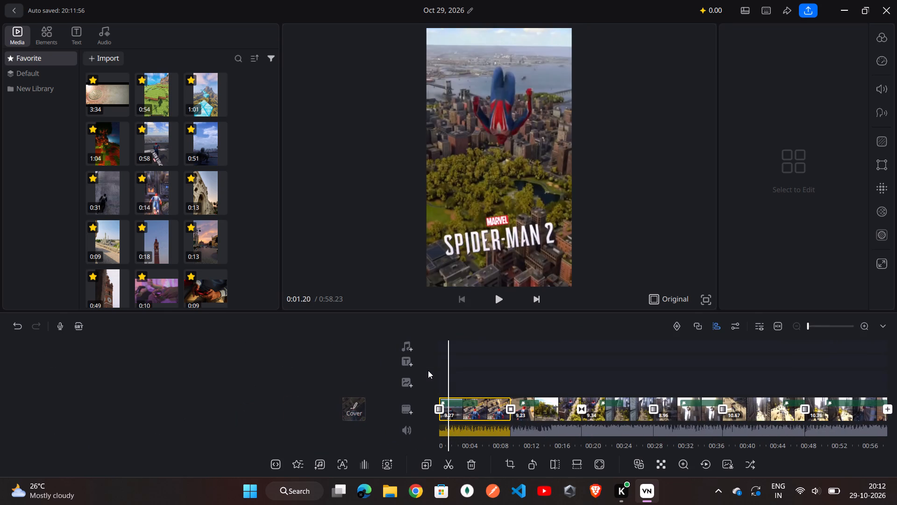
scroll(428, 370, "right", 6)
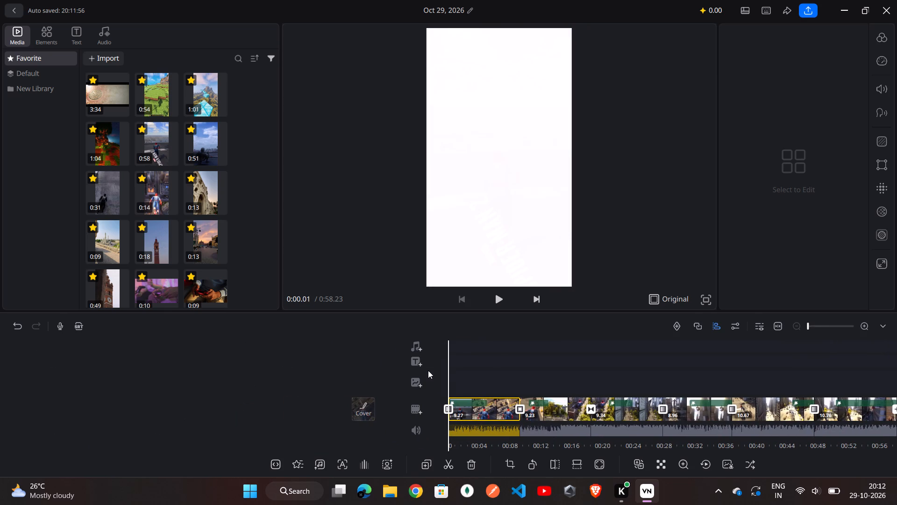
Scrub through the video from the start to the sixth segment to review the transitions and effects.
scroll(498, 356, "left", 4)
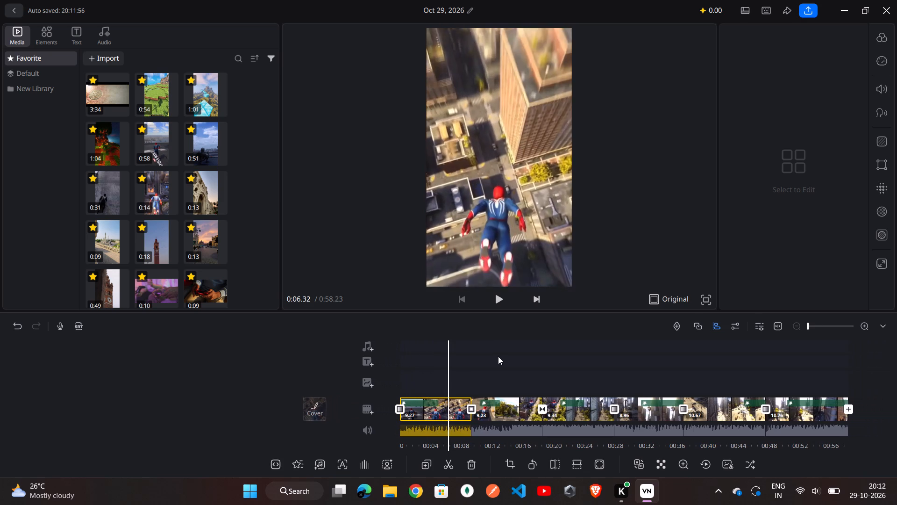
scroll(498, 356, "left", 1)
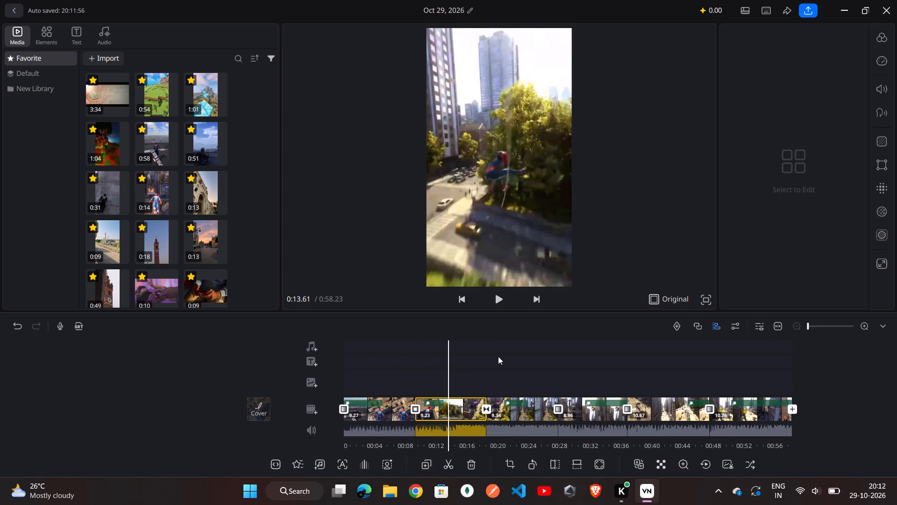
scroll(498, 356, "left", 2)
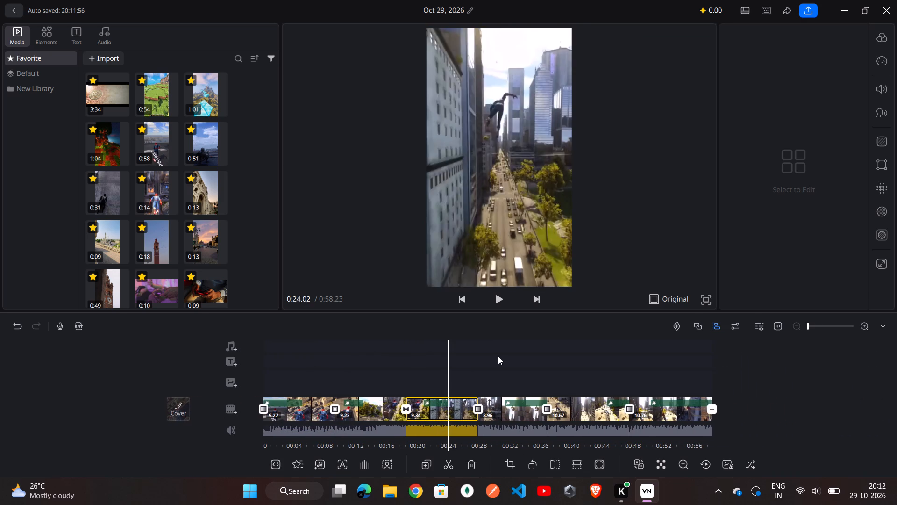
scroll(498, 356, "left", 3)
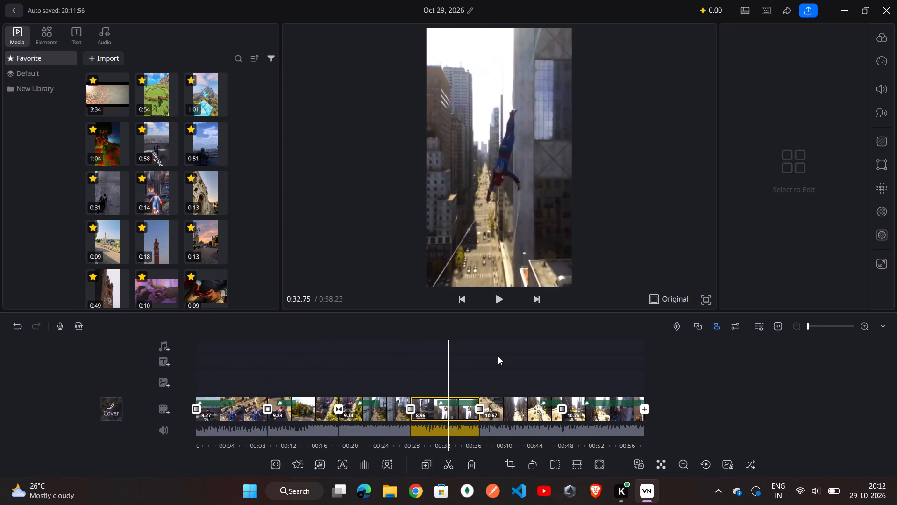
scroll(498, 356, "left", 1)
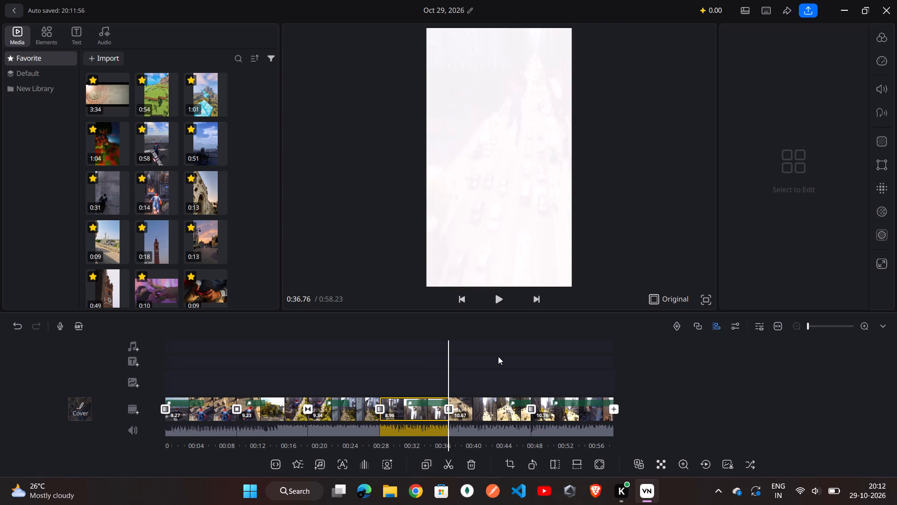
scroll(498, 356, "left", 2)
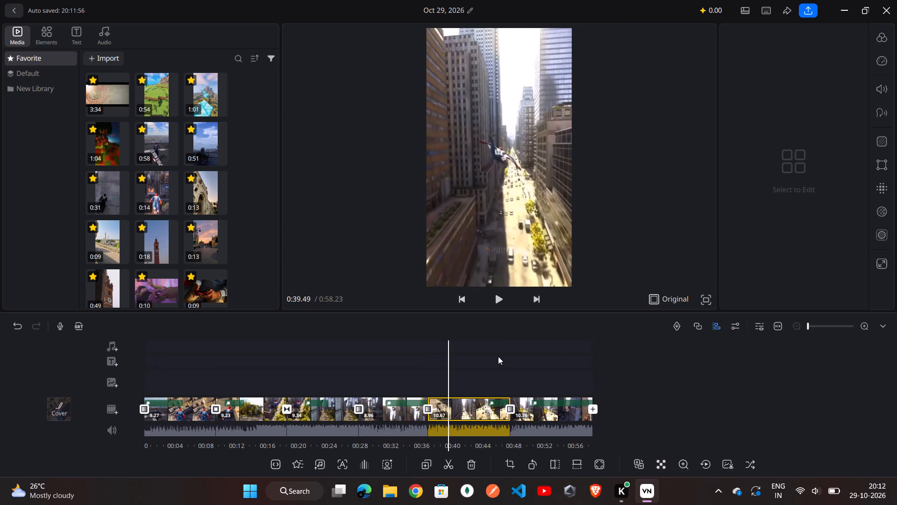
scroll(498, 356, "left", 2)
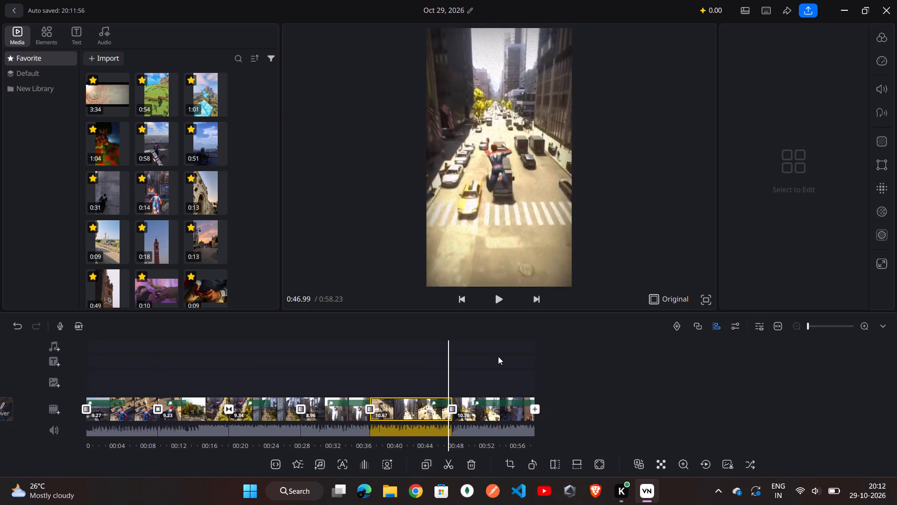
scroll(498, 356, "left", 1)
Review the segments again back and forth, finishing at the cut between the first and second segments.
scroll(498, 356, "right", 2)
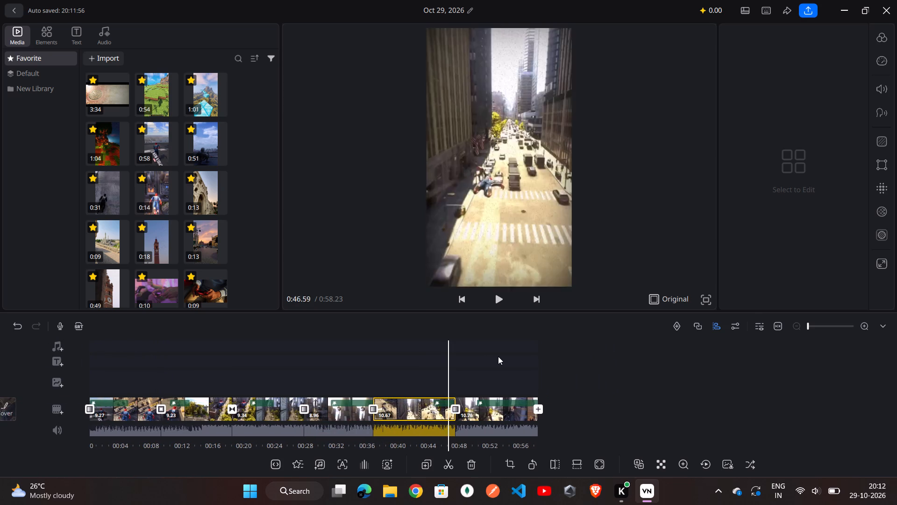
scroll(498, 356, "right", 18)
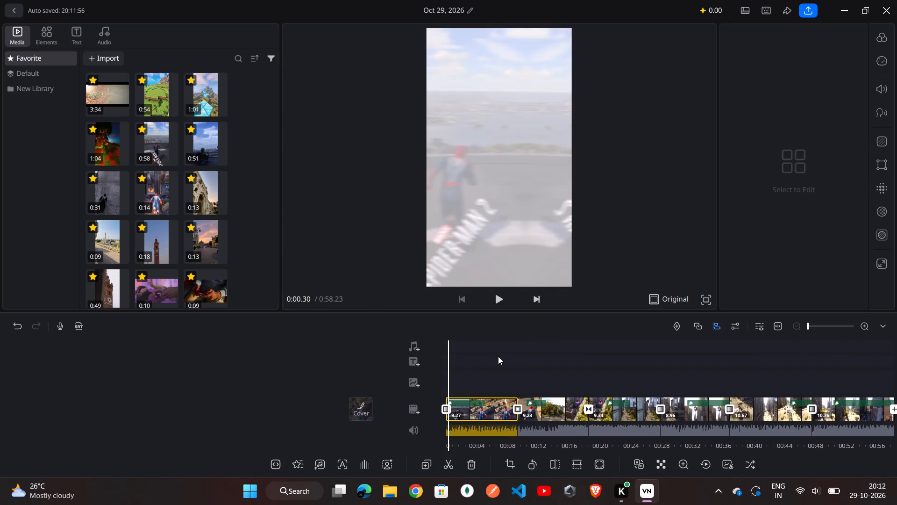
scroll(498, 356, "right", 3)
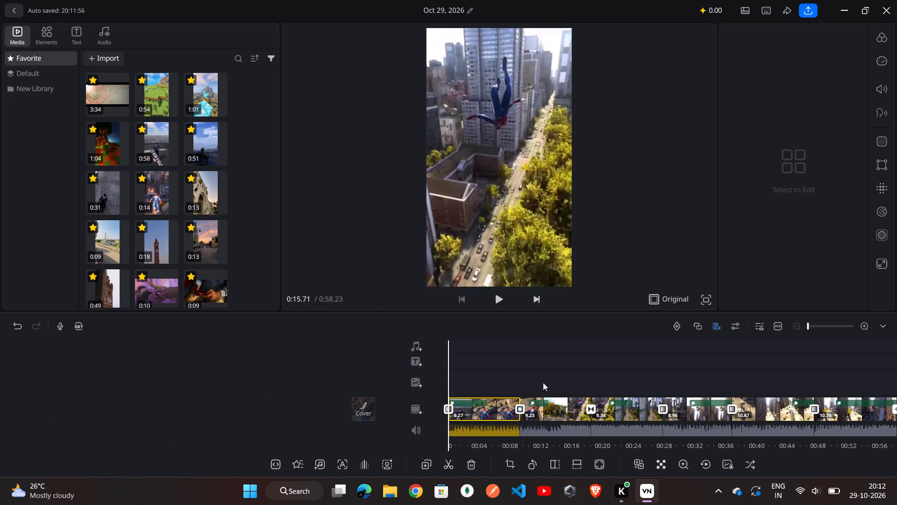
scroll(492, 415, "left", 1)
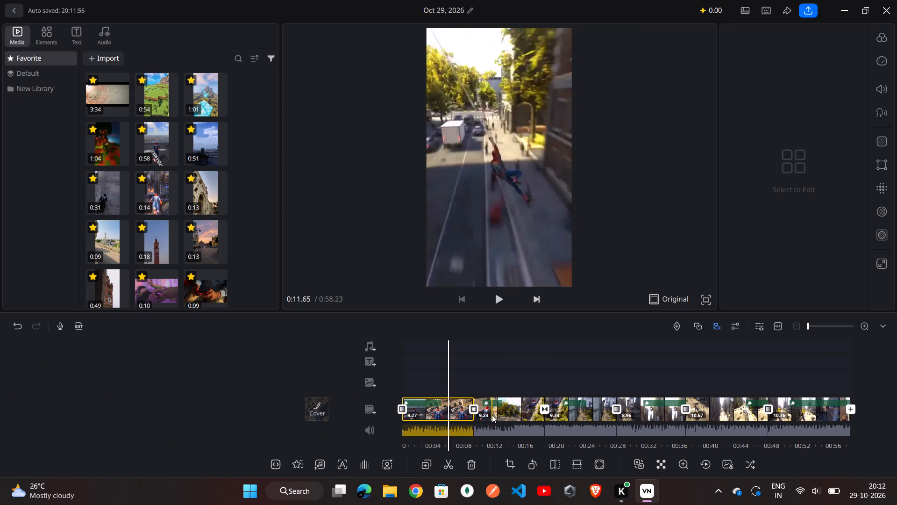
scroll(492, 415, "left", 1)
scroll(492, 415, "right", 1)
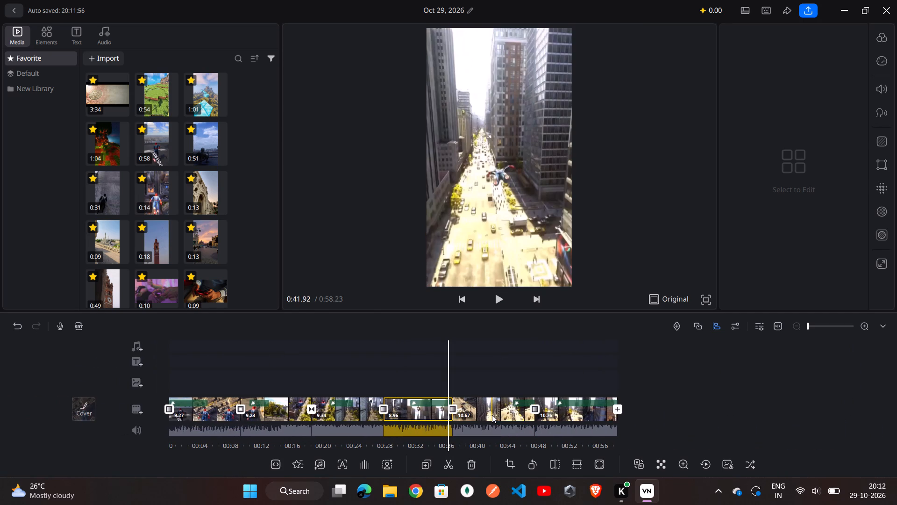
scroll(492, 415, "right", 2)
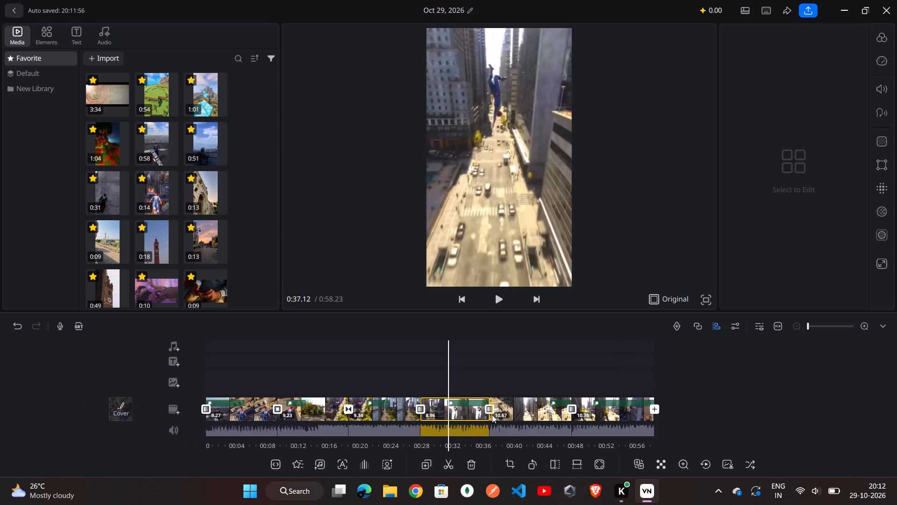
scroll(492, 415, "right", 2)
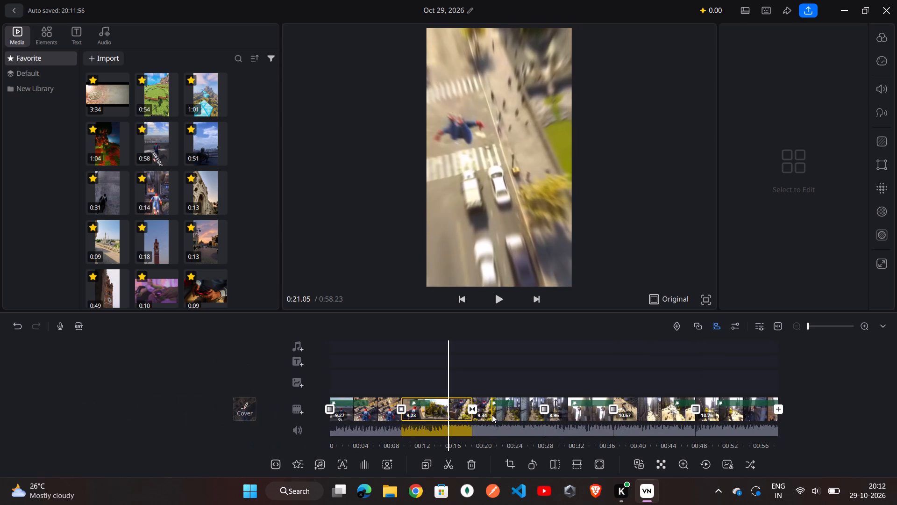
scroll(492, 415, "right", 1)
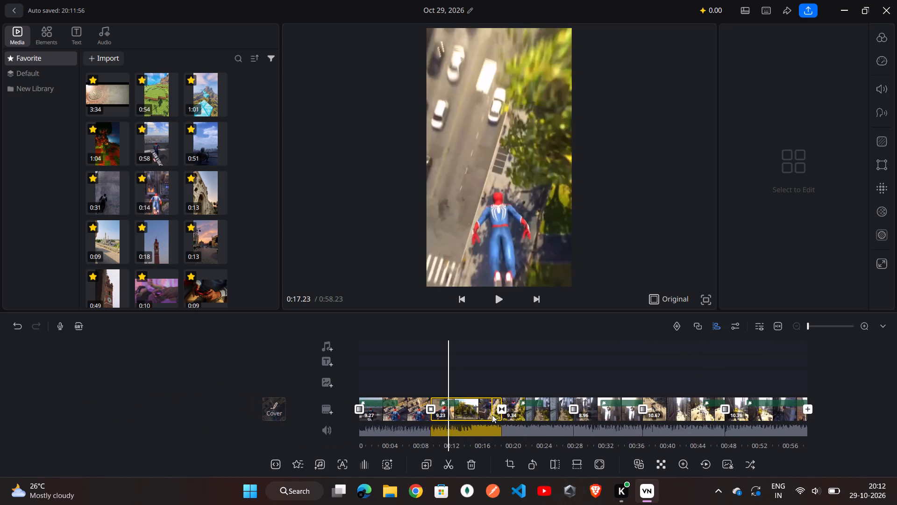
scroll(492, 415, "right", 2)
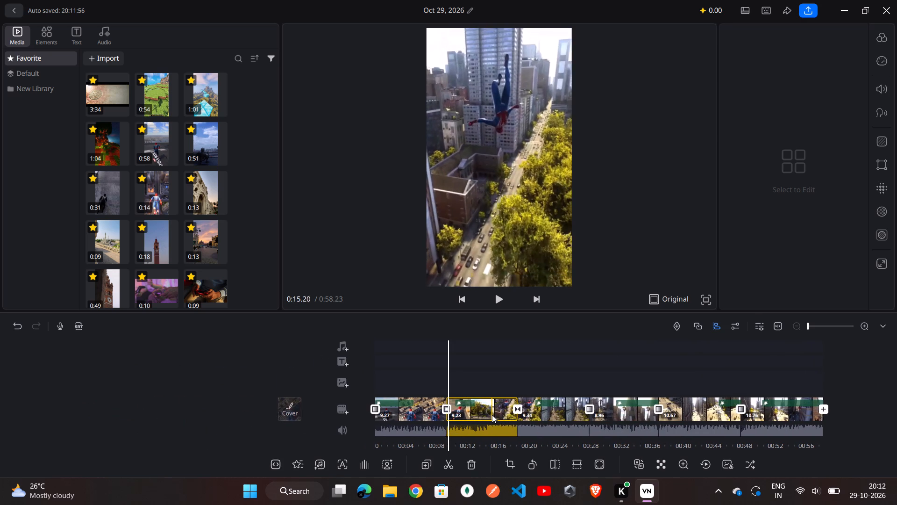
scroll(492, 415, "right", 1)
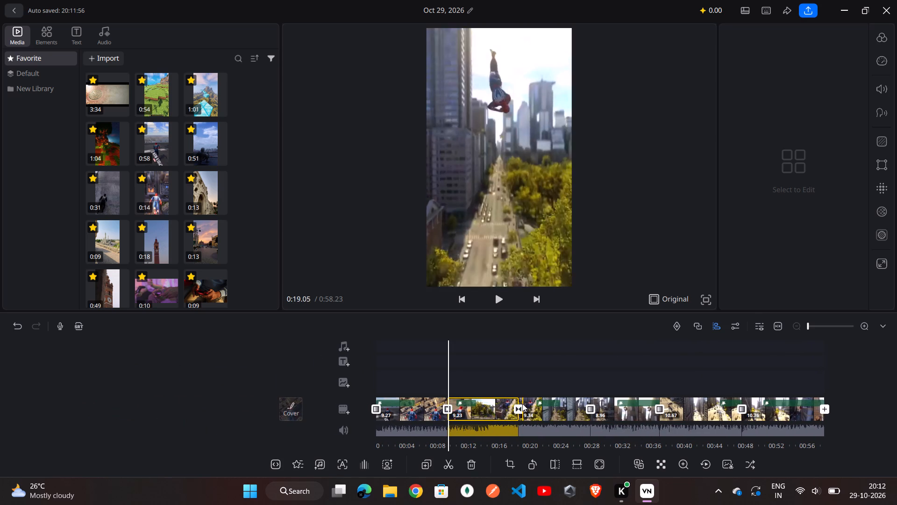
Change the transition between the third and fourth segments to the Basic transition Zoom 1 with a duration of 1.0.
left_click(590, 407)
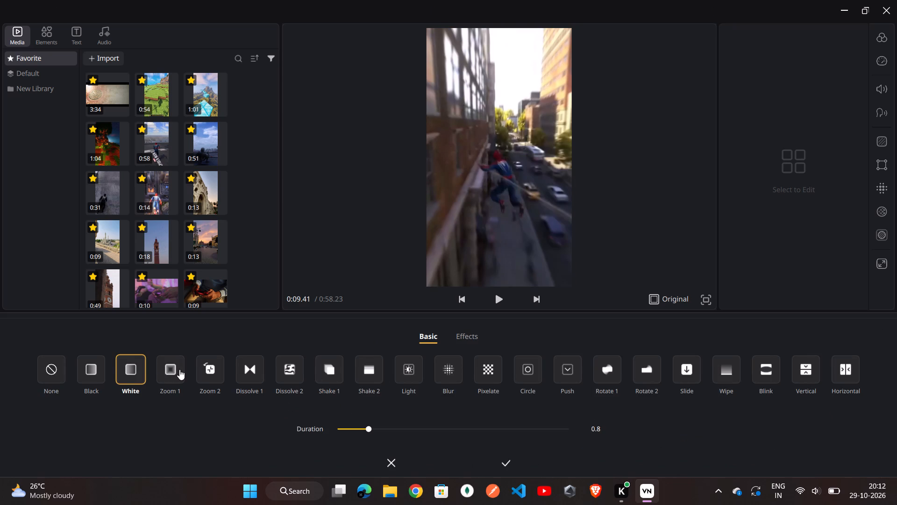
left_click(177, 368)
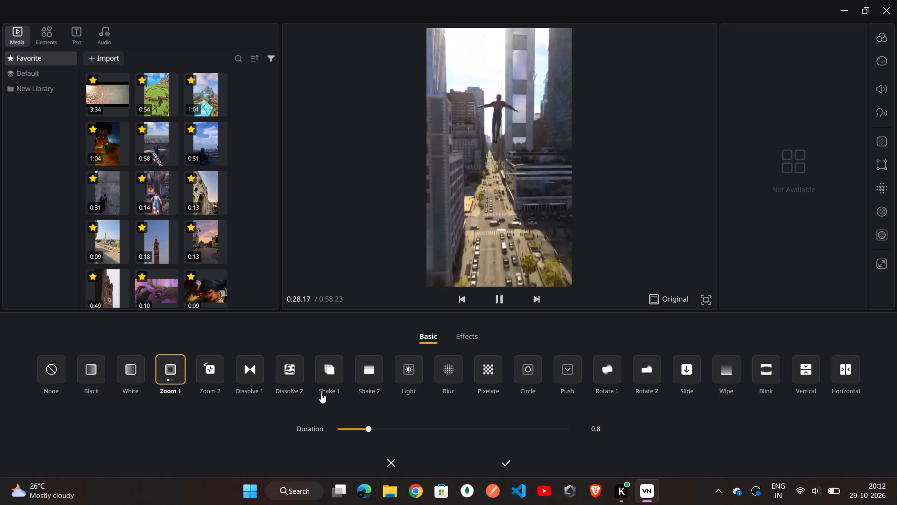
left_click(377, 428)
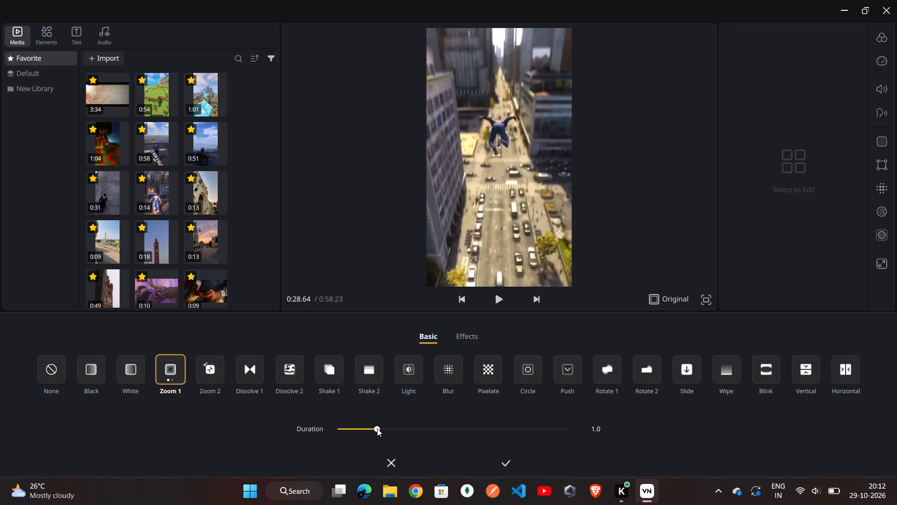
left_click(505, 462)
left_click(505, 462)
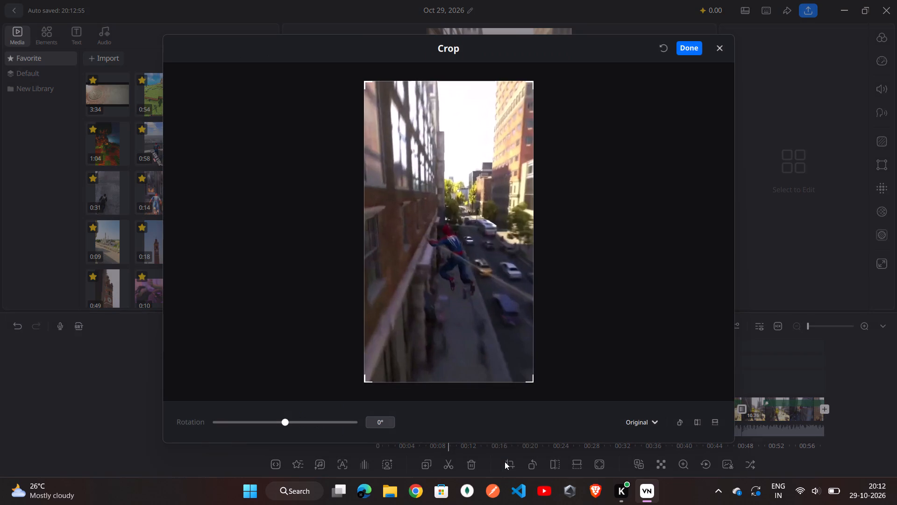
left_click(722, 49)
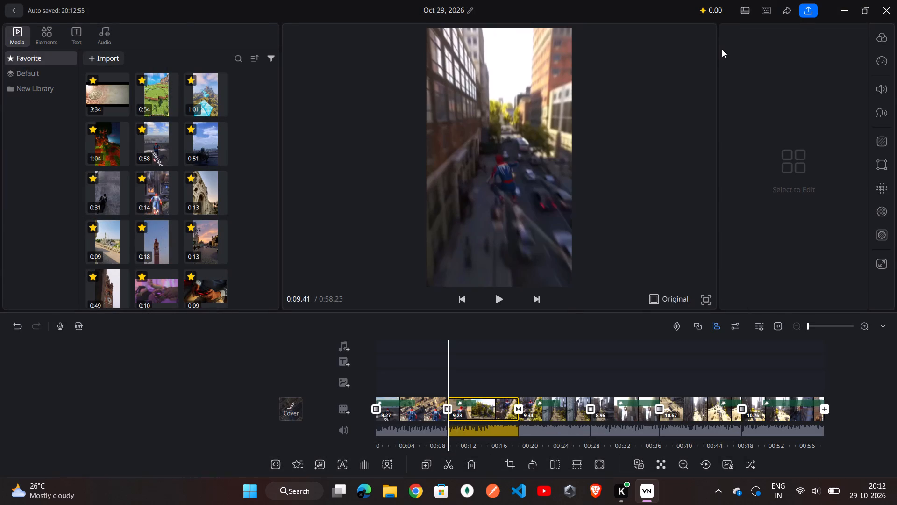
Select the third and fourth segments in turn and check the effect applied to the fourth segment.
double_click(549, 406)
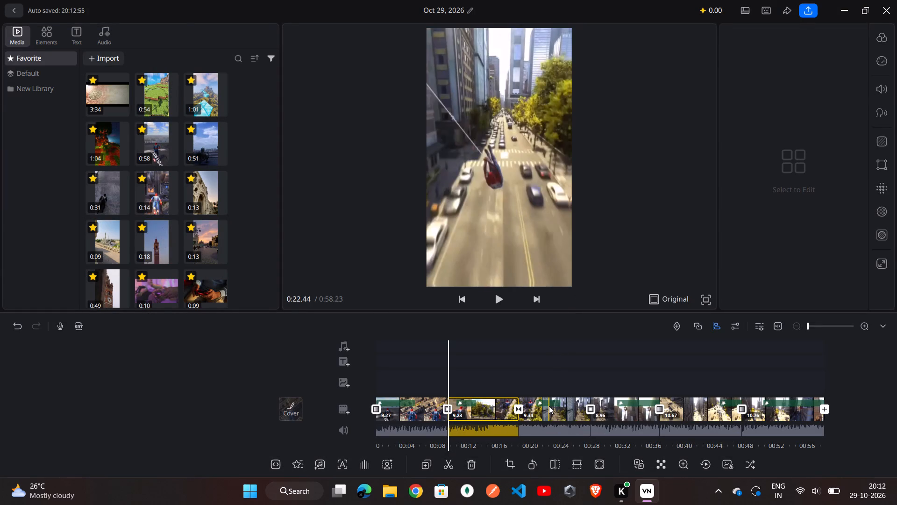
scroll(385, 416, "right", 1)
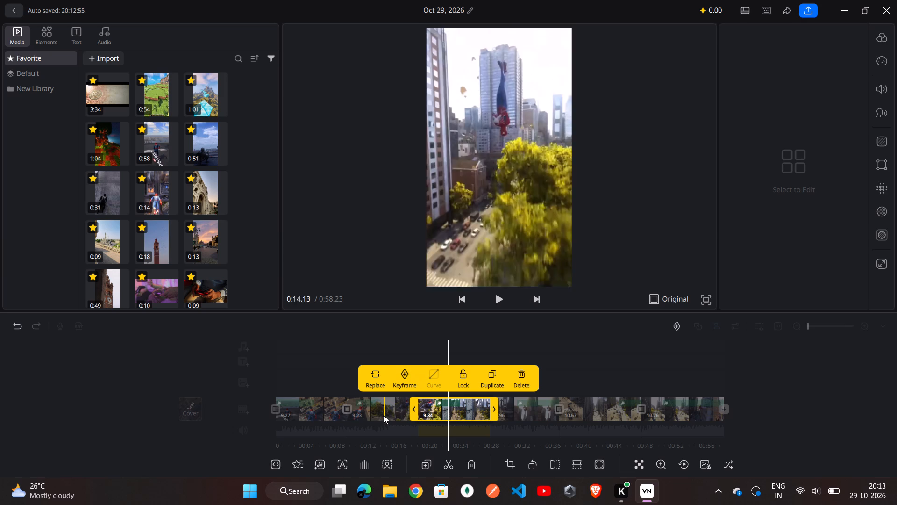
scroll(384, 415, "right", 1)
double_click(513, 405)
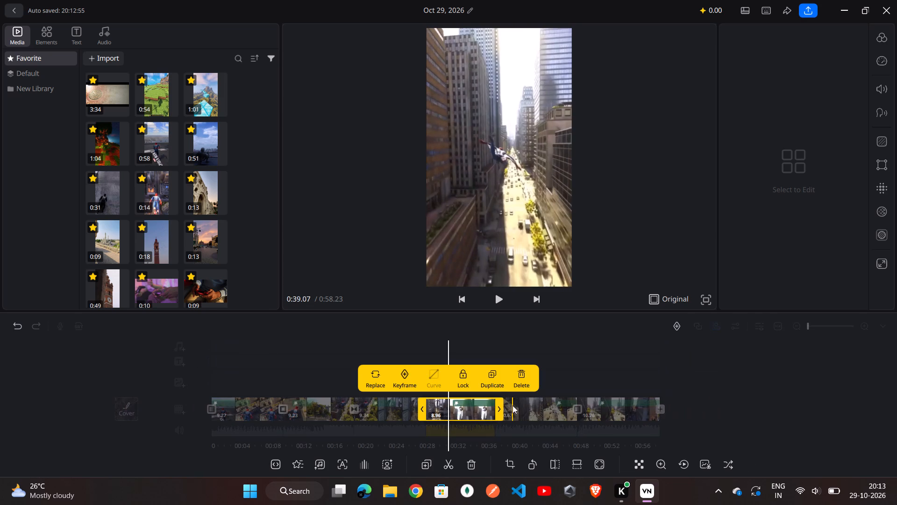
scroll(470, 399, "right", 1)
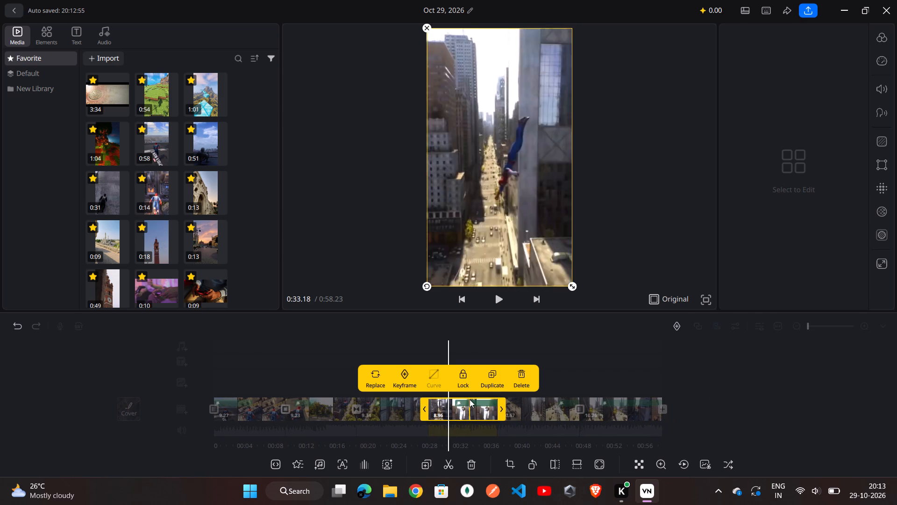
scroll(470, 399, "right", 1)
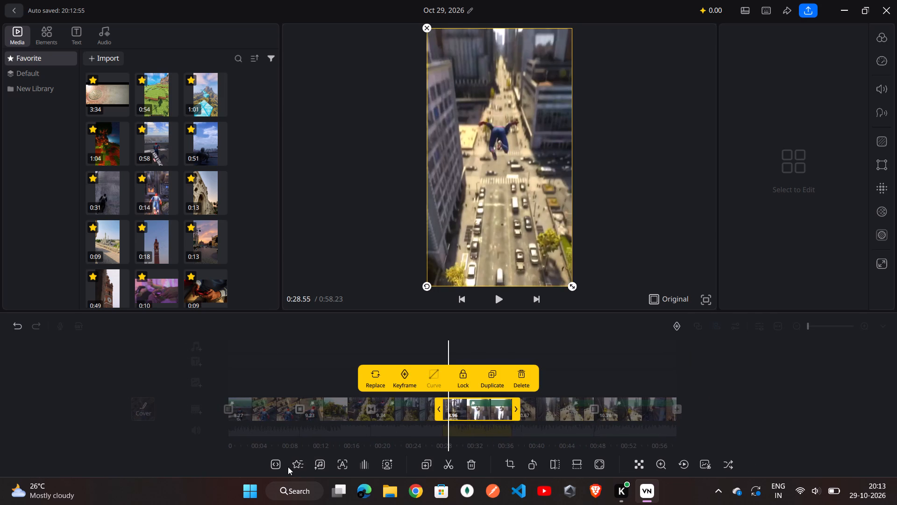
left_click(289, 467)
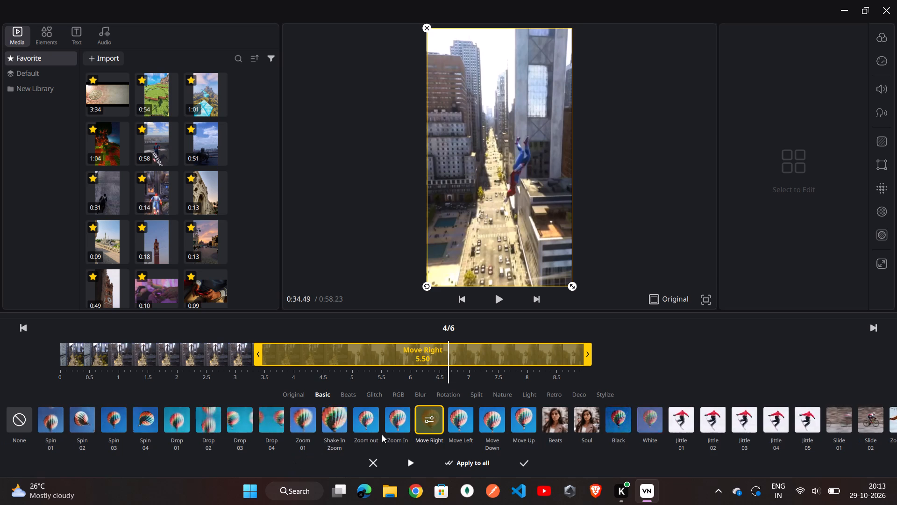
left_click(520, 464)
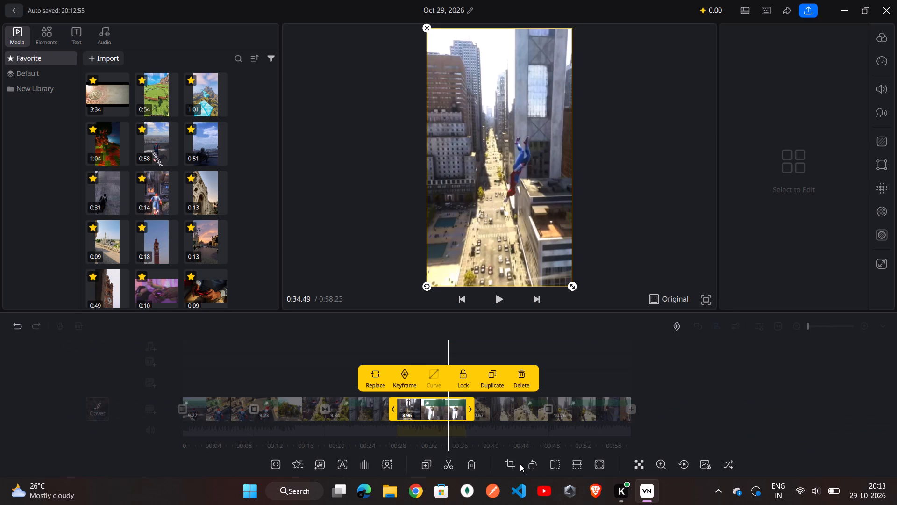
left_click(574, 358)
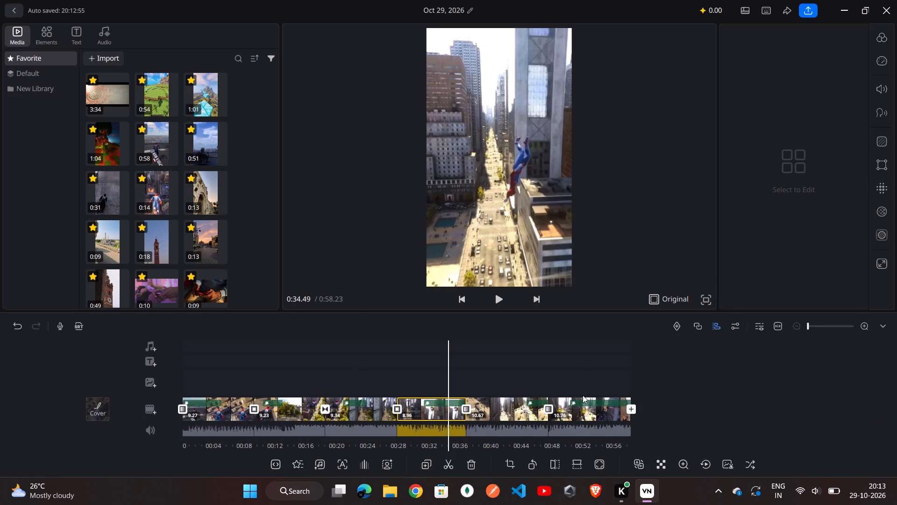
Insert the 0:51 black-suit Spider-Man clip from the favourite media after the sixth segment at the end of the video.
scroll(583, 395, "left", 2)
scroll(583, 395, "up", 2, "ctrl")
scroll(583, 395, "left", 2)
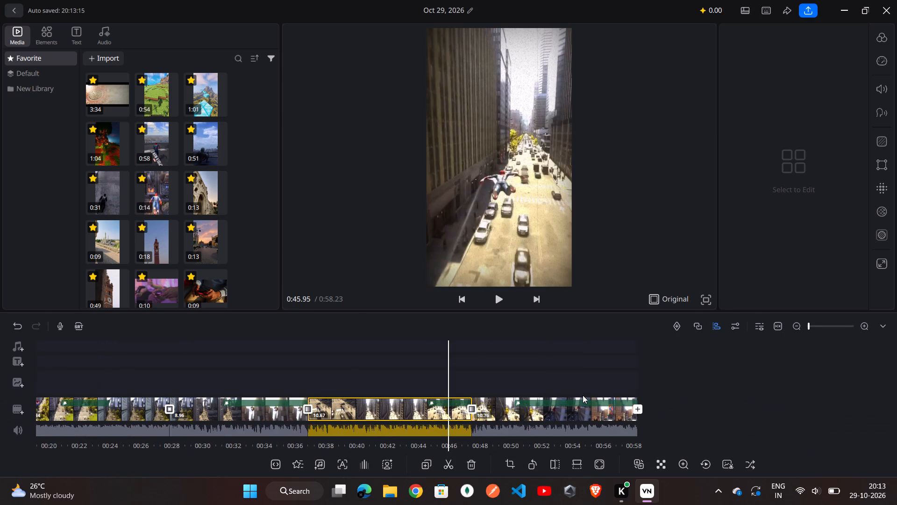
scroll(583, 395, "left", 9)
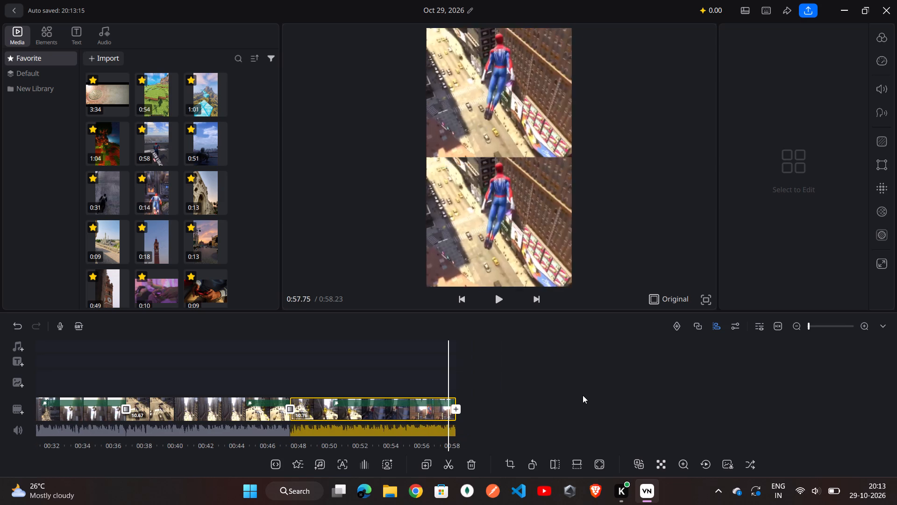
scroll(583, 395, "left", 3)
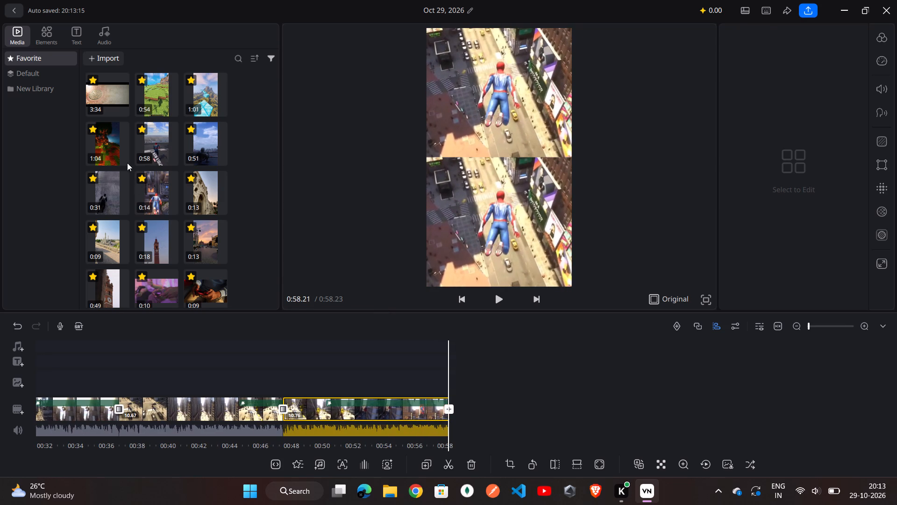
left_click_drag(204, 141, 317, 237)
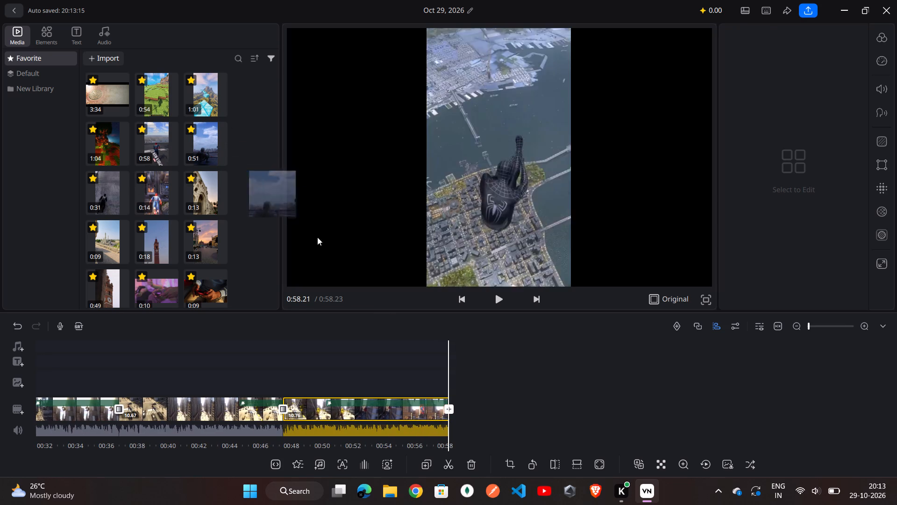
left_click_drag(317, 237, 660, 244)
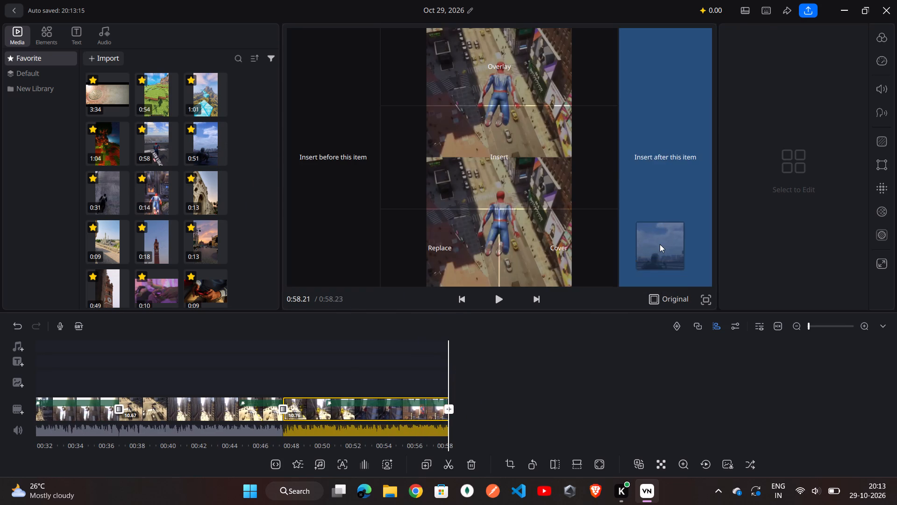
left_click_drag(660, 244, 659, 245)
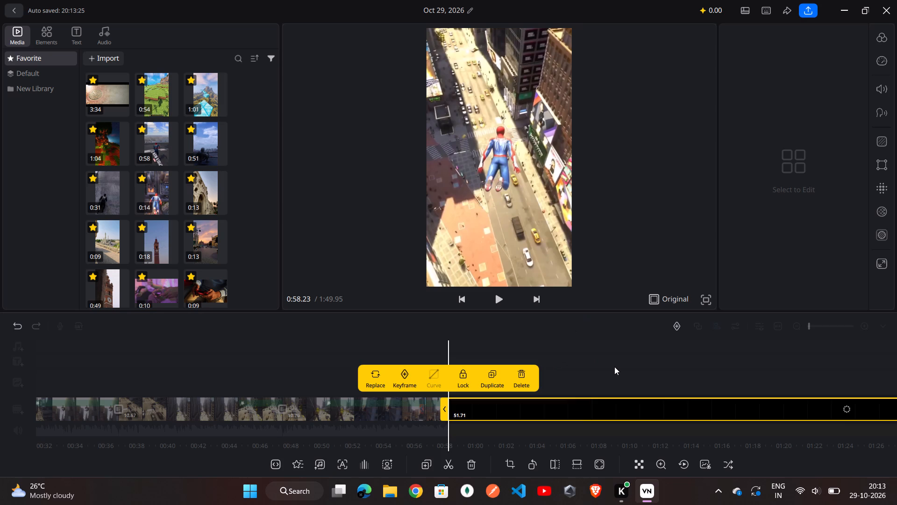
left_click(614, 367)
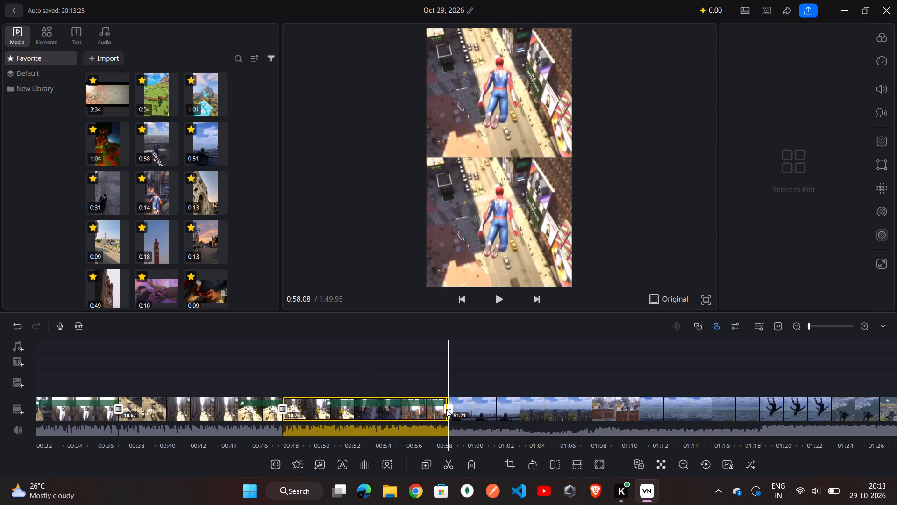
Add the Basic transition White with a duration of 1.6 between the sixth segment and the newly added clip.
left_click(446, 409)
left_click(446, 409)
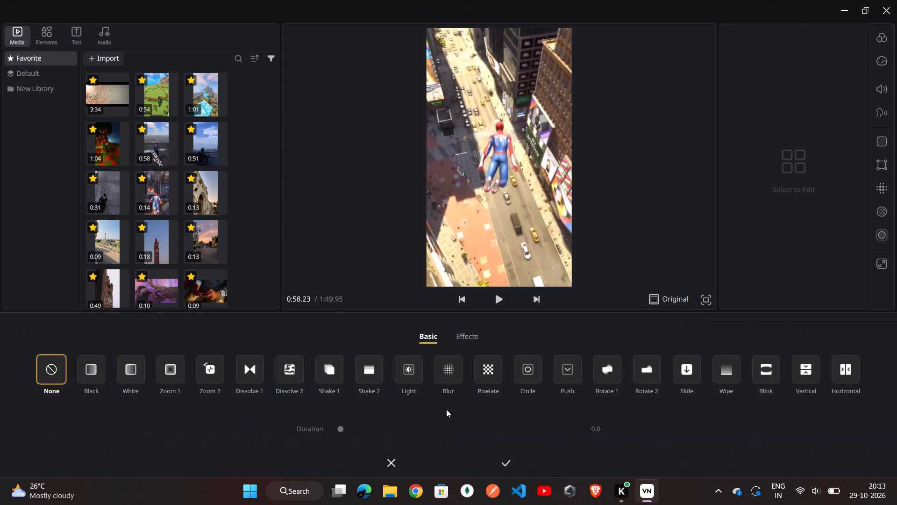
left_click(137, 367)
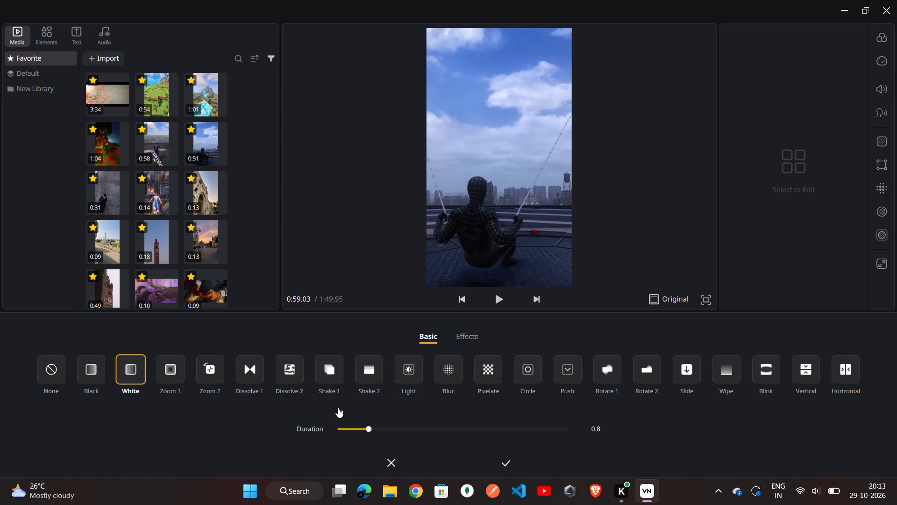
left_click(398, 425)
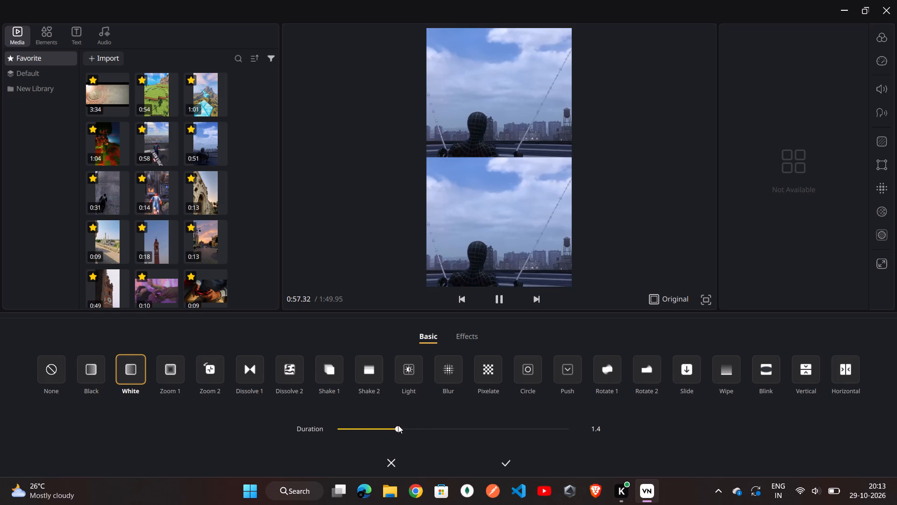
left_click(406, 429)
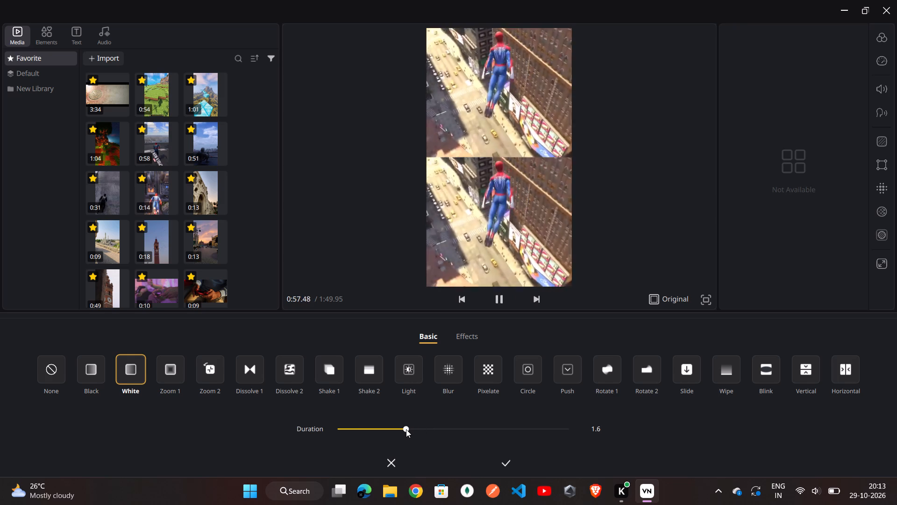
left_click(507, 465)
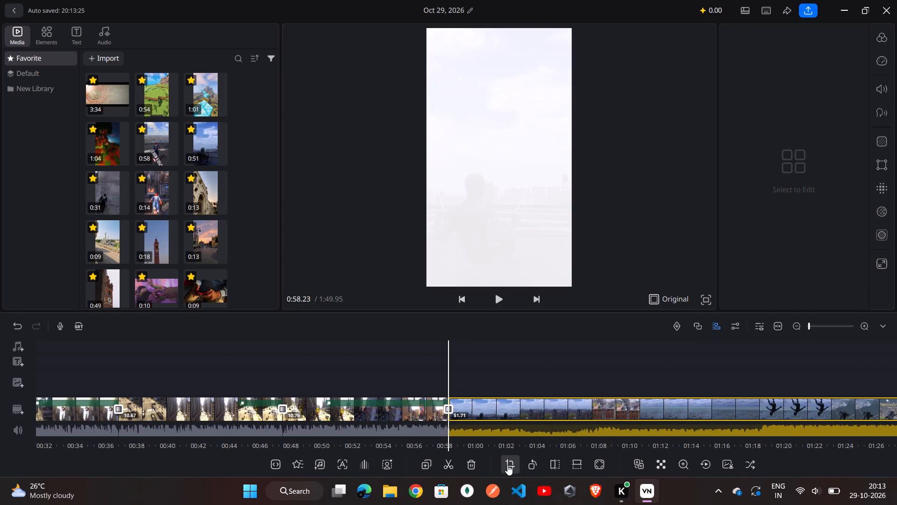
Scrub through the newly added clip from its opening rooftop swing to its end to examine its content.
scroll(511, 410, "left", 1)
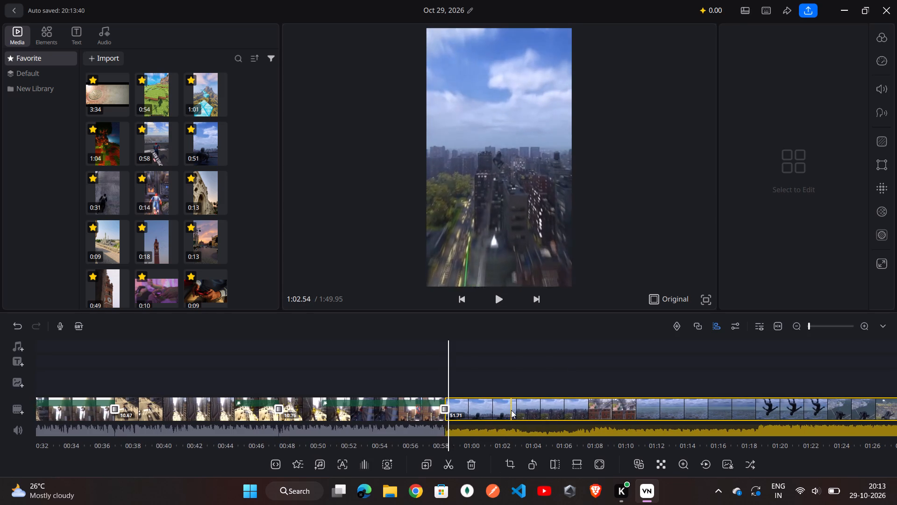
scroll(511, 410, "left", 2)
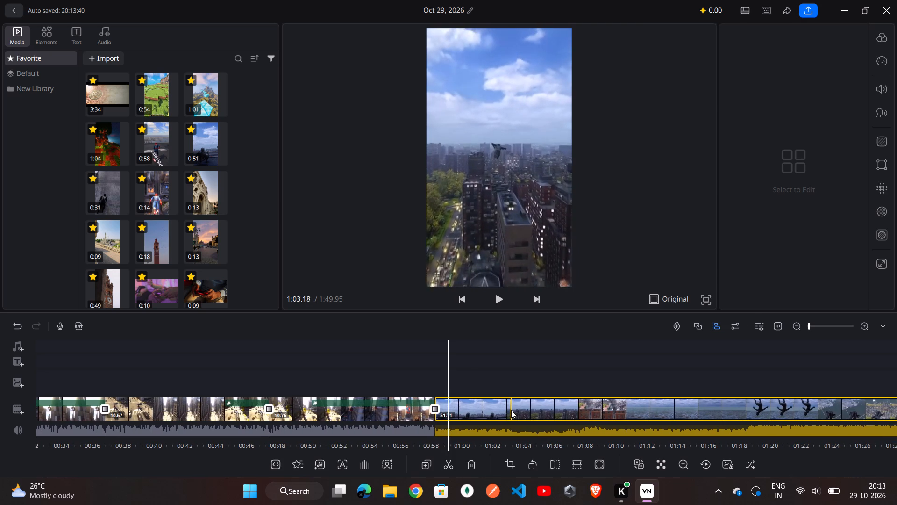
scroll(511, 410, "left", 2)
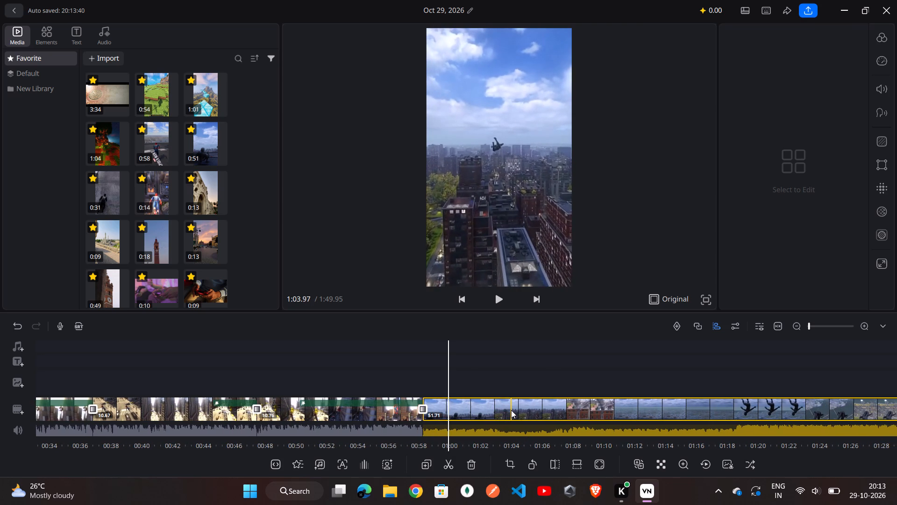
scroll(511, 410, "left", 2)
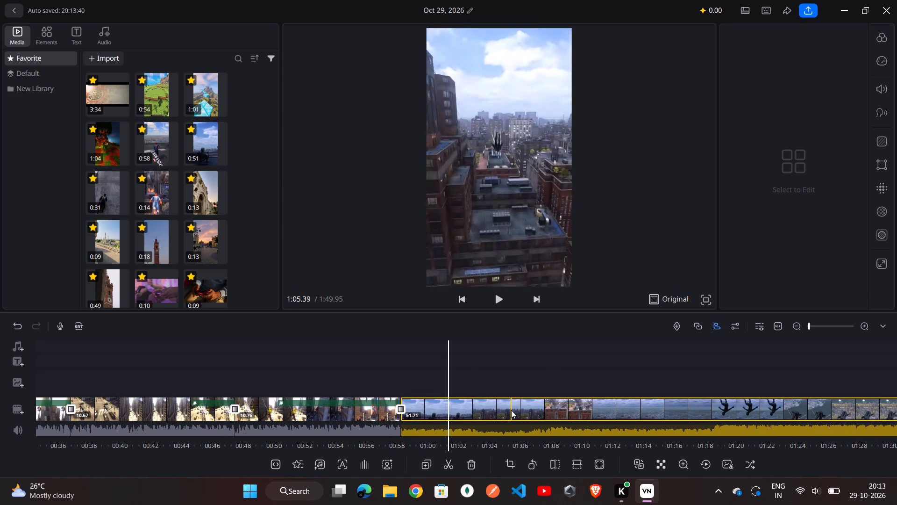
scroll(511, 410, "left", 1)
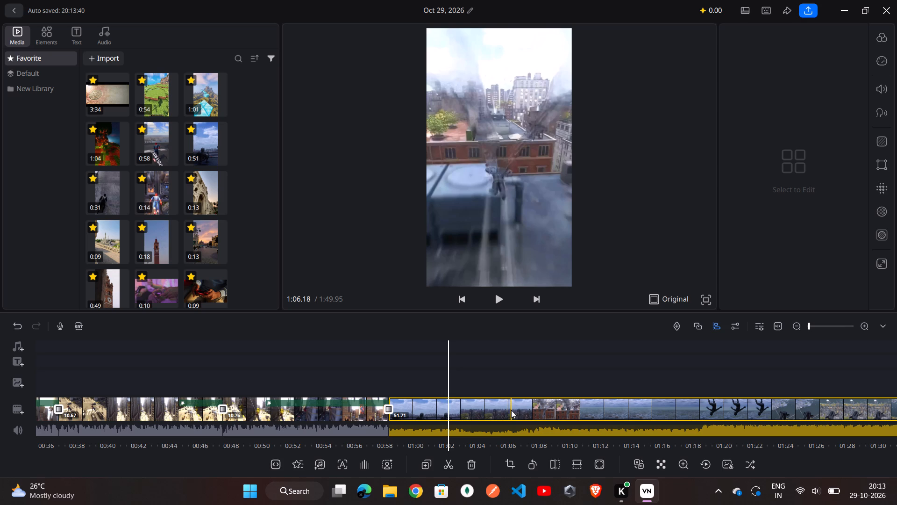
scroll(492, 385, "right", 1)
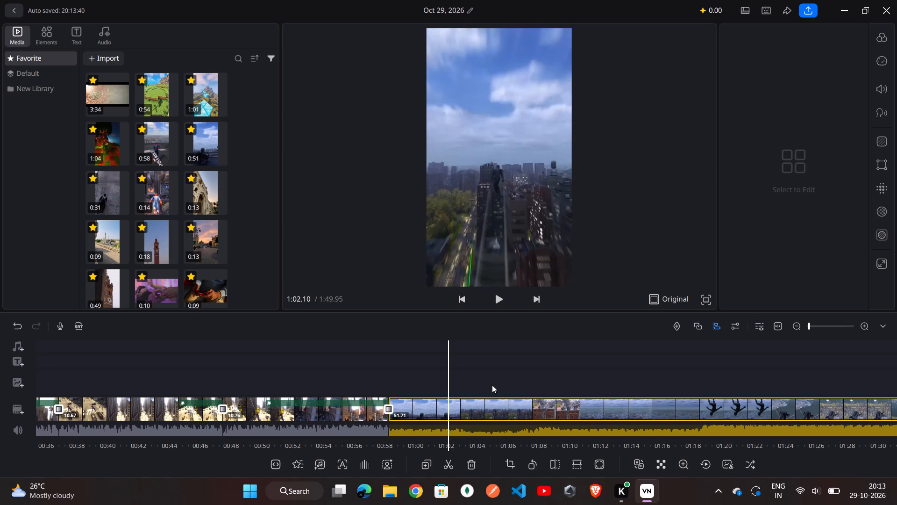
scroll(492, 385, "right", 2)
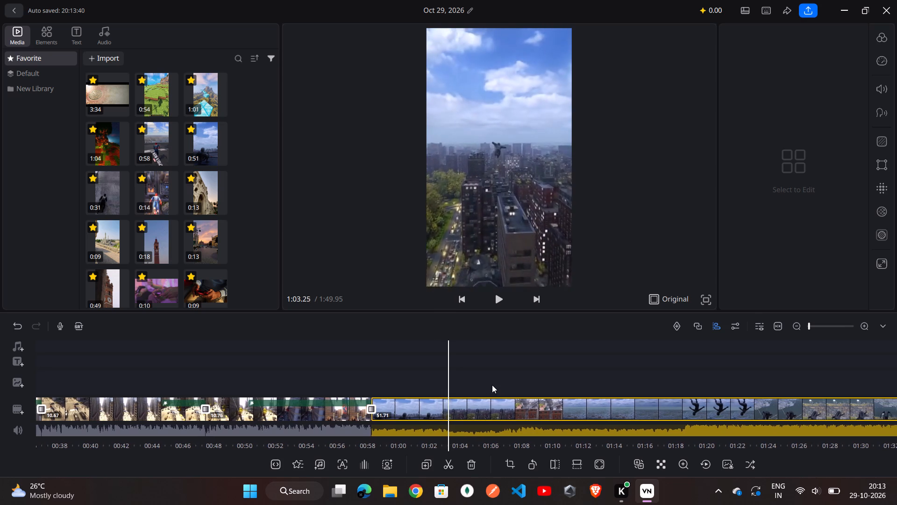
scroll(492, 385, "right", 1)
scroll(492, 385, "left", 1)
scroll(492, 385, "right", 1)
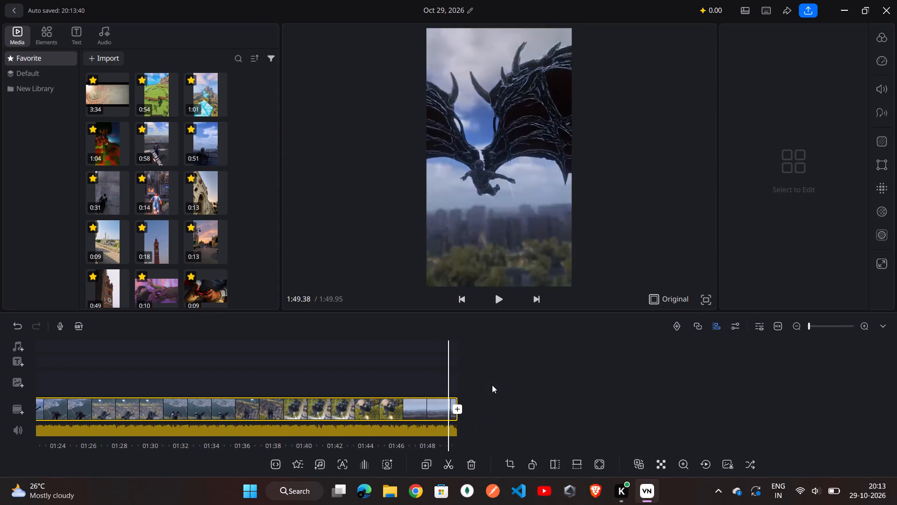
Go back to the end of the sixth segment and review the White transition and the opening seconds of the added clip.
scroll(492, 385, "right", 10)
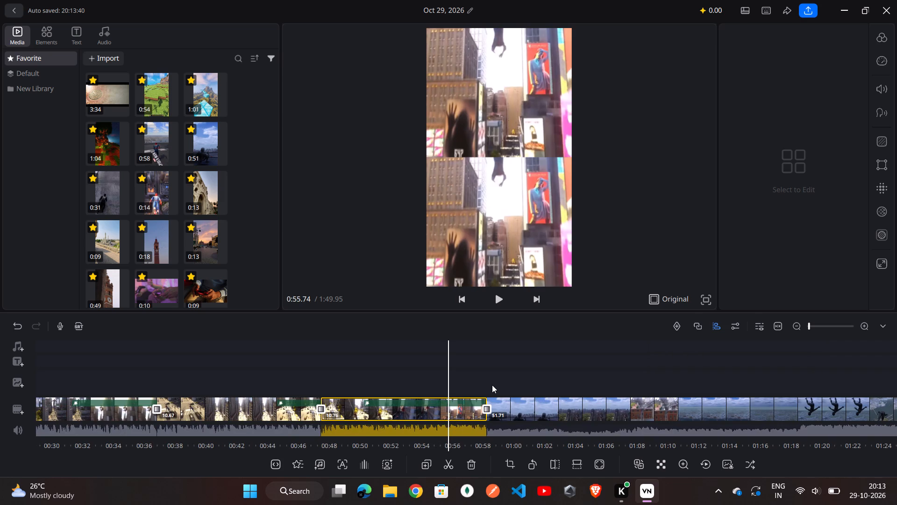
left_click(492, 385)
scroll(492, 385, "left", 1)
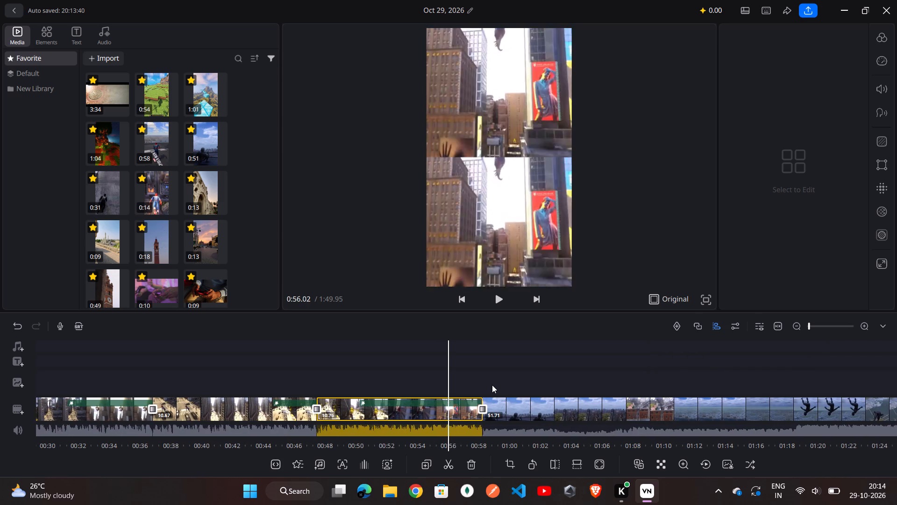
scroll(492, 385, "left", 2)
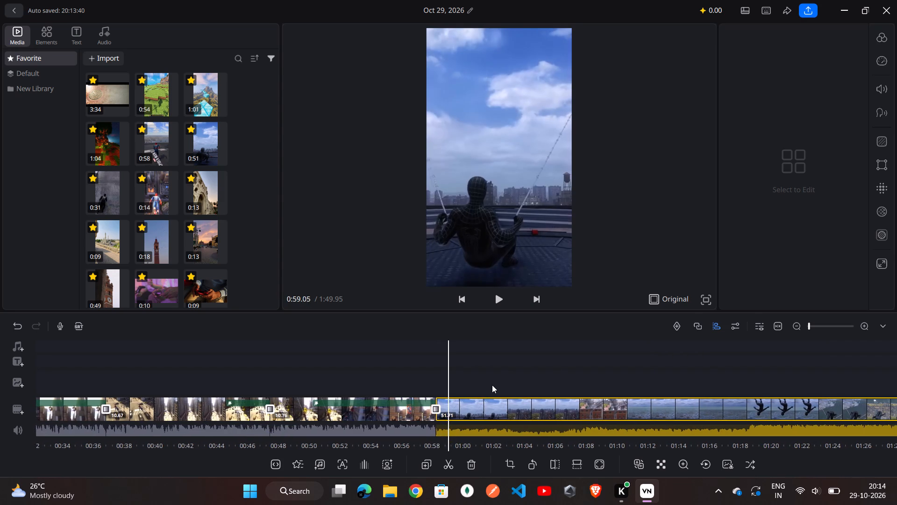
scroll(492, 385, "left", 2)
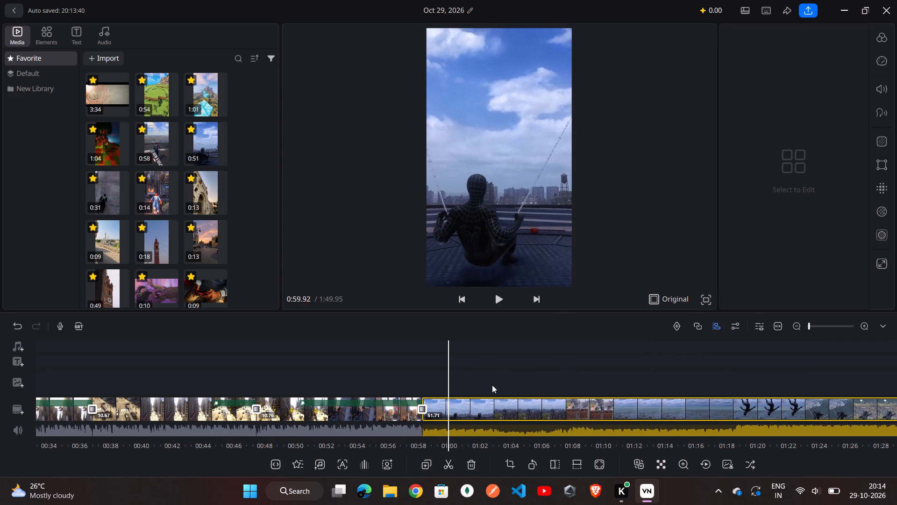
scroll(492, 385, "left", 1)
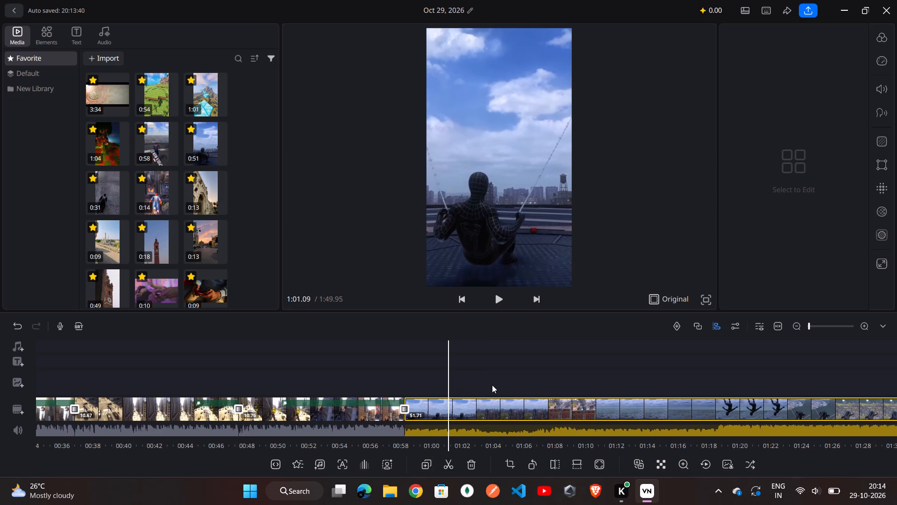
scroll(492, 385, "left", 2)
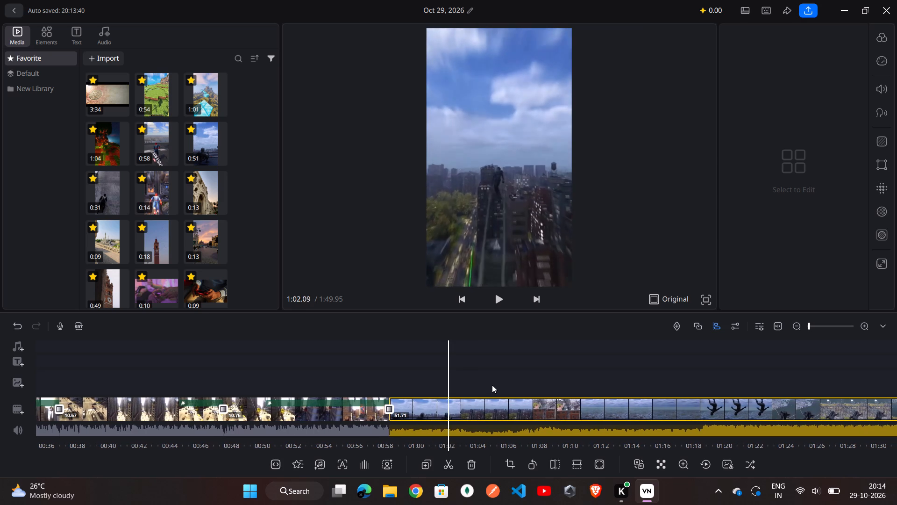
scroll(492, 385, "left", 1)
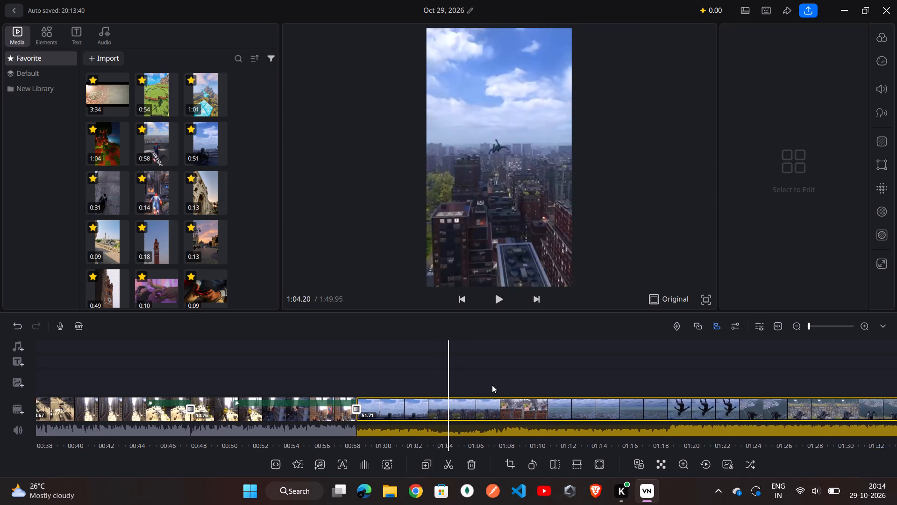
Split the added black-suit Spider-Man clip at 1:06.02, during the rooftop approach.
scroll(492, 385, "left", 2)
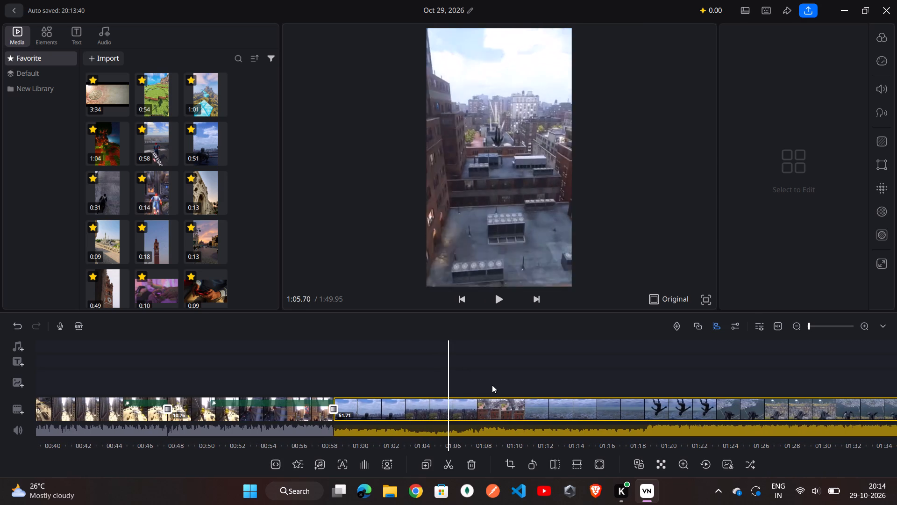
scroll(492, 385, "left", 1)
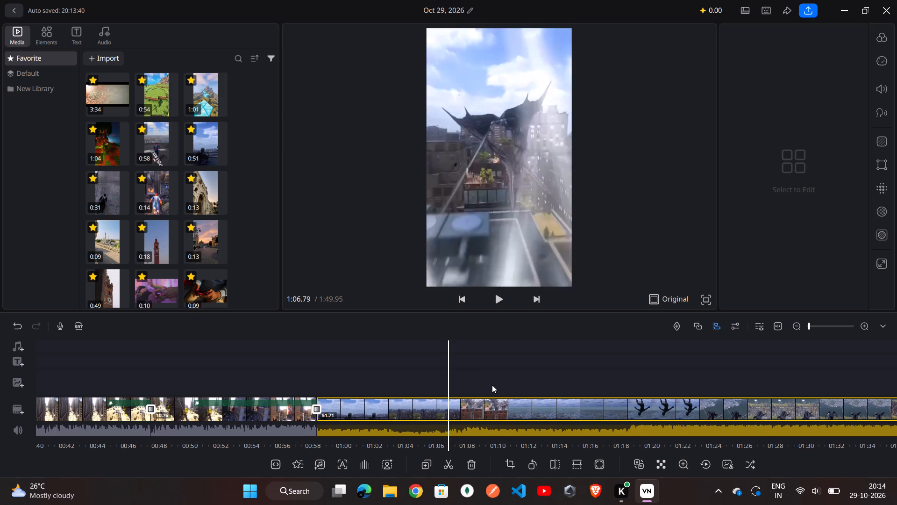
scroll(492, 385, "left", 1)
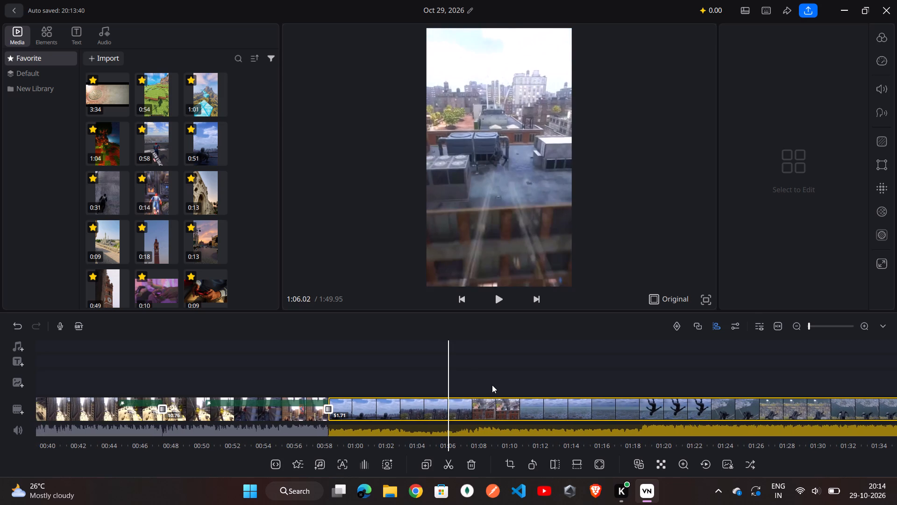
scroll(492, 385, "left", 1)
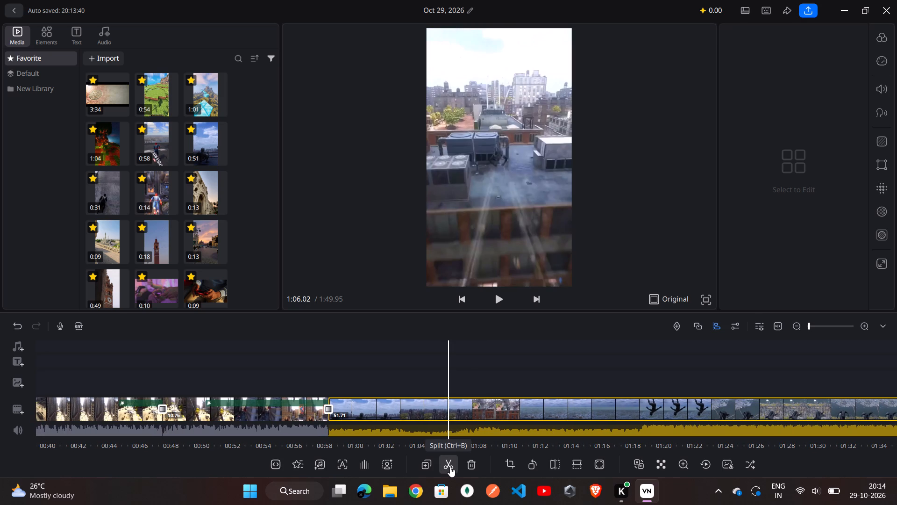
left_click(450, 467)
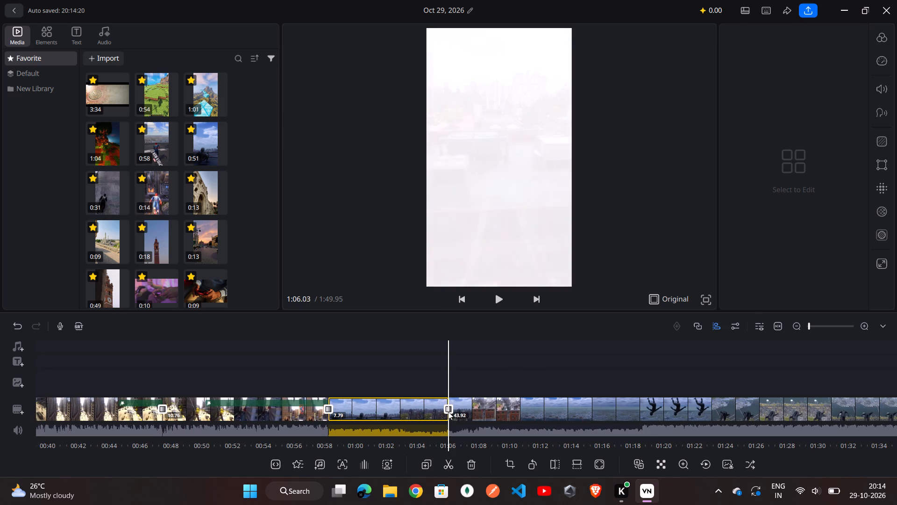
Open the transition at the 1:06 split and keep Basic White with a duration of 1.6.
left_click(448, 411)
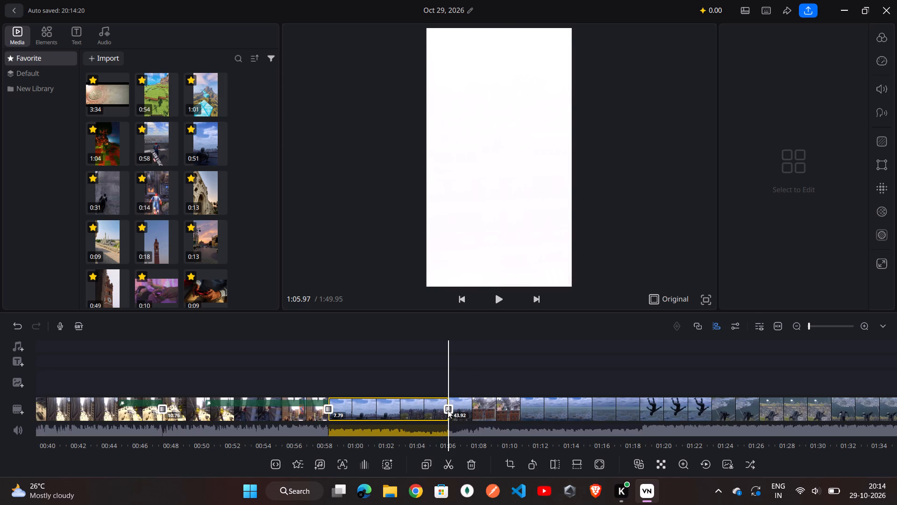
double_click(448, 410)
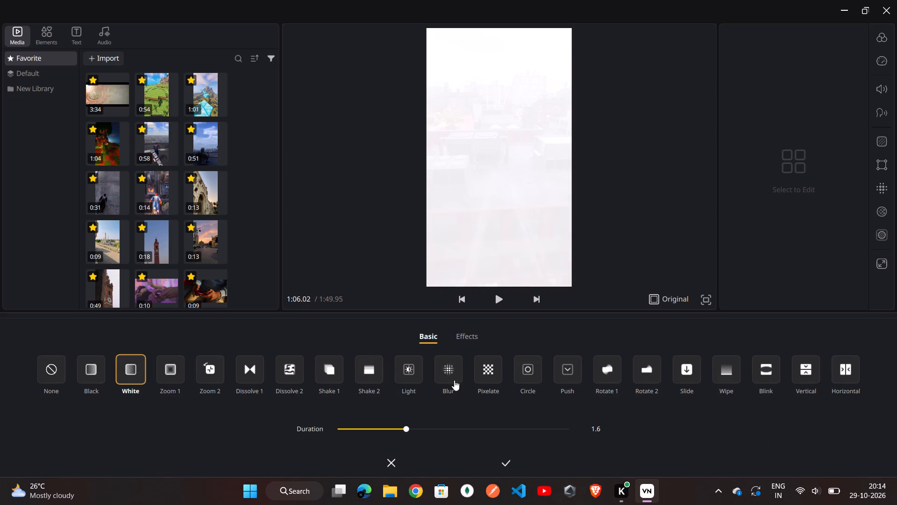
left_click(505, 462)
Scrub through the segment after the 1:06 split to its end, examining the high dive and the winged glide.
left_click(487, 419)
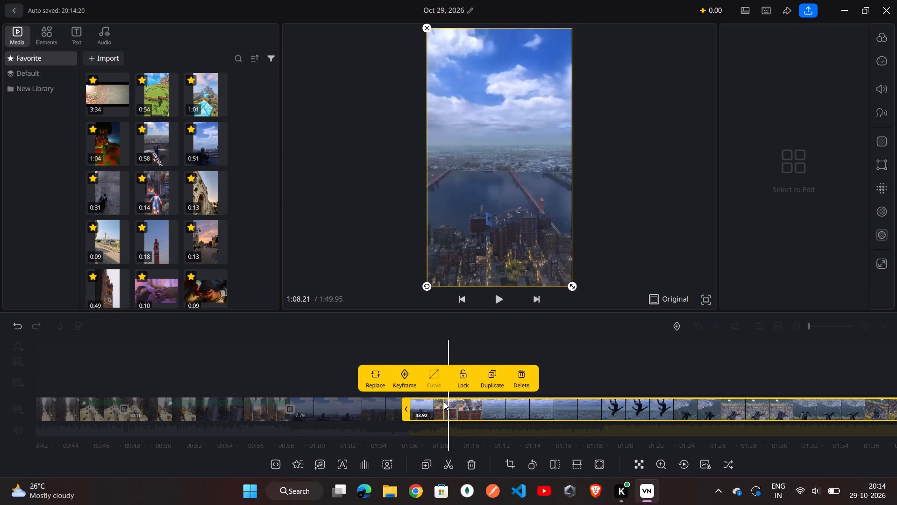
scroll(490, 426, "left", 1)
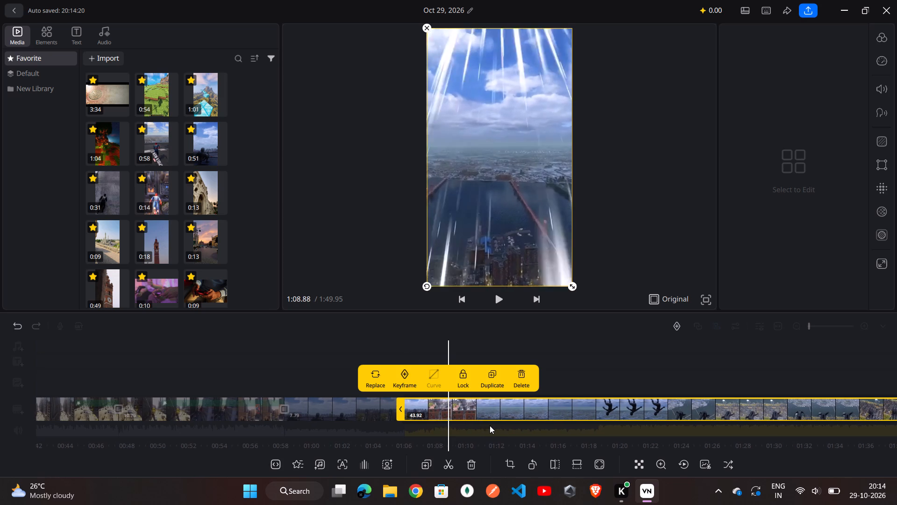
scroll(490, 426, "left", 1)
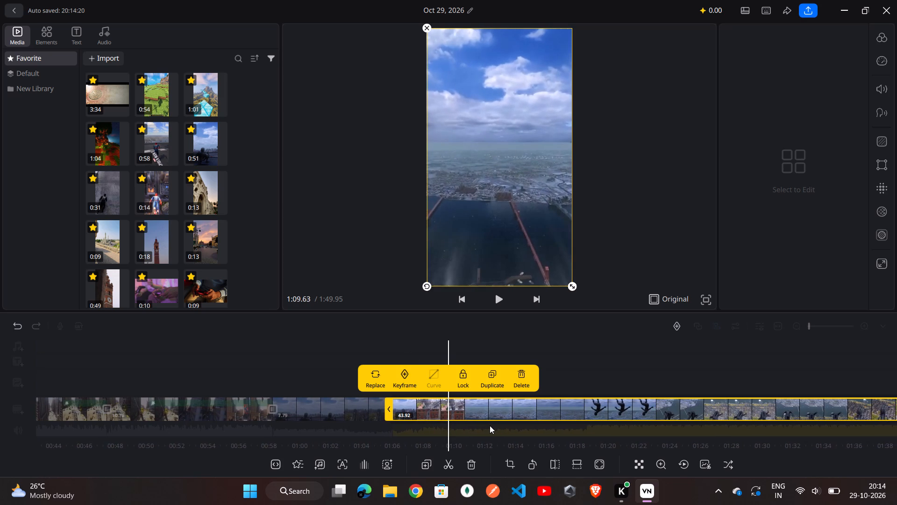
scroll(490, 426, "left", 2)
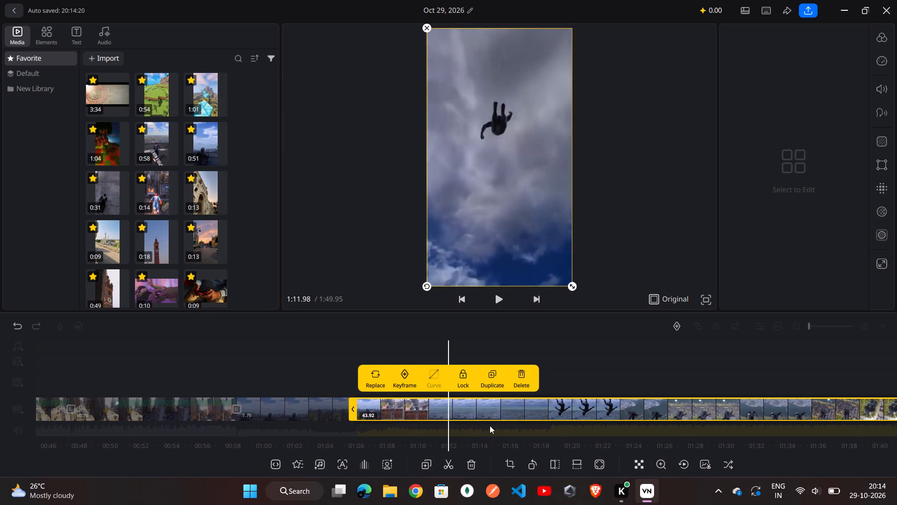
scroll(490, 426, "left", 3)
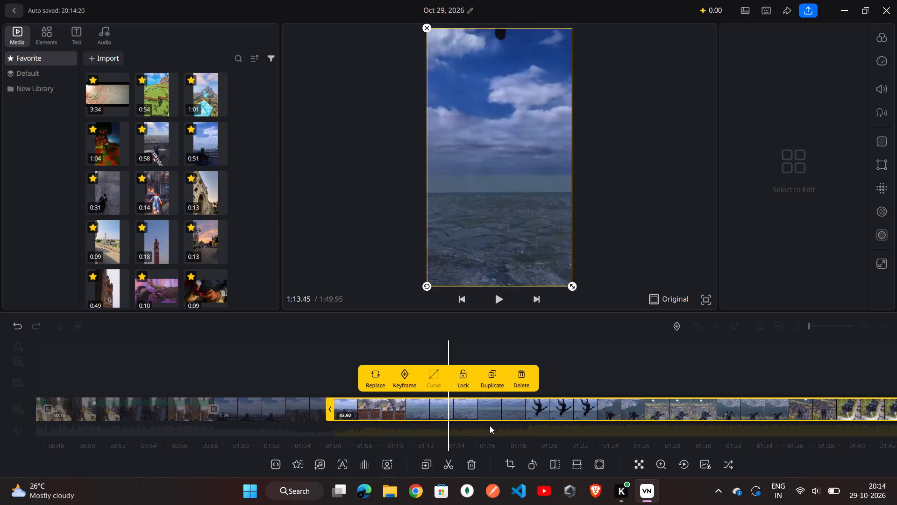
scroll(490, 426, "left", 2)
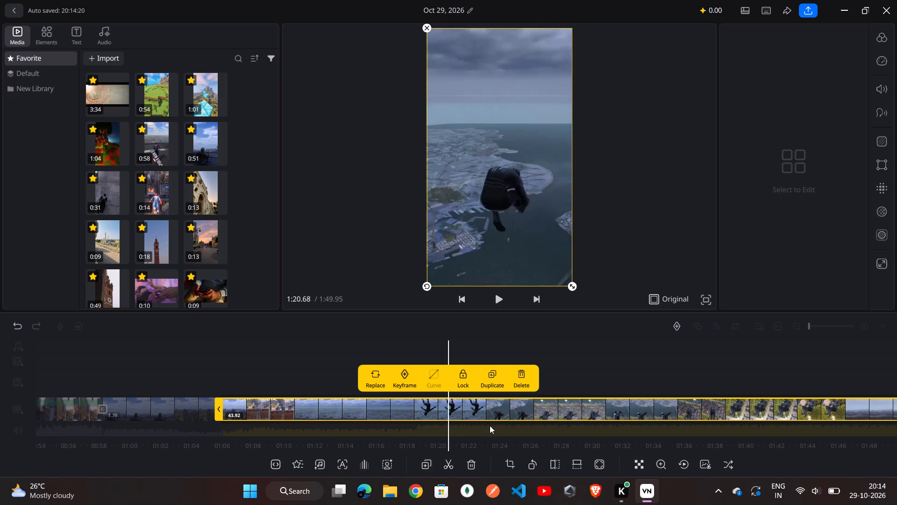
scroll(490, 426, "left", 1)
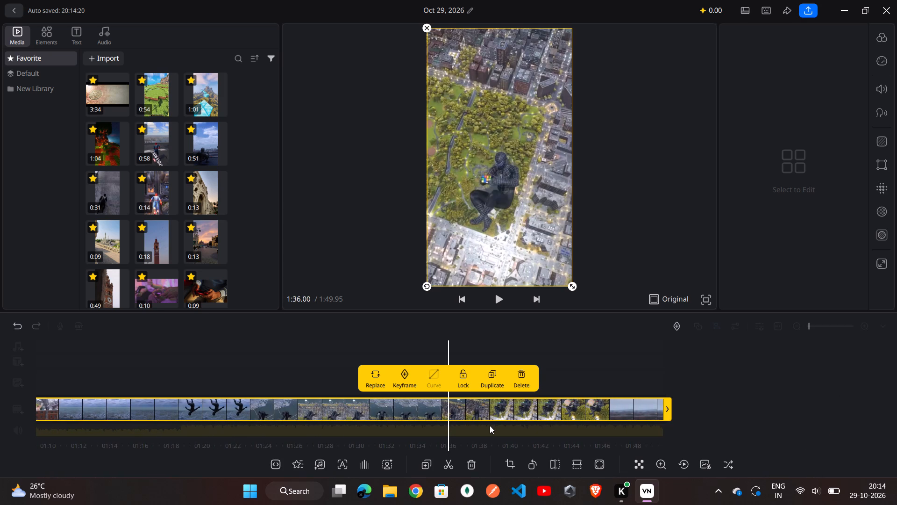
scroll(490, 426, "right", 5)
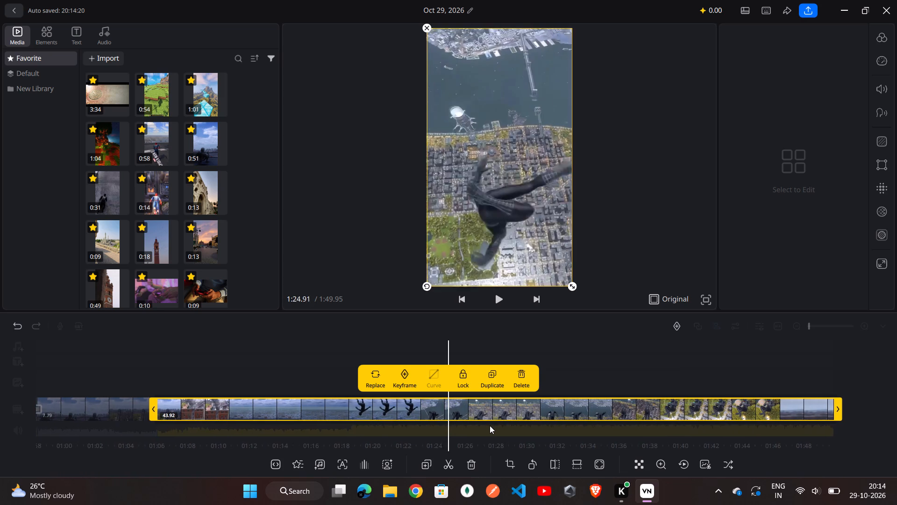
scroll(490, 426, "left", 1)
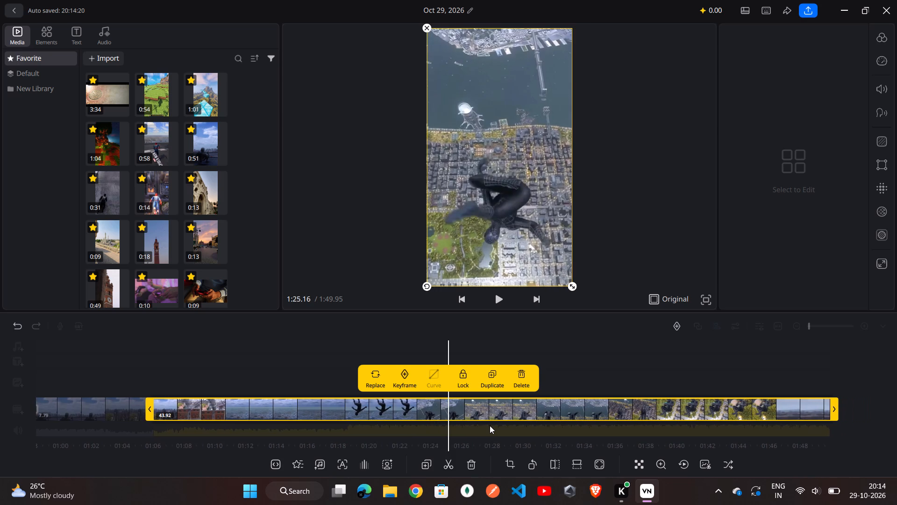
scroll(490, 426, "left", 2)
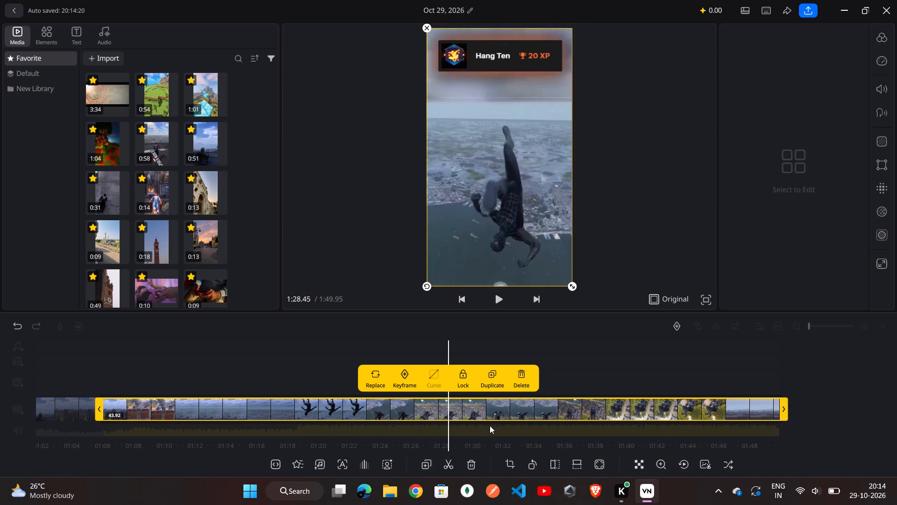
scroll(490, 426, "left", 2)
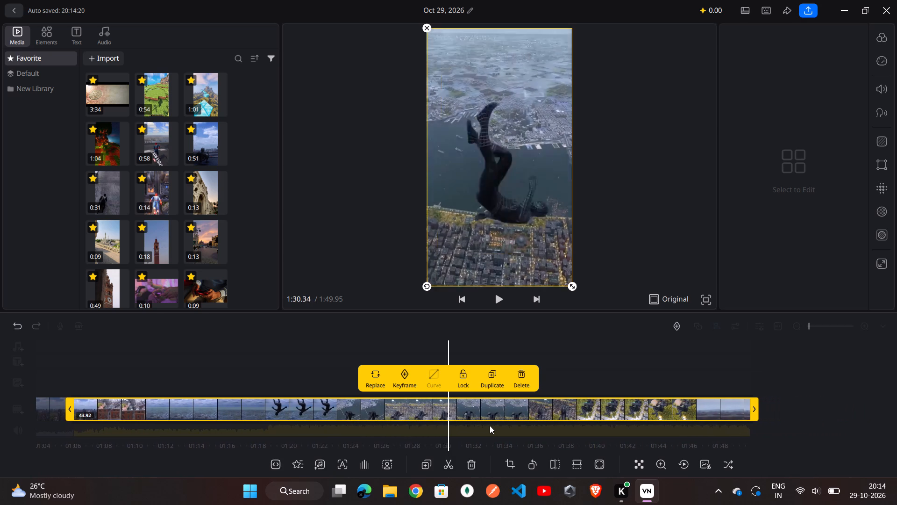
scroll(490, 426, "left", 3)
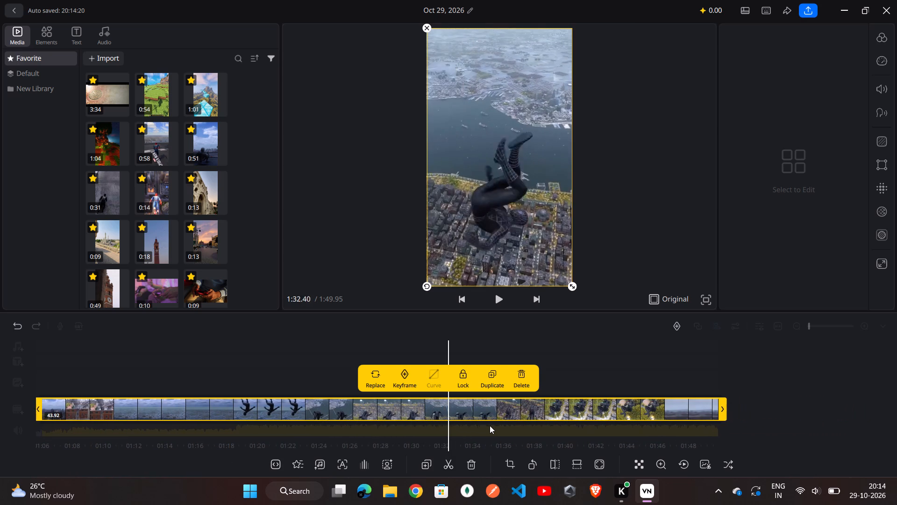
scroll(490, 426, "left", 4)
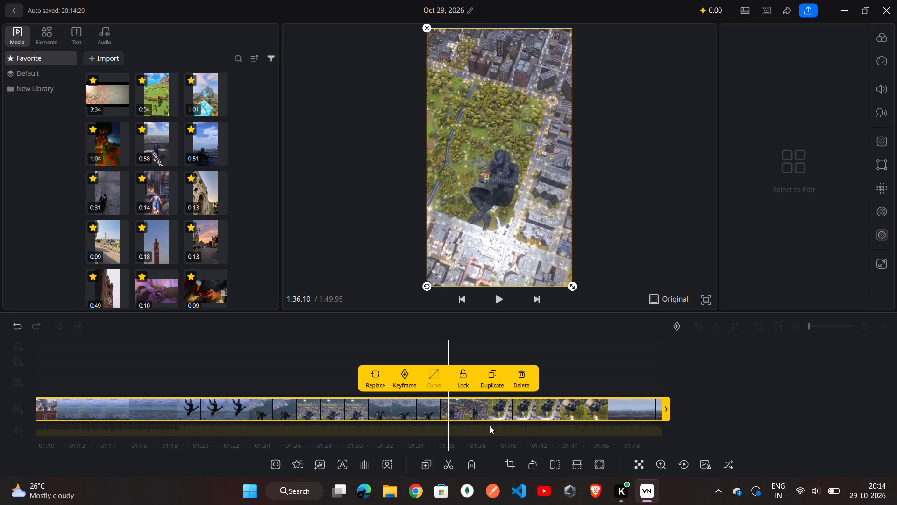
scroll(490, 426, "left", 2)
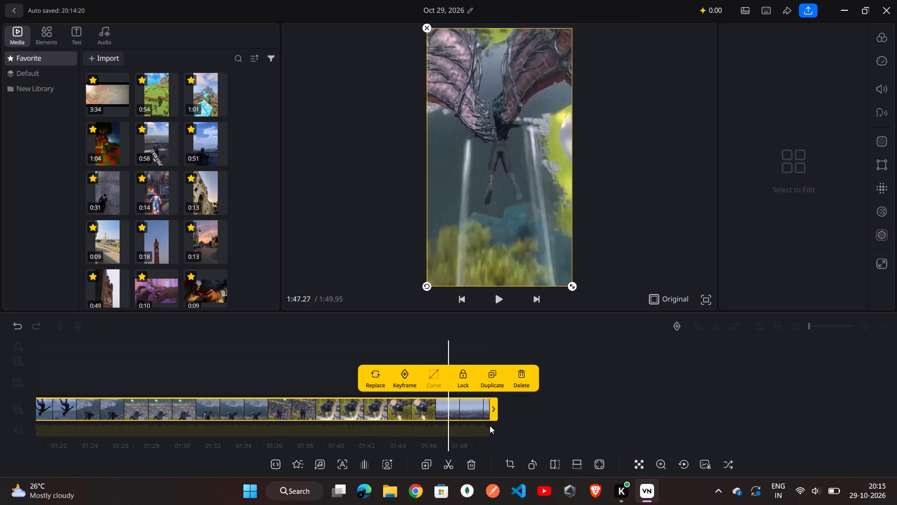
Split the last segment at 1:42.74, during the dive over the park.
scroll(490, 426, "right", 1)
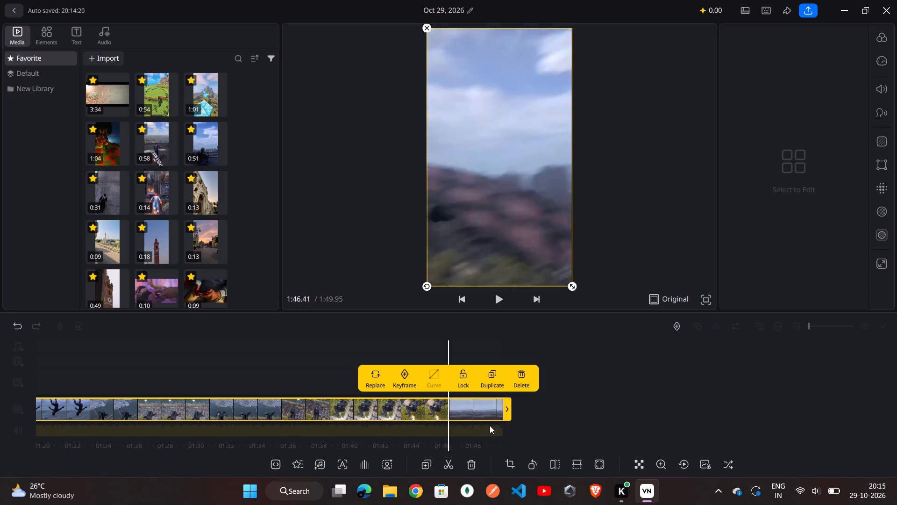
scroll(490, 426, "right", 1)
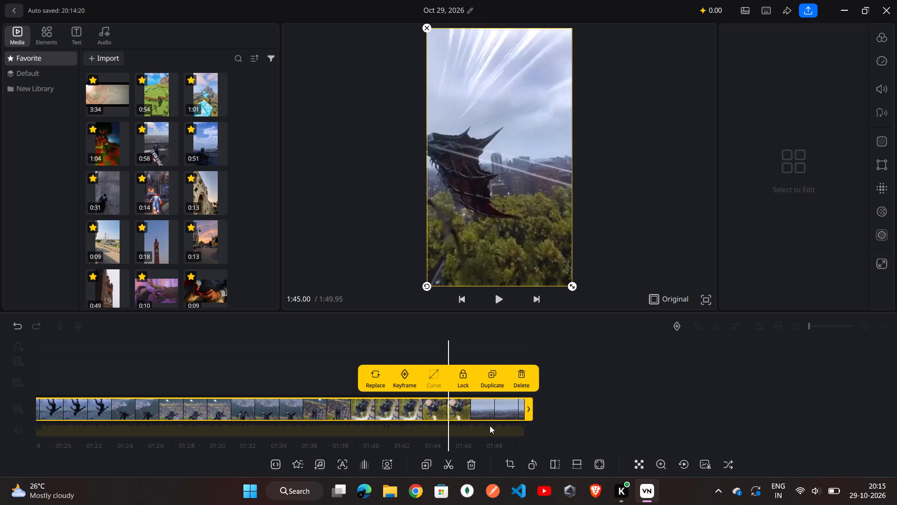
scroll(490, 426, "right", 2)
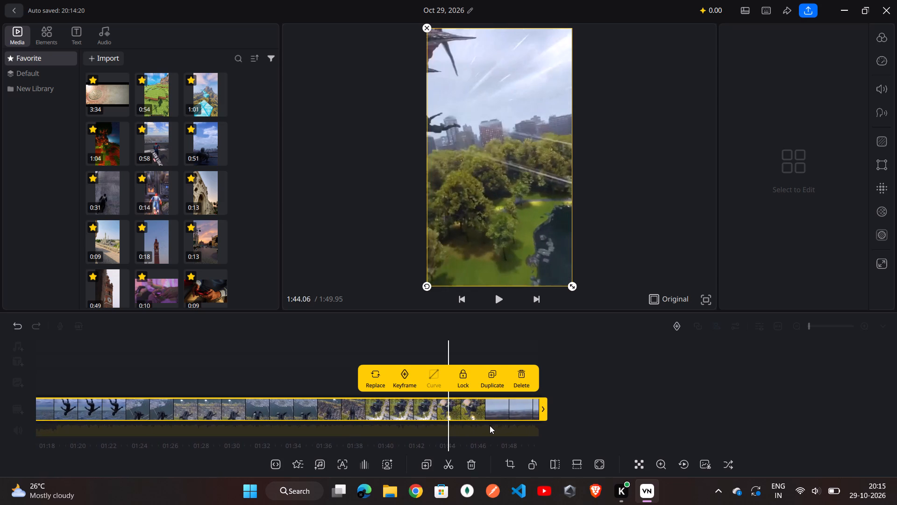
scroll(490, 426, "right", 1)
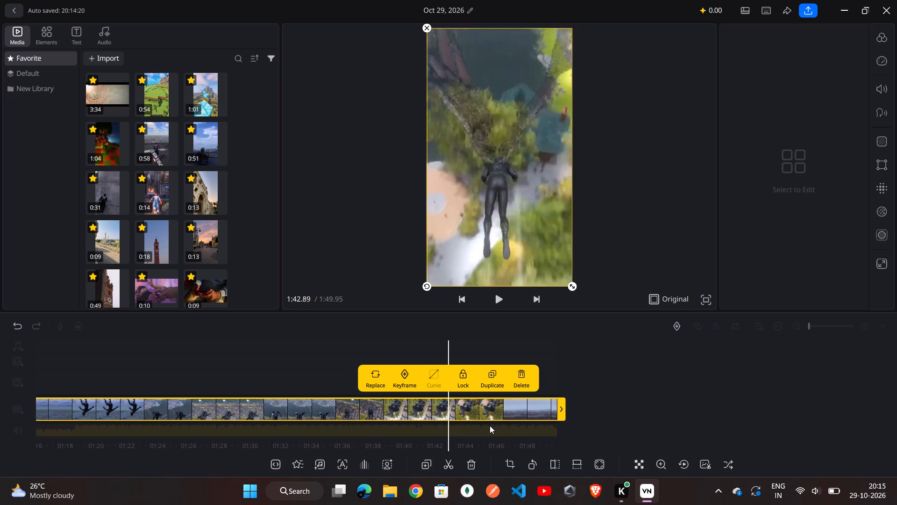
scroll(490, 426, "right", 2)
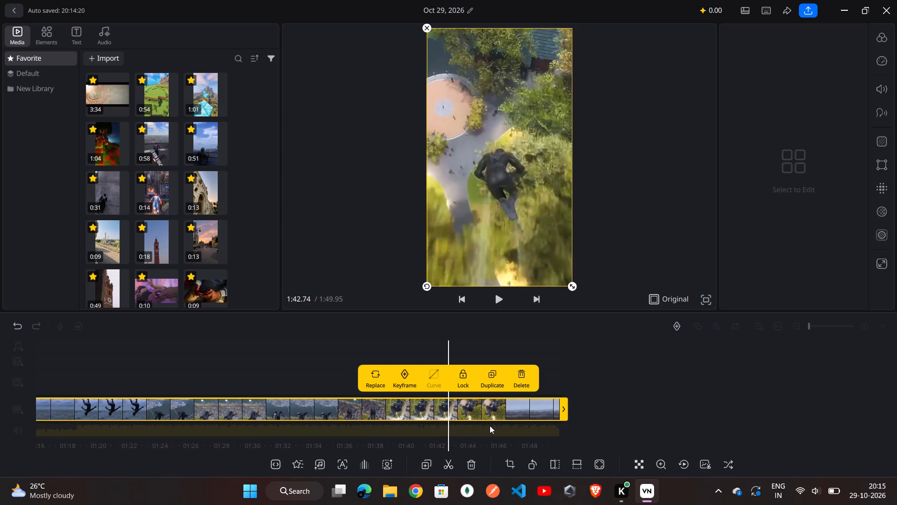
left_click(451, 457)
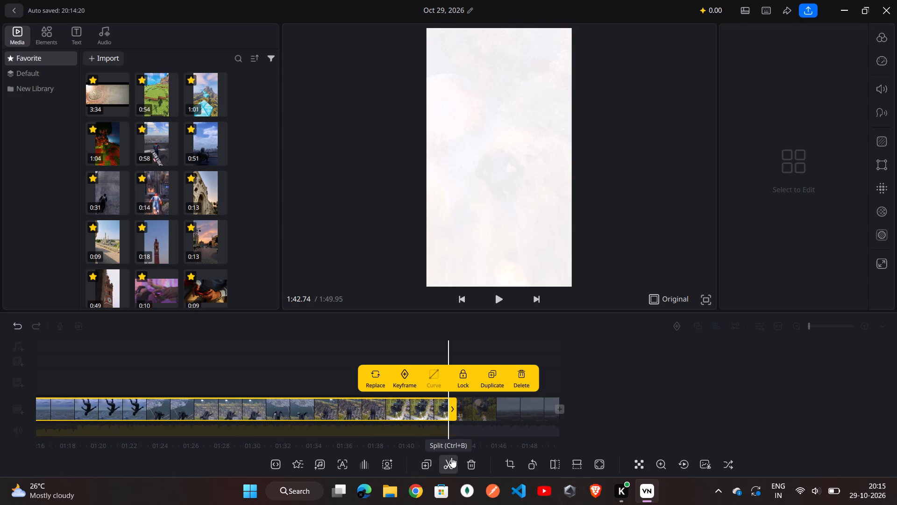
Open the transition at the 1:42 split and apply Basic White with a duration of 1.7.
left_click(459, 417)
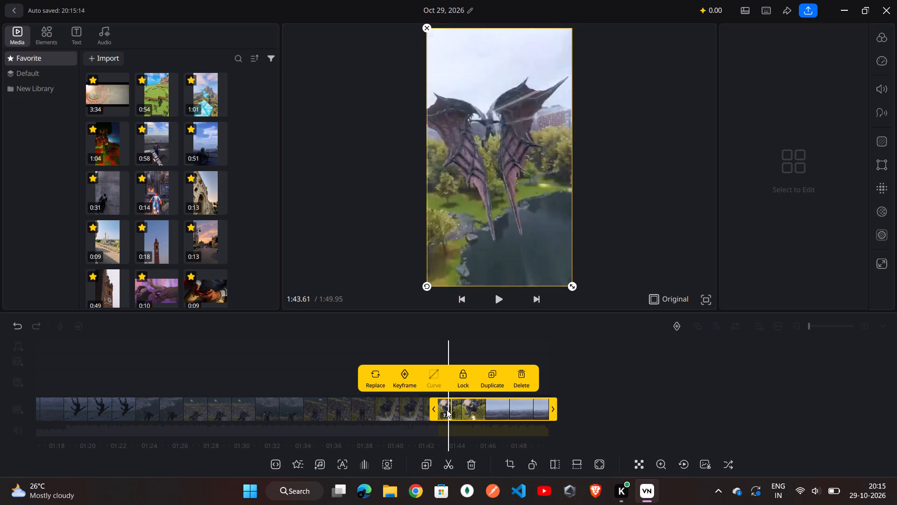
left_click(651, 367)
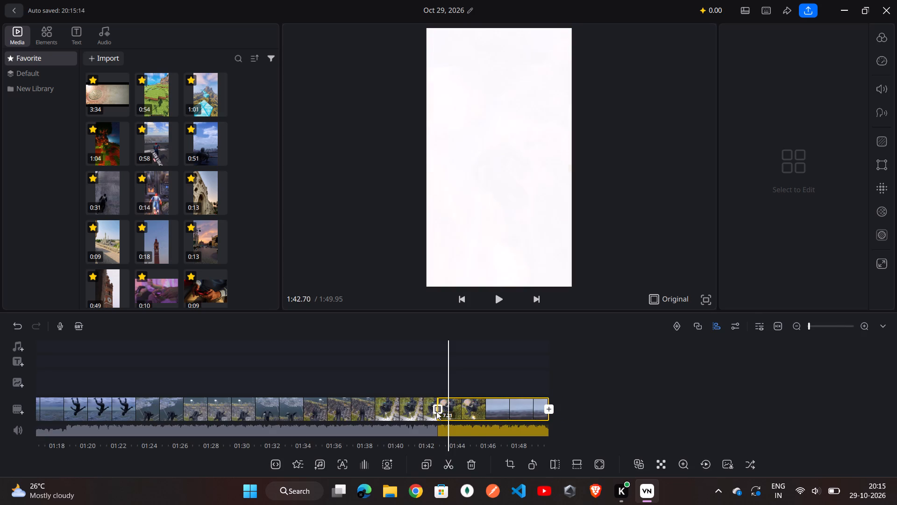
left_click(436, 411)
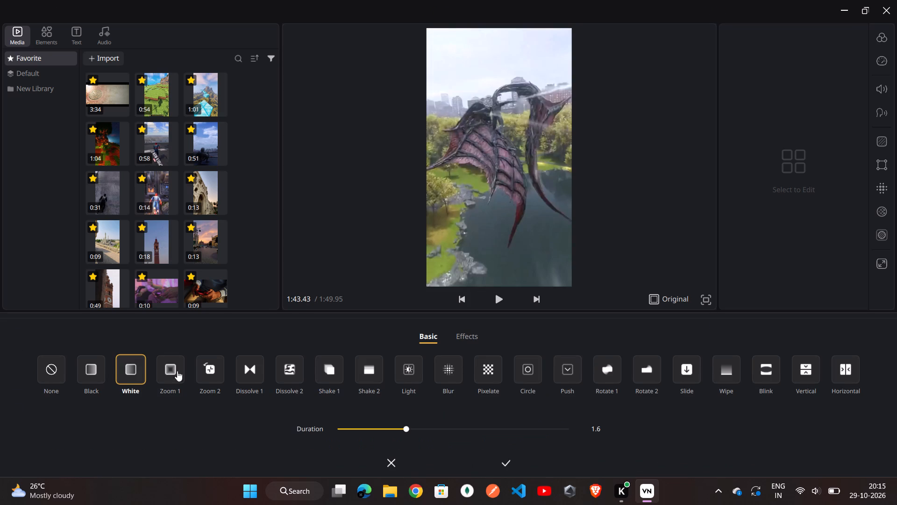
left_click(170, 374)
left_click(131, 373)
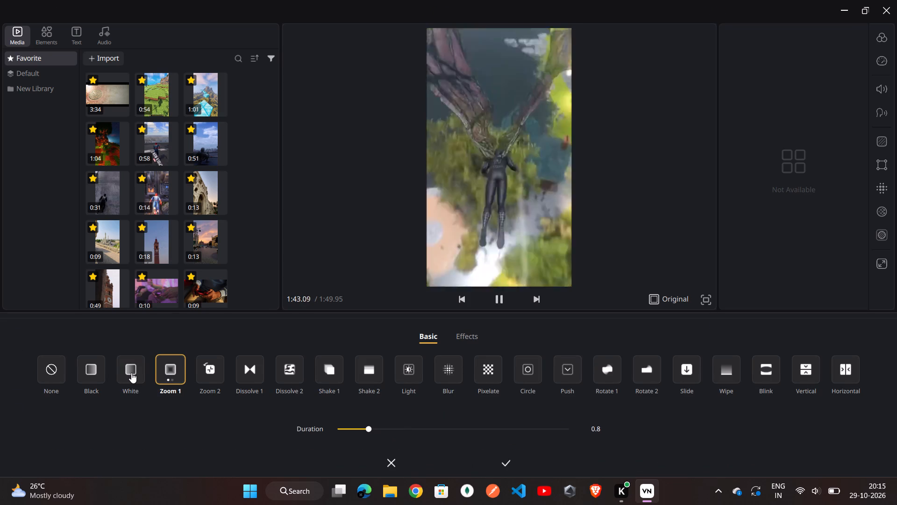
left_click(388, 425)
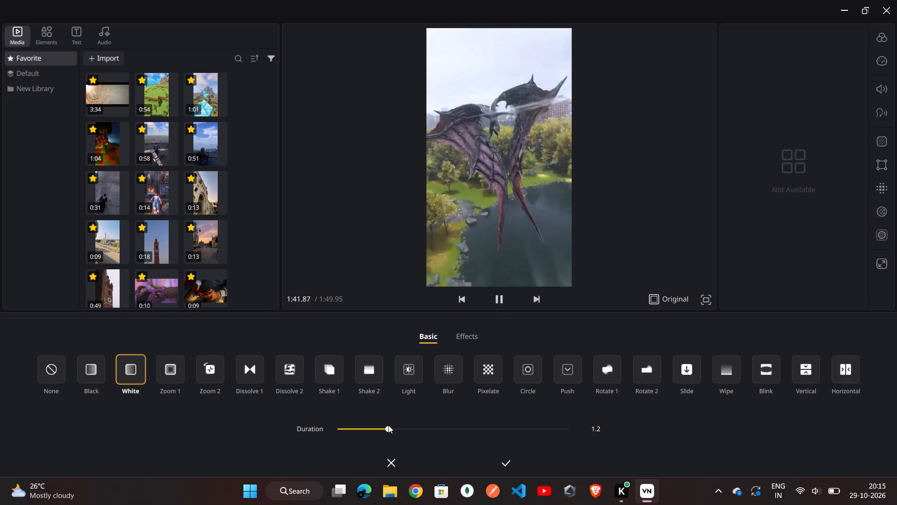
left_click(415, 427)
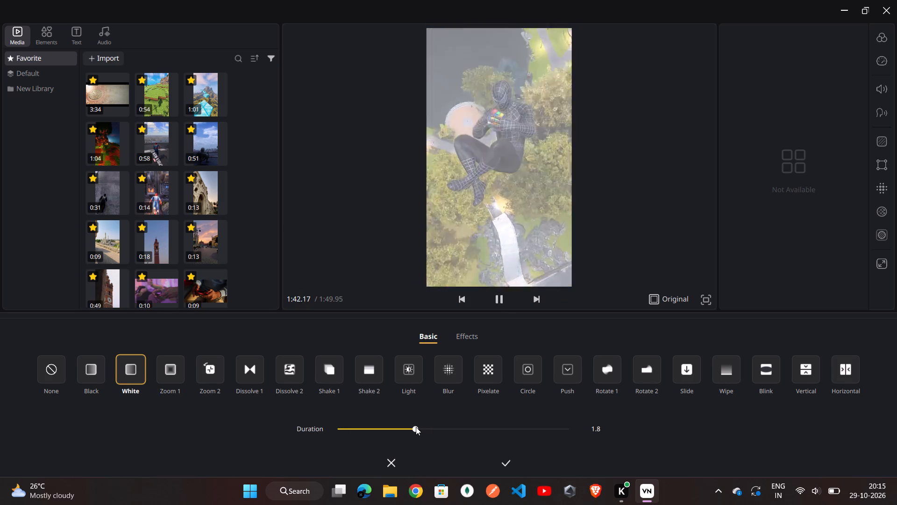
left_click_drag(415, 426, 408, 432)
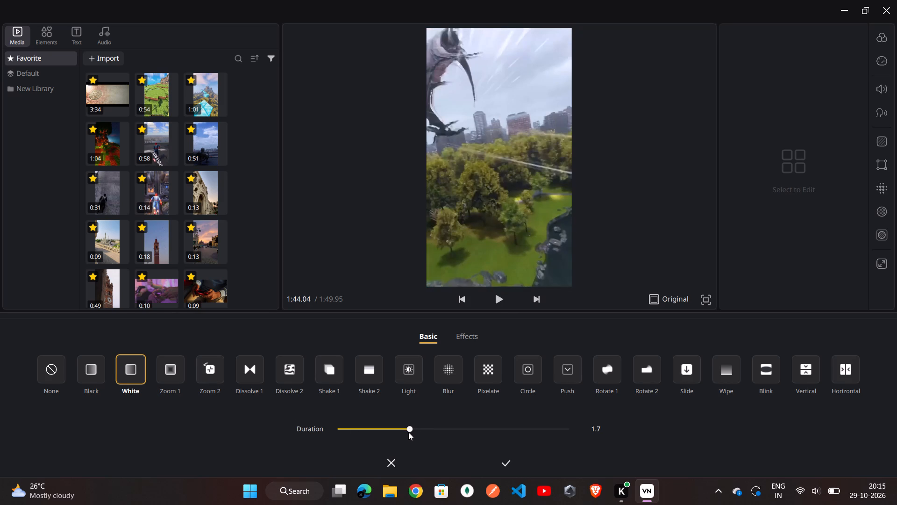
left_click_drag(408, 432, 409, 433)
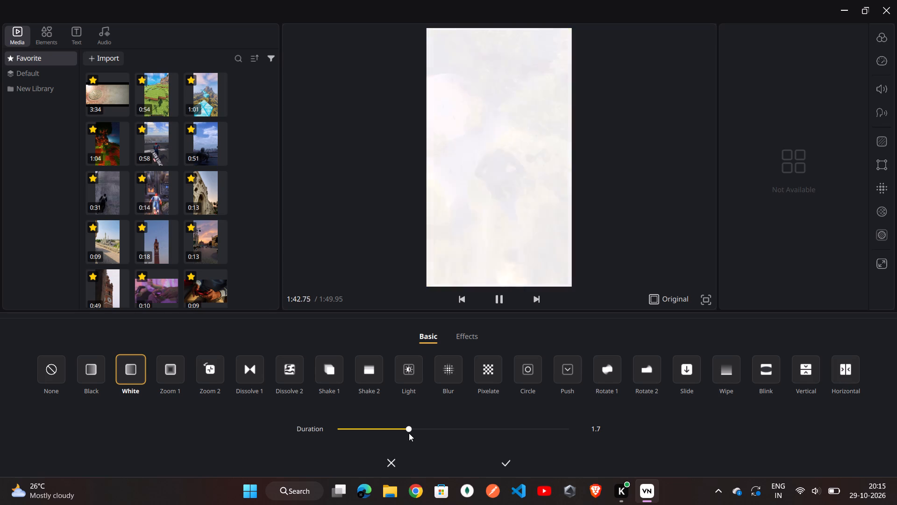
left_click(511, 466)
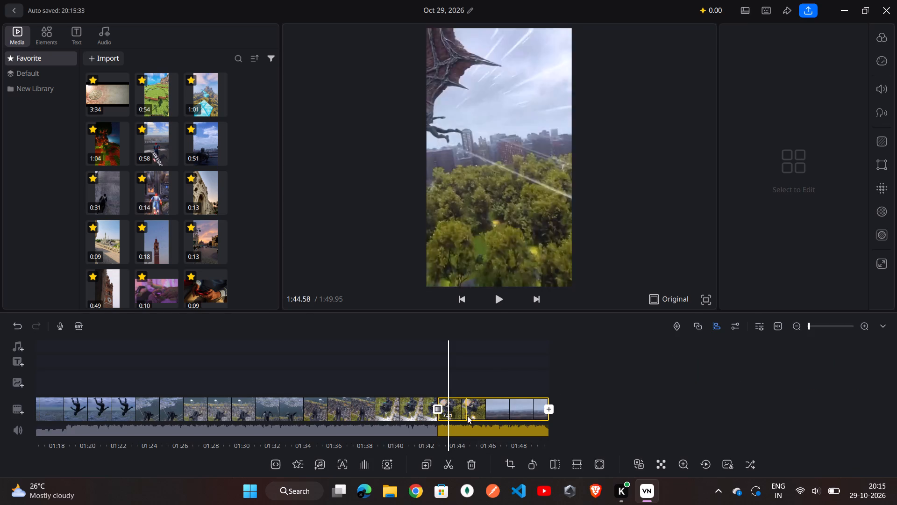
Scrub back and forth through the black-suit segments, examining the rooftop run, winged glide and high dive around the splits.
scroll(501, 370, "right", 11)
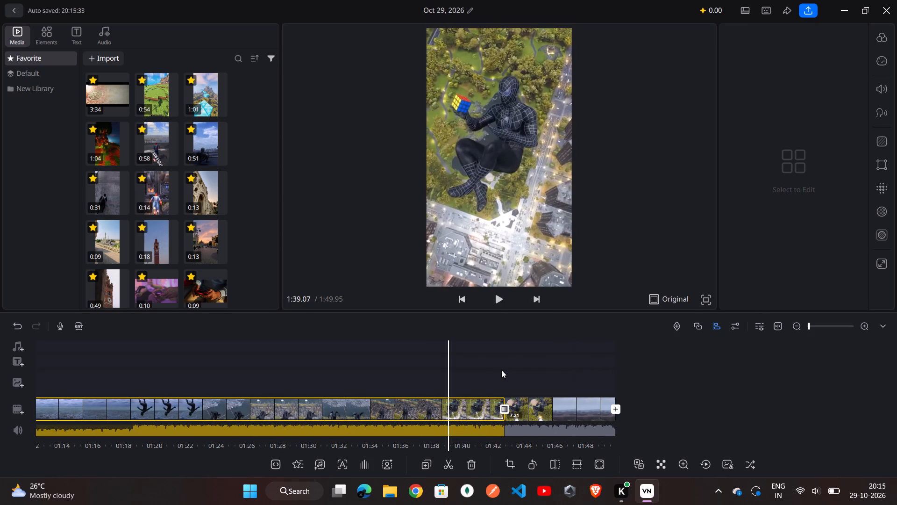
scroll(501, 370, "right", 9)
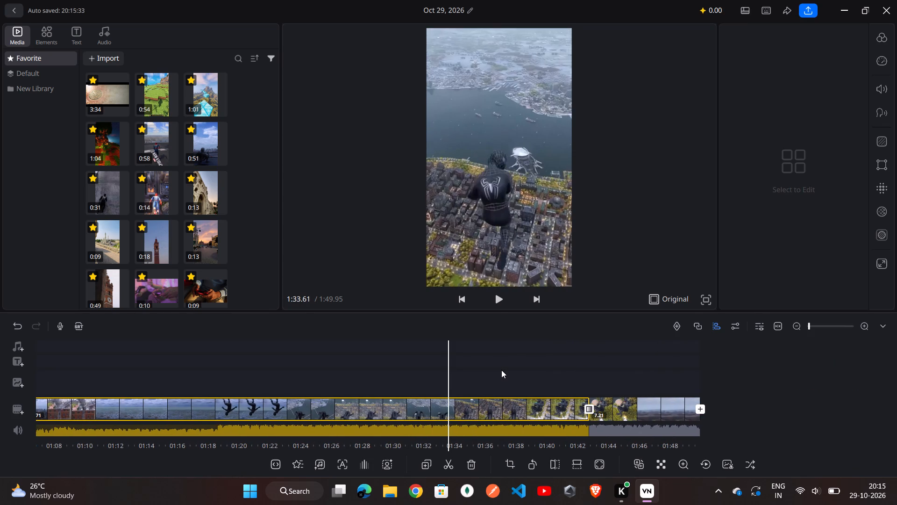
scroll(501, 370, "right", 7)
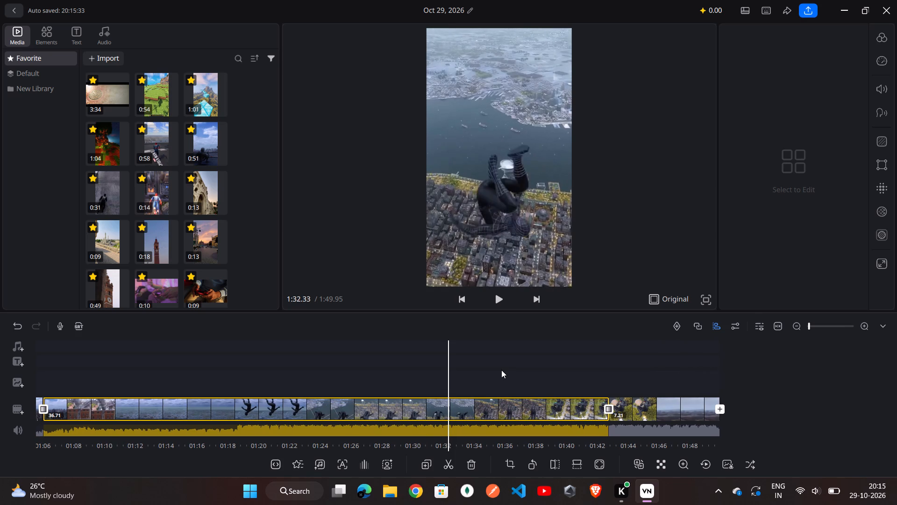
scroll(501, 370, "right", 5)
scroll(303, 400, "right", 11)
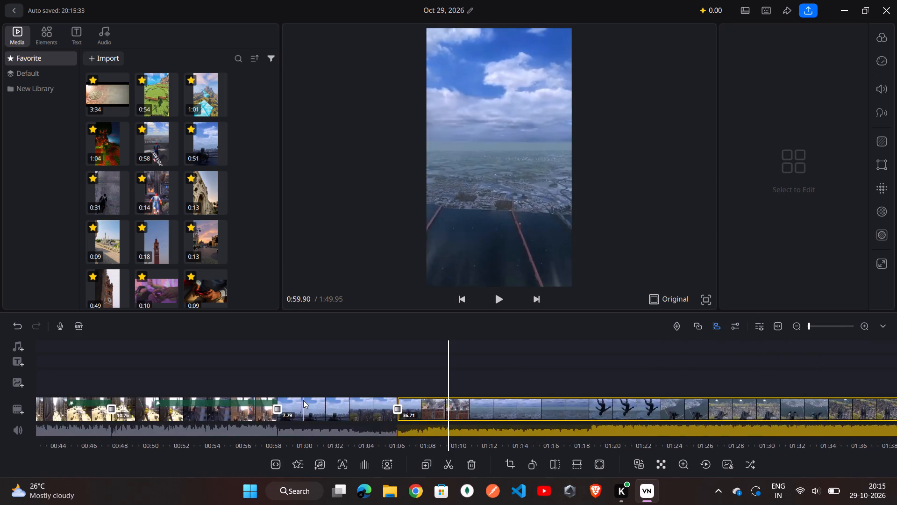
scroll(303, 400, "right", 2)
scroll(358, 375, "left", 1)
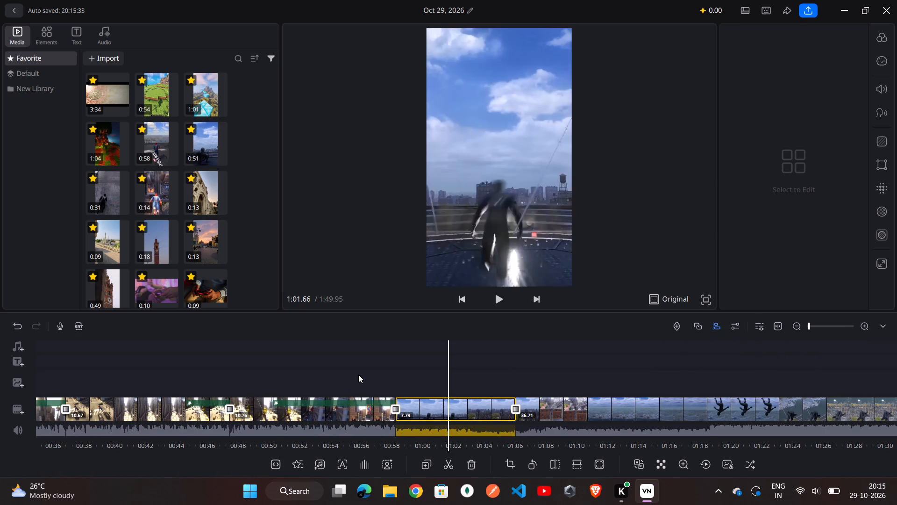
scroll(358, 375, "left", 2)
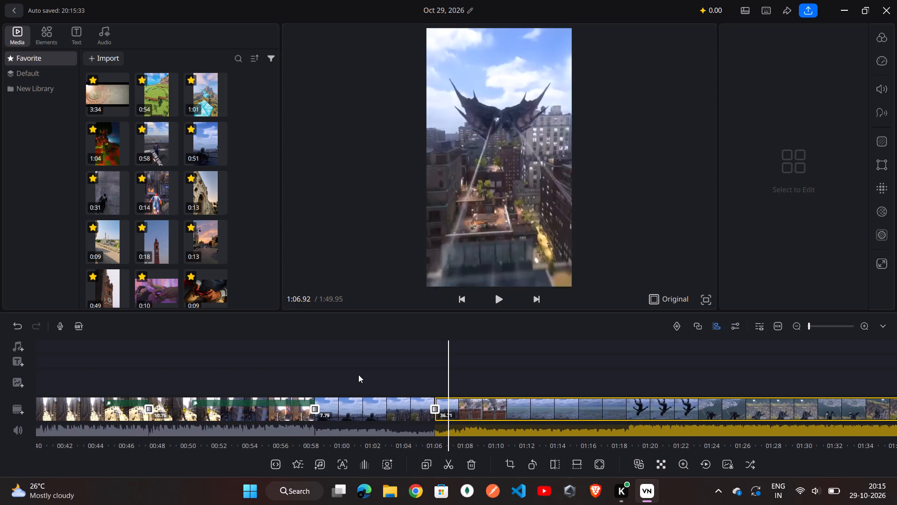
scroll(358, 375, "left", 2)
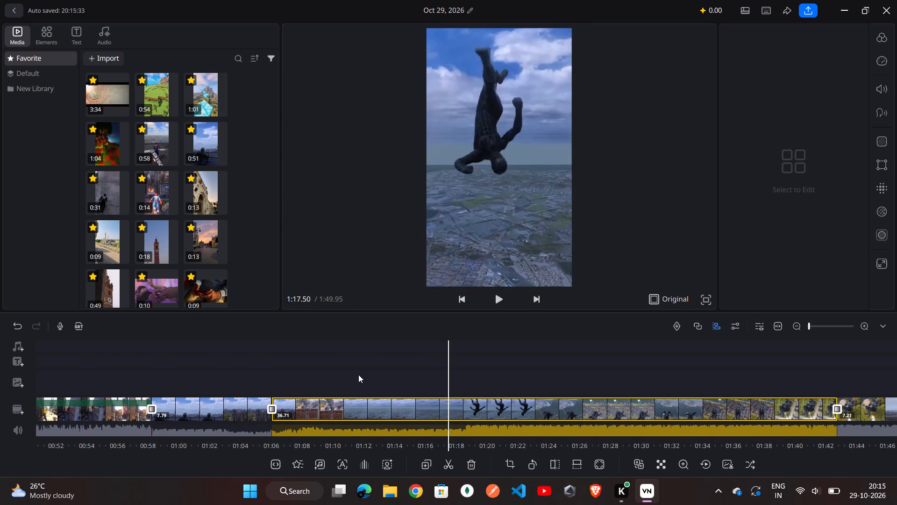
scroll(358, 375, "left", 1)
Return to the start of the video and review the red-suit swinging segments and their transitions up to about 0:36.
scroll(358, 375, "right", 1)
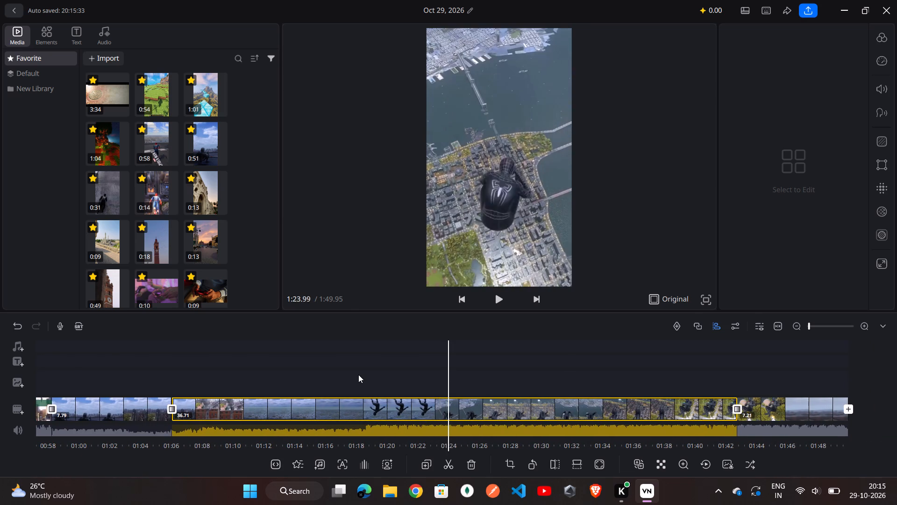
scroll(358, 375, "right", 1)
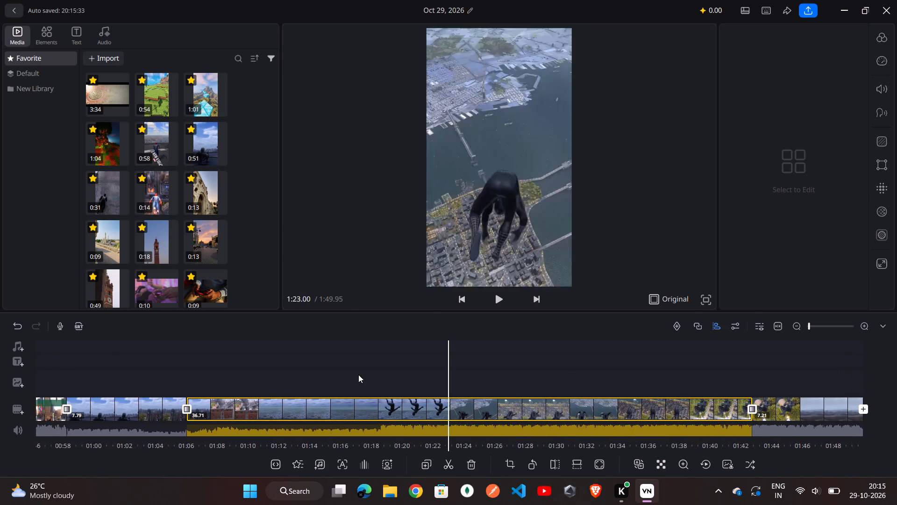
scroll(358, 375, "right", 18)
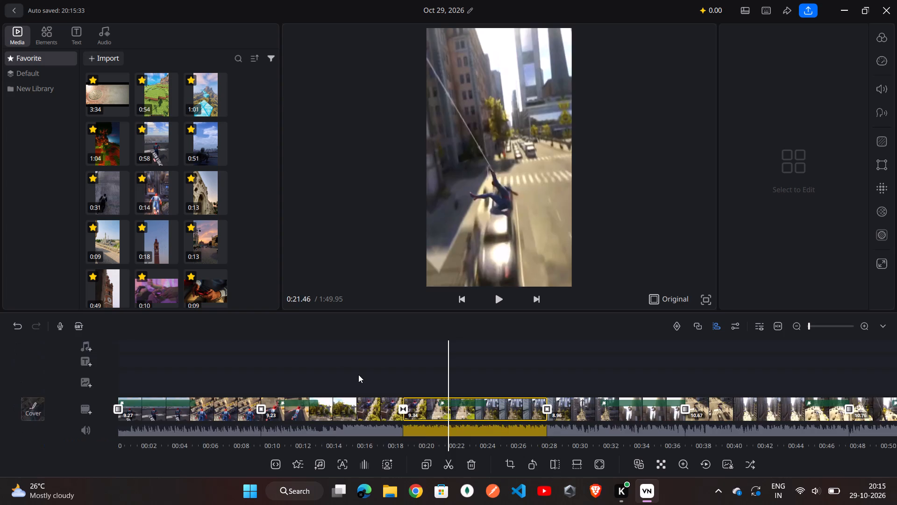
scroll(358, 375, "right", 15)
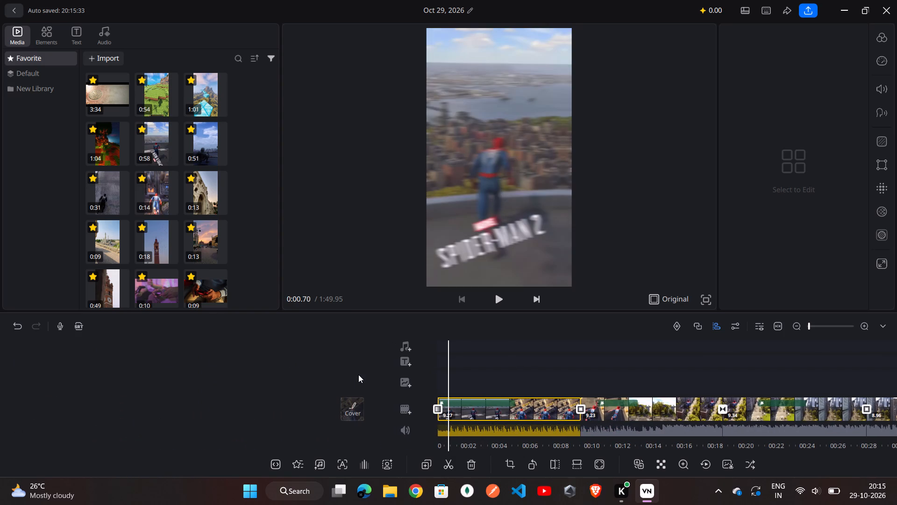
scroll(358, 375, "right", 5)
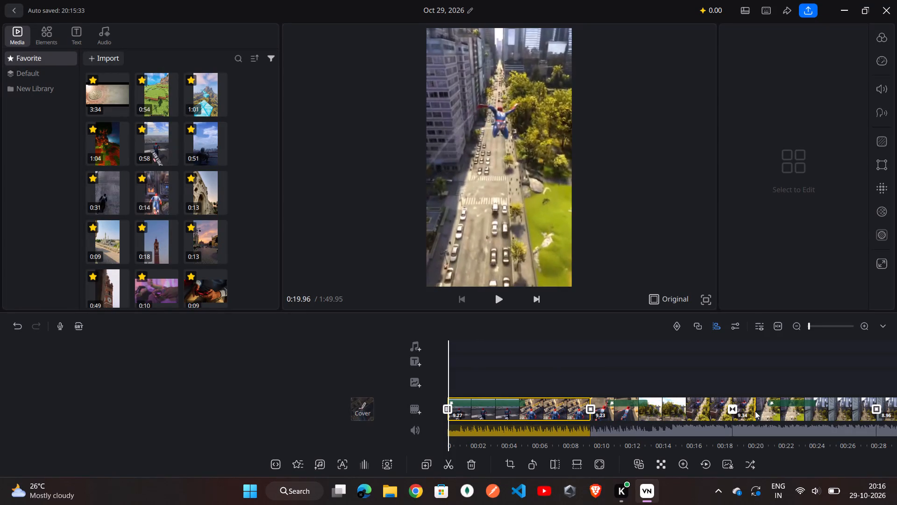
scroll(610, 416, "left", 1)
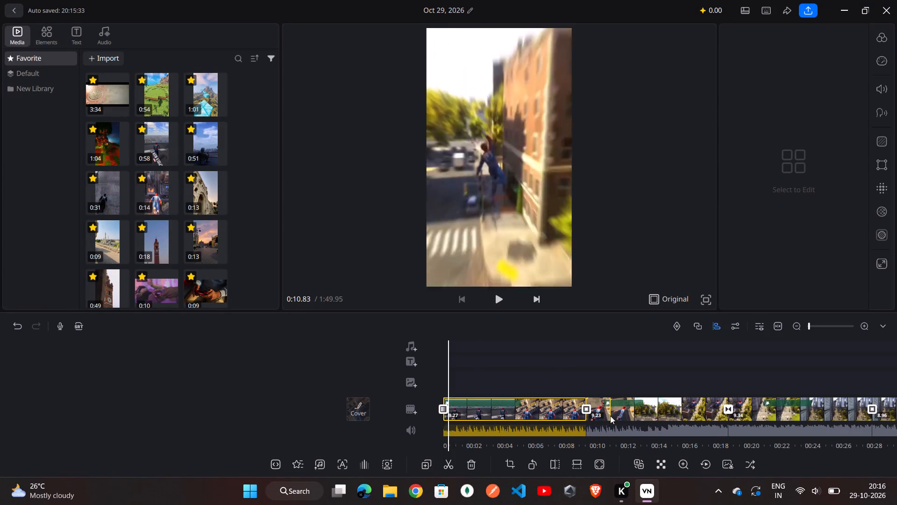
scroll(610, 416, "left", 5)
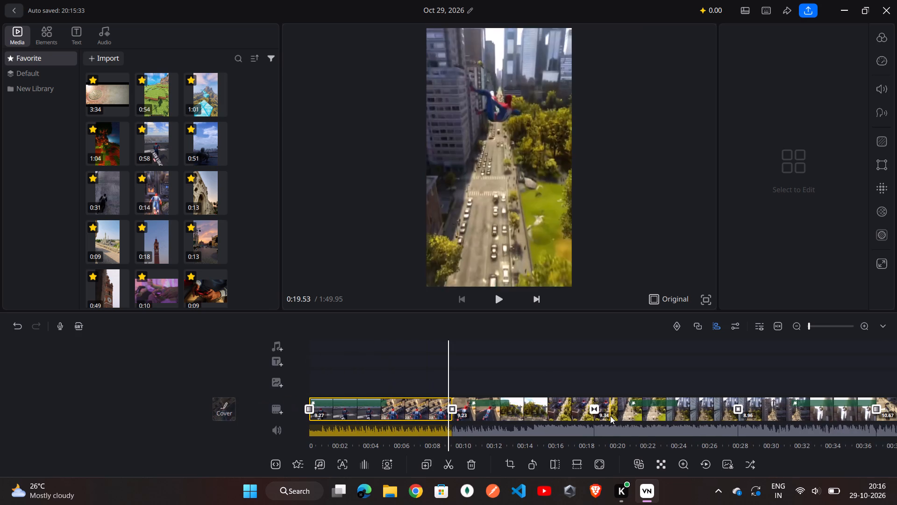
scroll(610, 416, "left", 2)
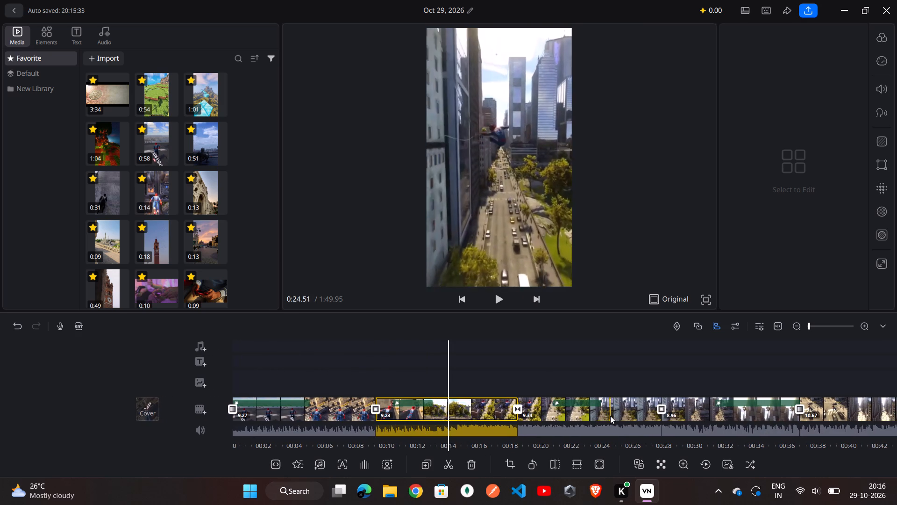
scroll(610, 416, "left", 3)
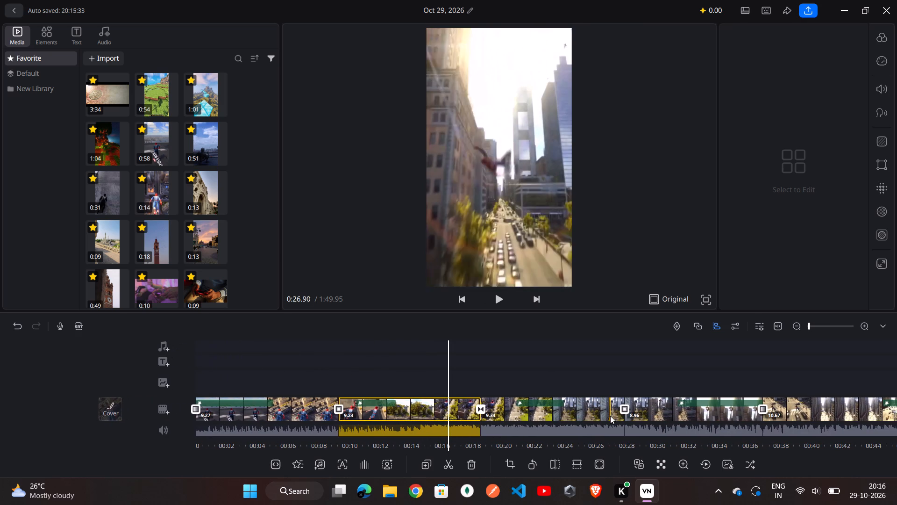
scroll(610, 416, "left", 2)
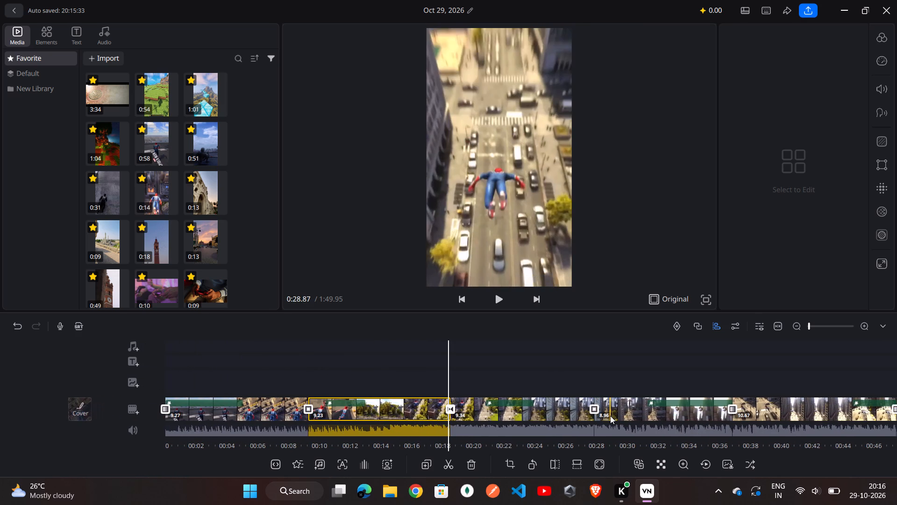
scroll(610, 416, "left", 2)
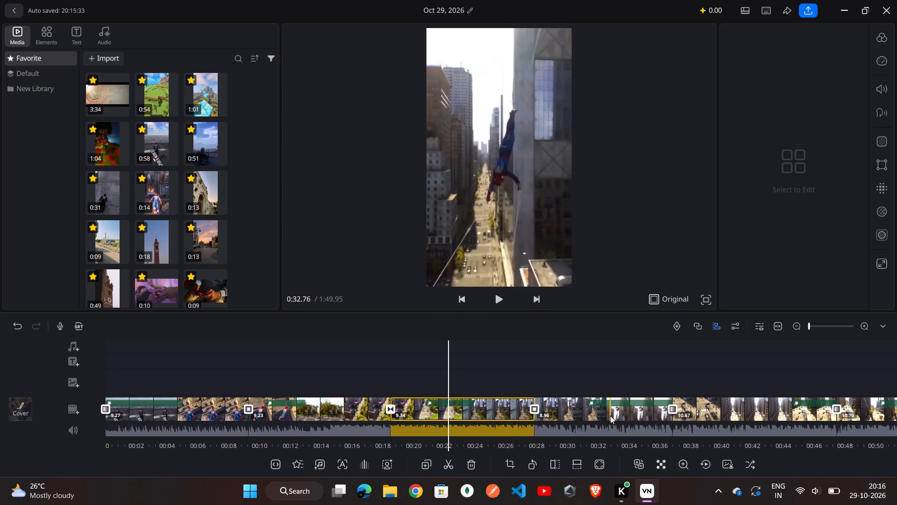
scroll(610, 416, "left", 2)
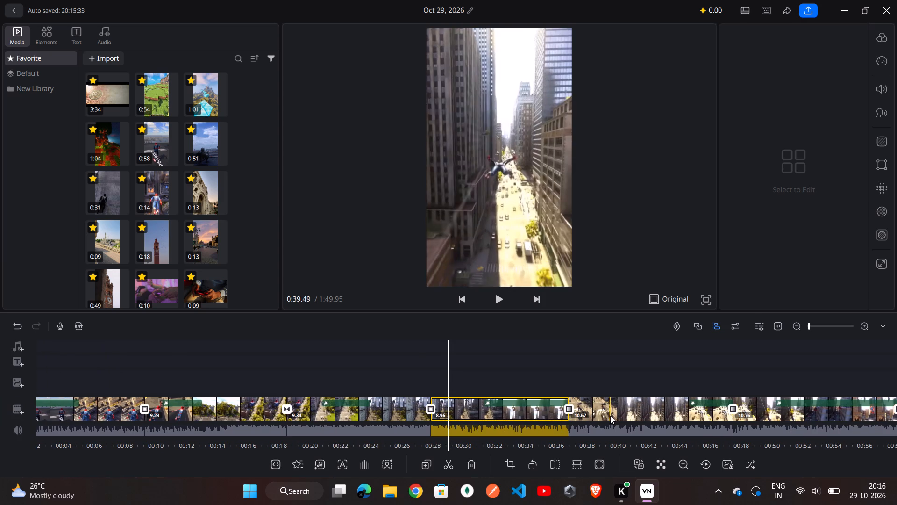
scroll(610, 416, "left", 3)
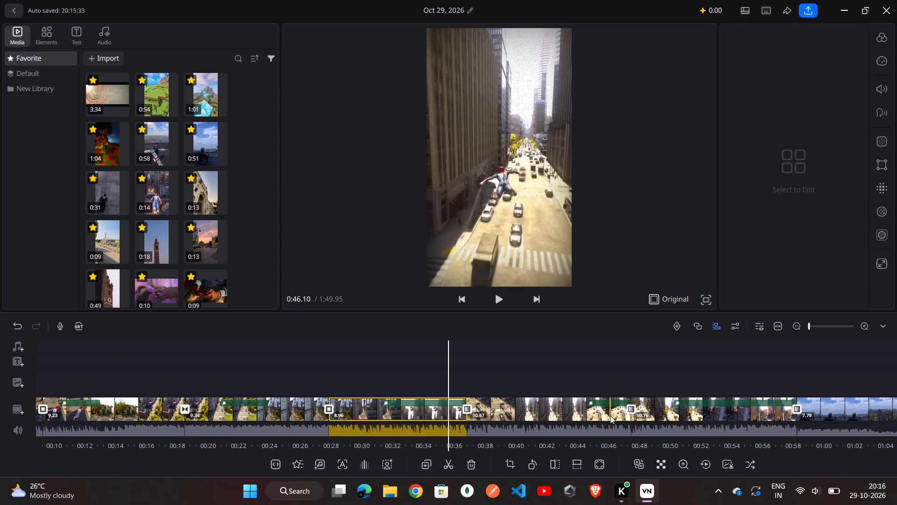
Split the red-suit segment after the 0:36 transition at 0:41.45, during the swing high above the avenue.
scroll(610, 416, "left", 3)
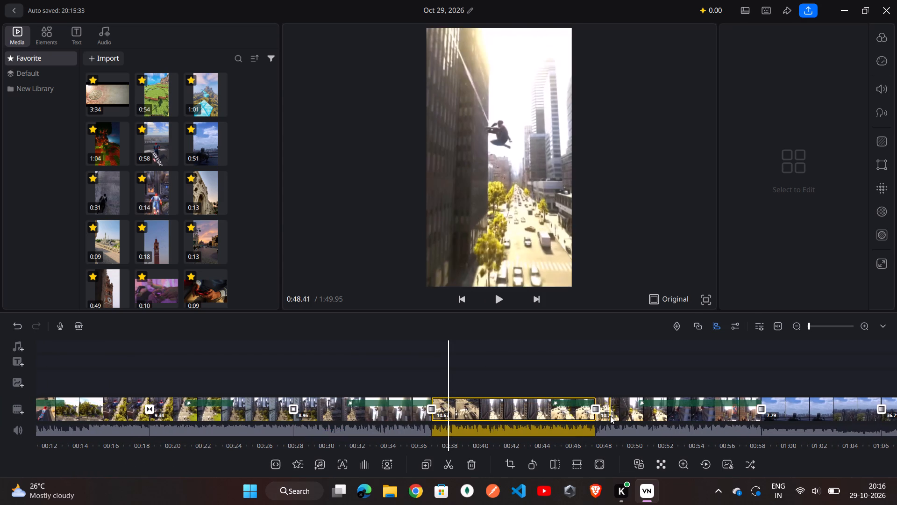
scroll(610, 416, "left", 3)
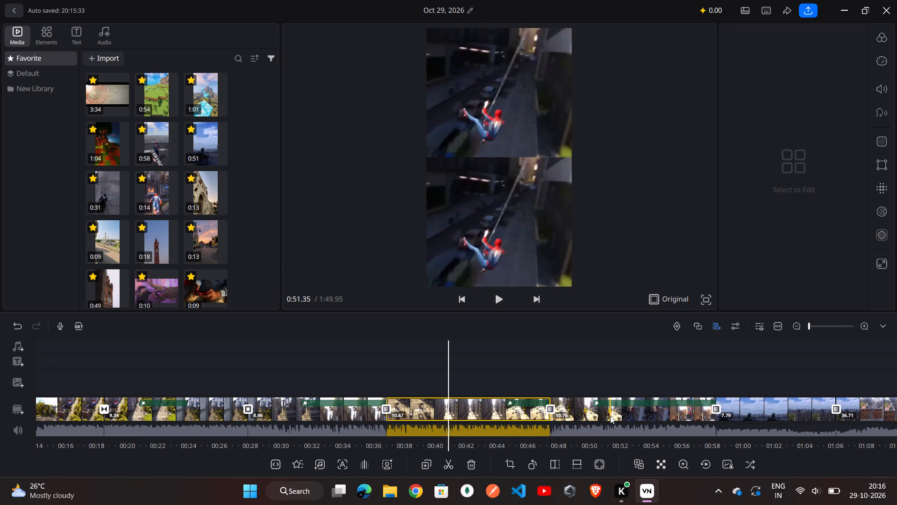
scroll(610, 416, "left", 1)
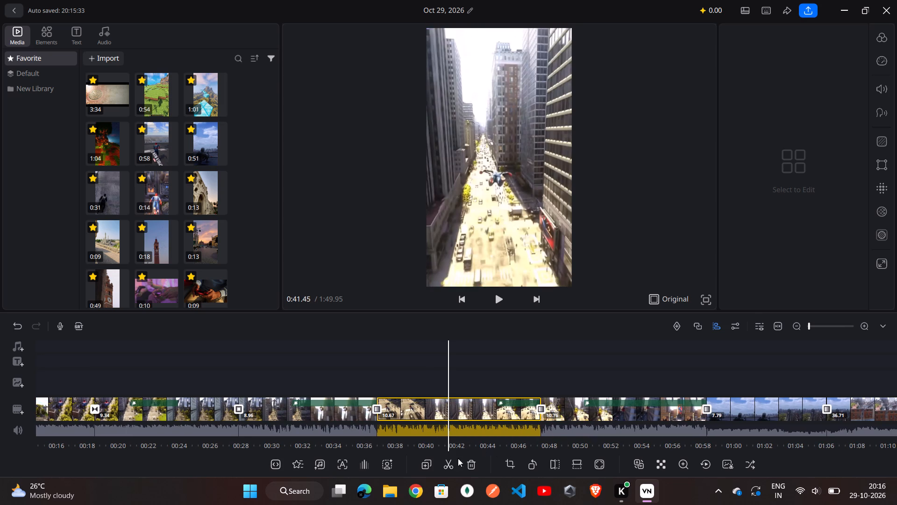
left_click(448, 468)
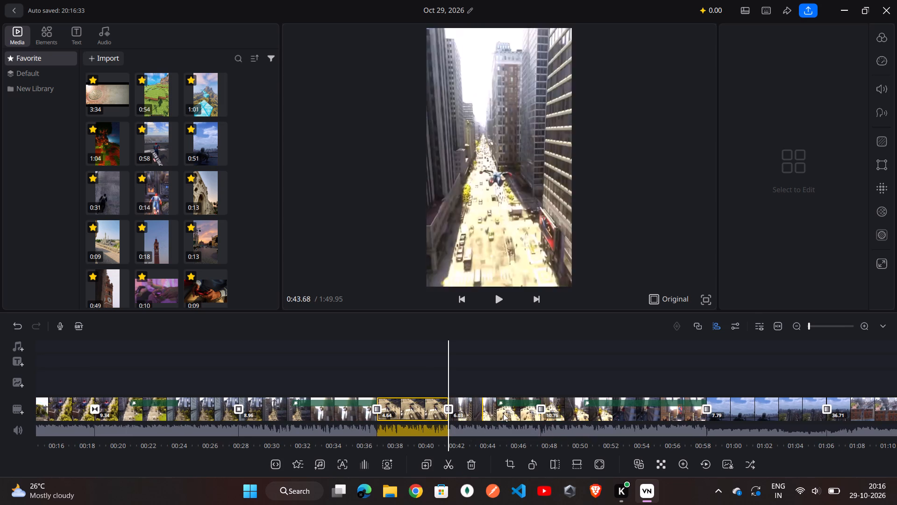
Split the last red-suit segment at 0:52.10, during the swing between the shaded buildings.
scroll(575, 407, "left", 2)
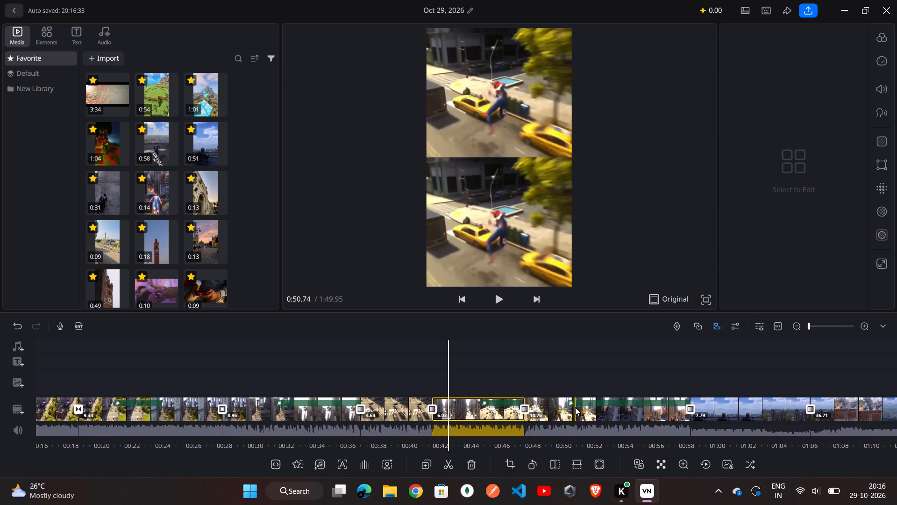
scroll(575, 407, "left", 3)
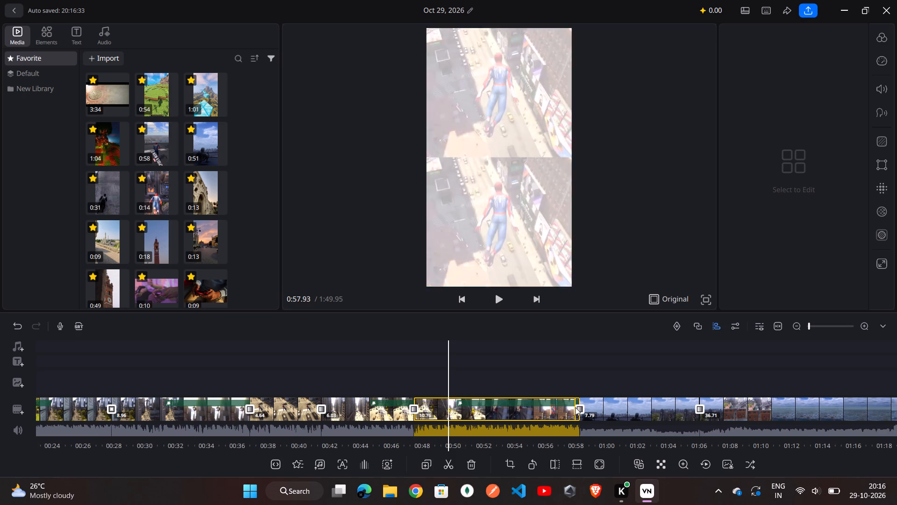
scroll(575, 407, "left", 3)
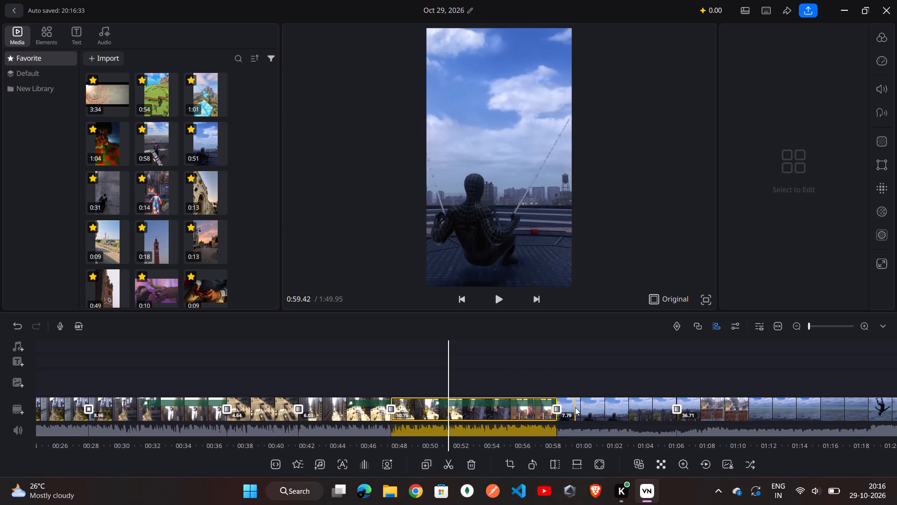
scroll(575, 407, "left", 1)
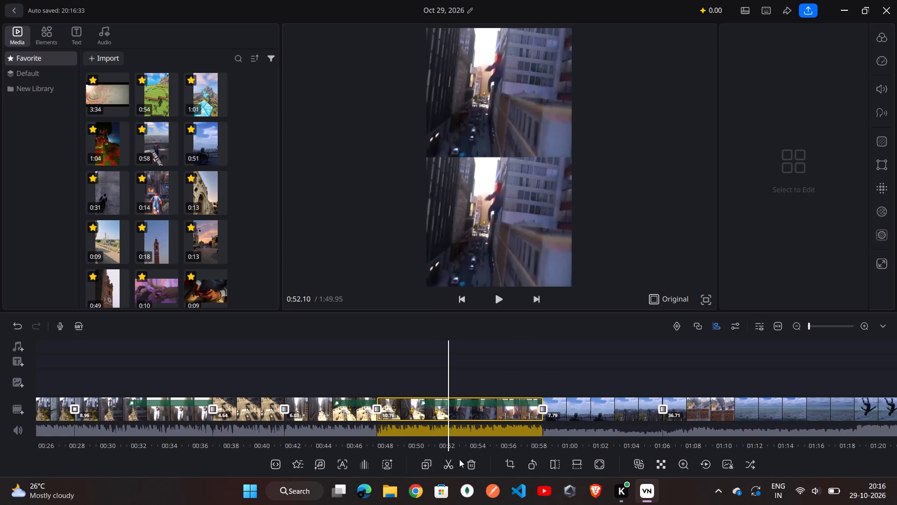
left_click(452, 463)
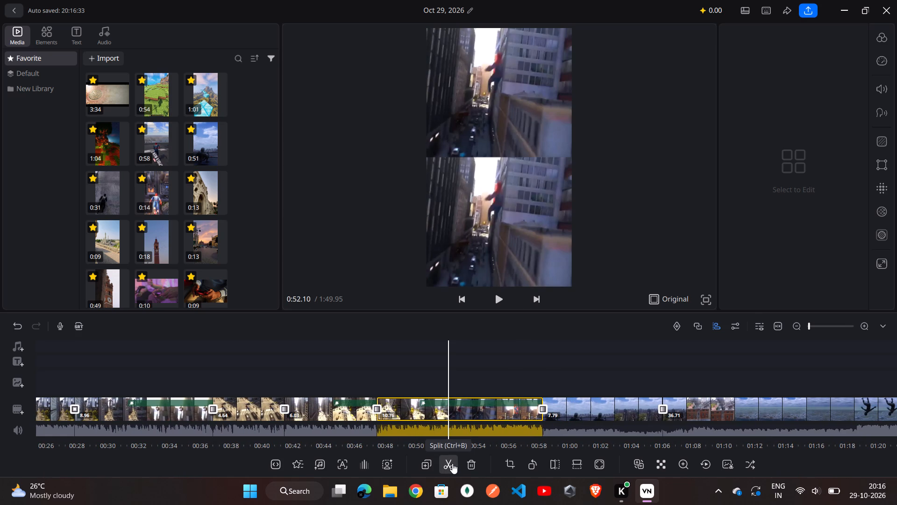
Split the first black-suit segment at 1:01.87, as Spider-Man launches from the rooftop over the city.
scroll(559, 423, "up", 1)
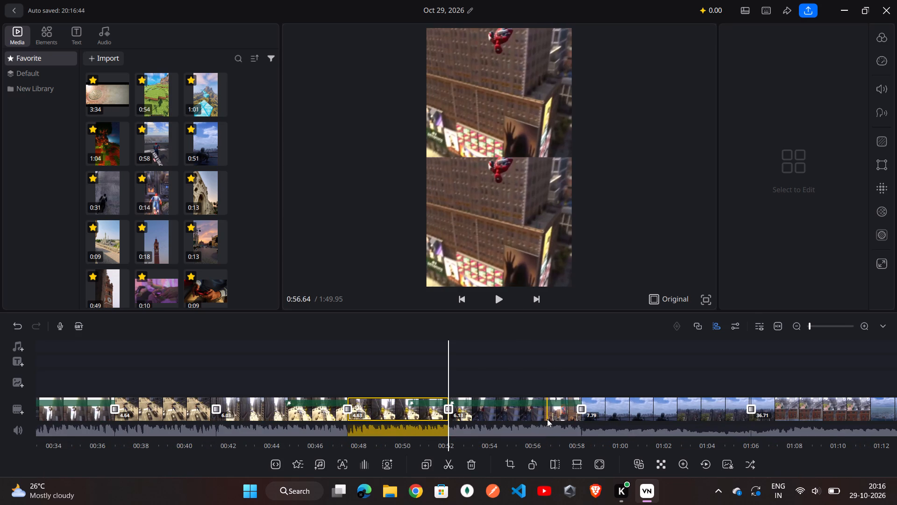
scroll(547, 419, "up", 1)
scroll(537, 390, "left", 1)
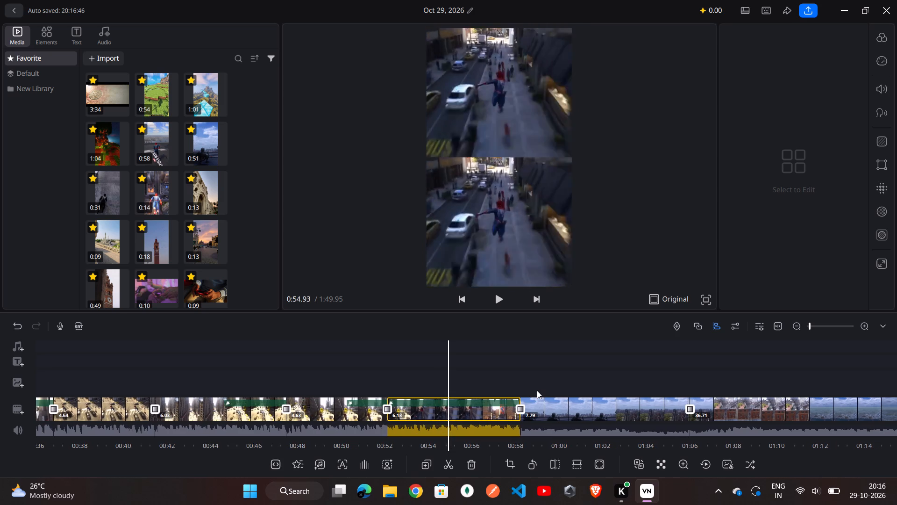
scroll(537, 390, "left", 5)
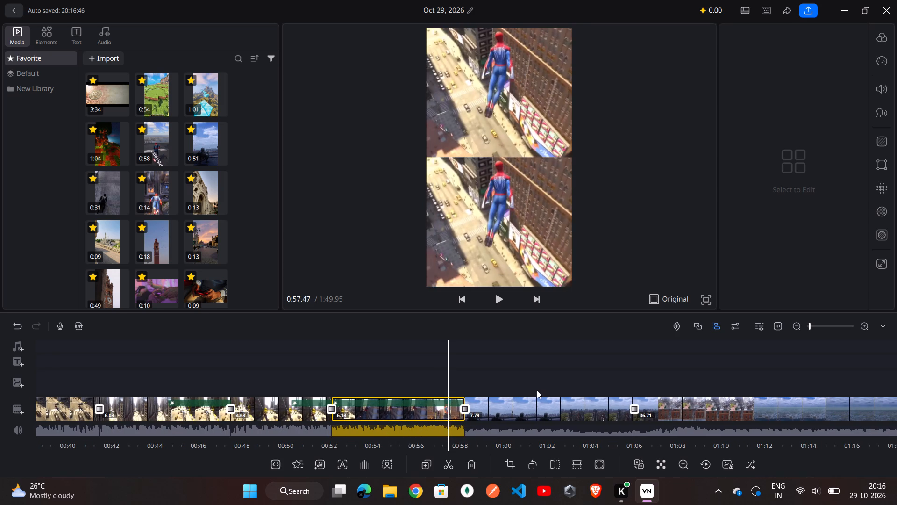
scroll(537, 390, "left", 2)
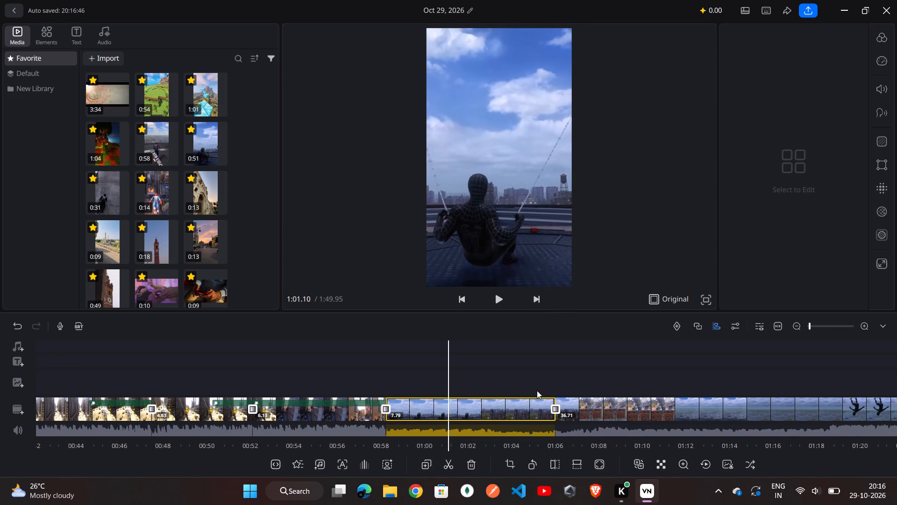
scroll(537, 390, "left", 1)
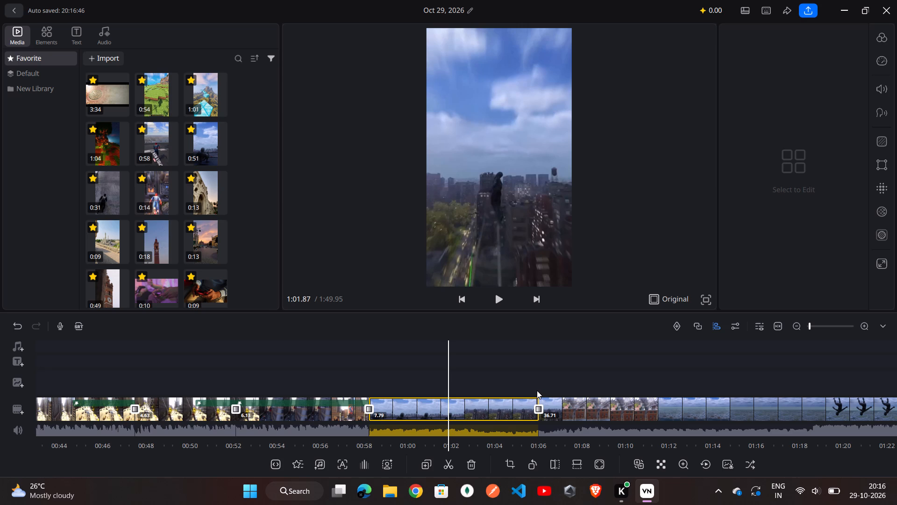
left_click(452, 461)
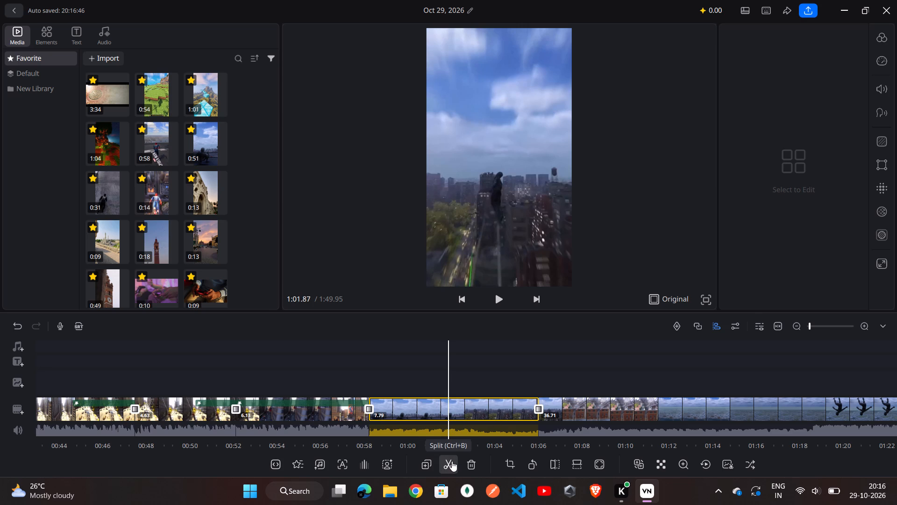
Split the long black-suit segment after the 1:06 transition at 1:10.40, during the high view over the river and bridges.
scroll(527, 382, "left", 1)
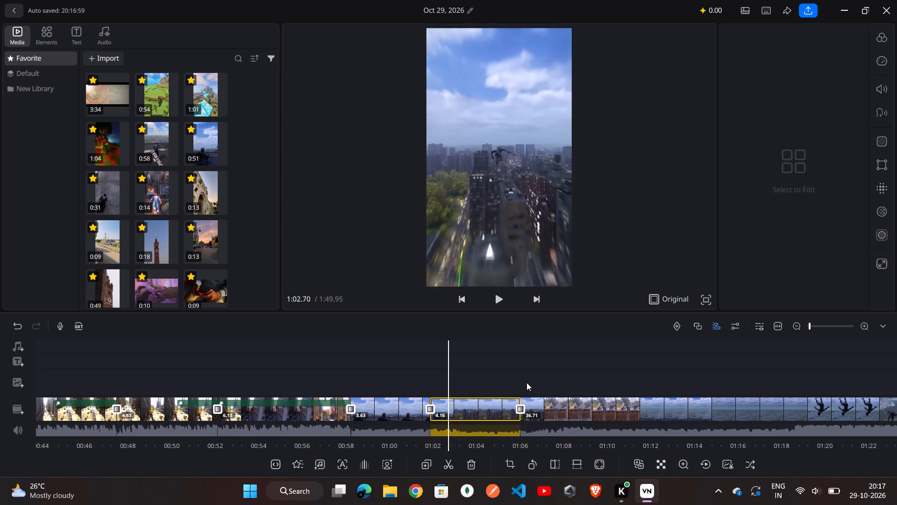
scroll(527, 382, "left", 4)
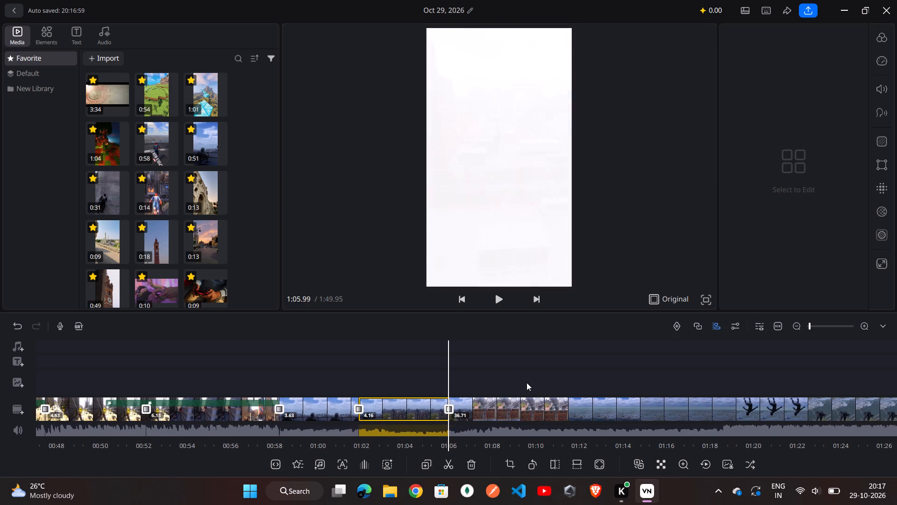
scroll(527, 382, "left", 3)
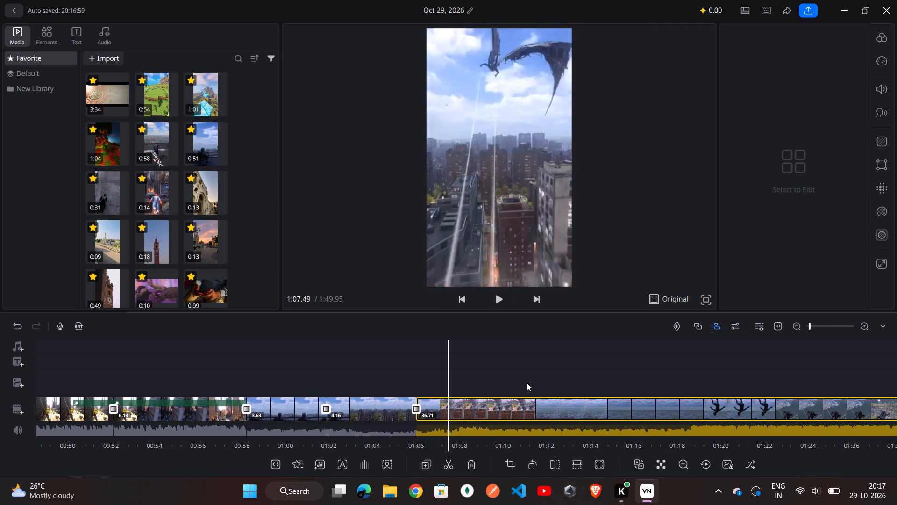
scroll(527, 382, "left", 3)
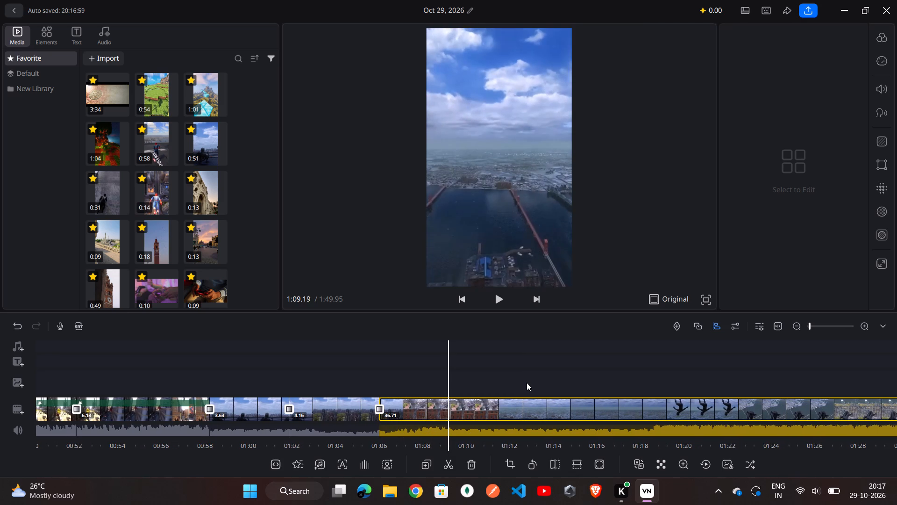
scroll(527, 382, "left", 2)
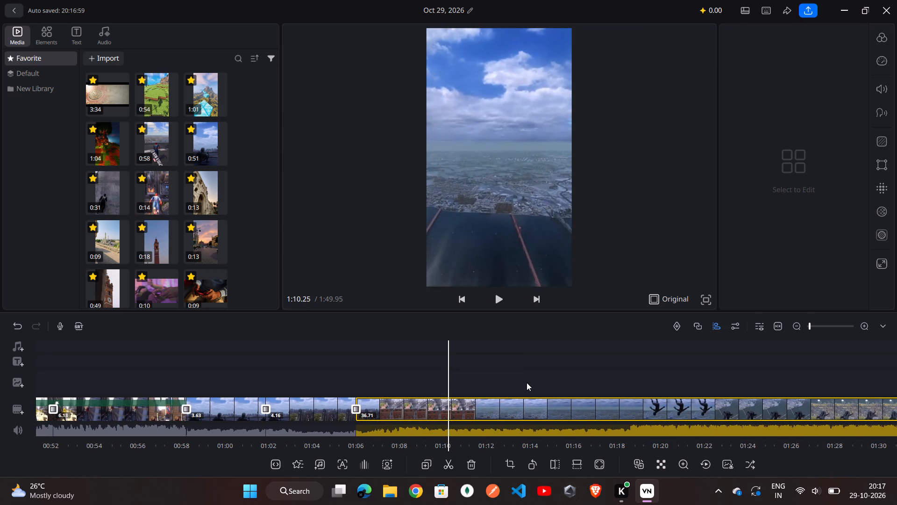
scroll(527, 382, "left", 2)
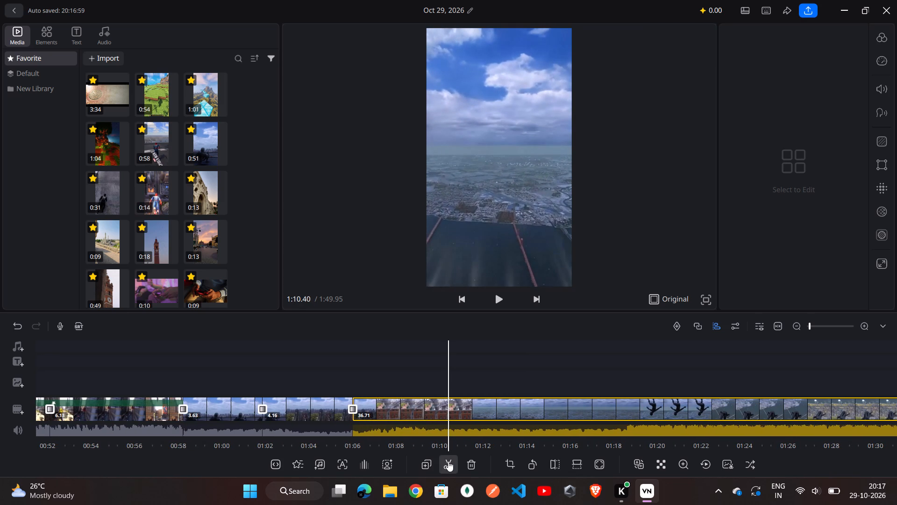
left_click(448, 461)
Split the remaining black-suit segment at 1:14.86, where the legs hang into the top of the sky shot.
scroll(512, 387, "right", 1)
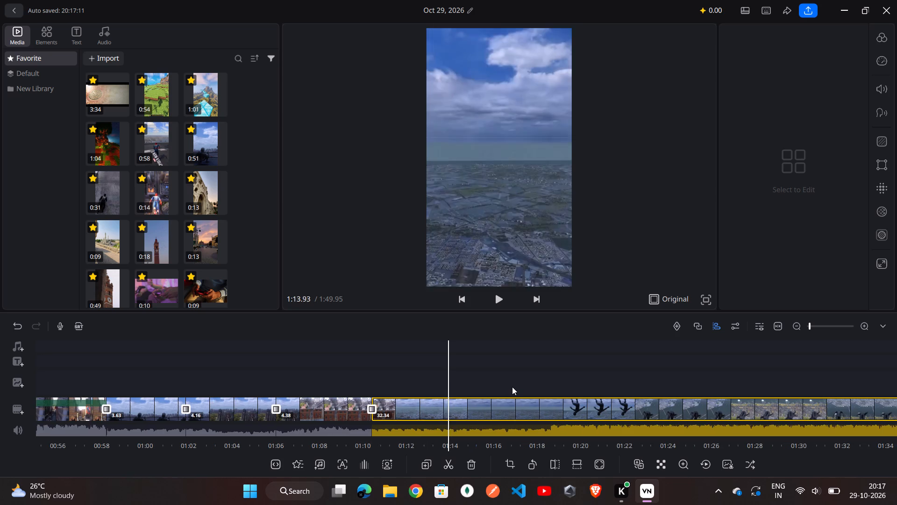
scroll(512, 387, "right", 1)
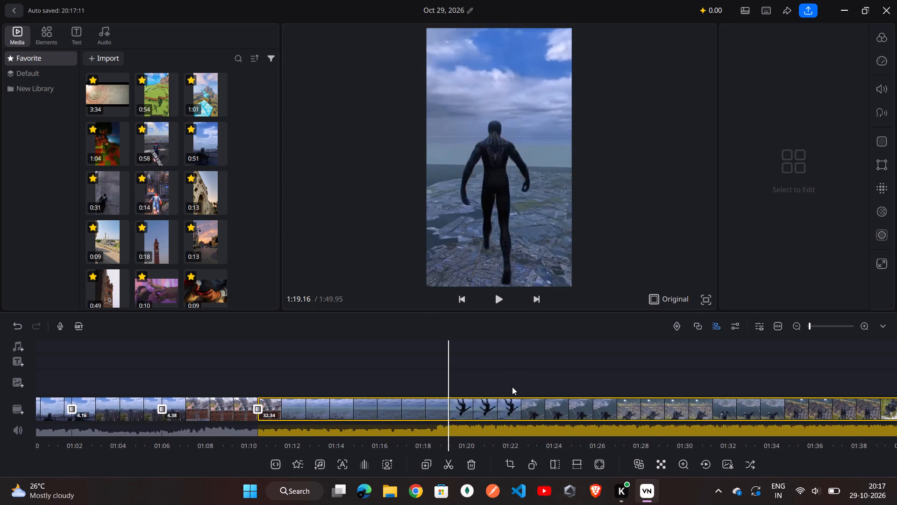
scroll(512, 387, "right", 1)
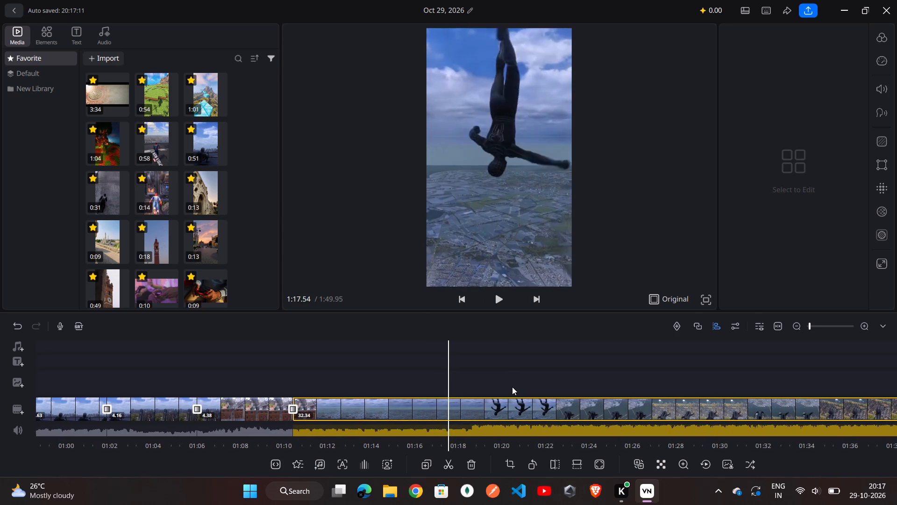
scroll(512, 387, "right", 2)
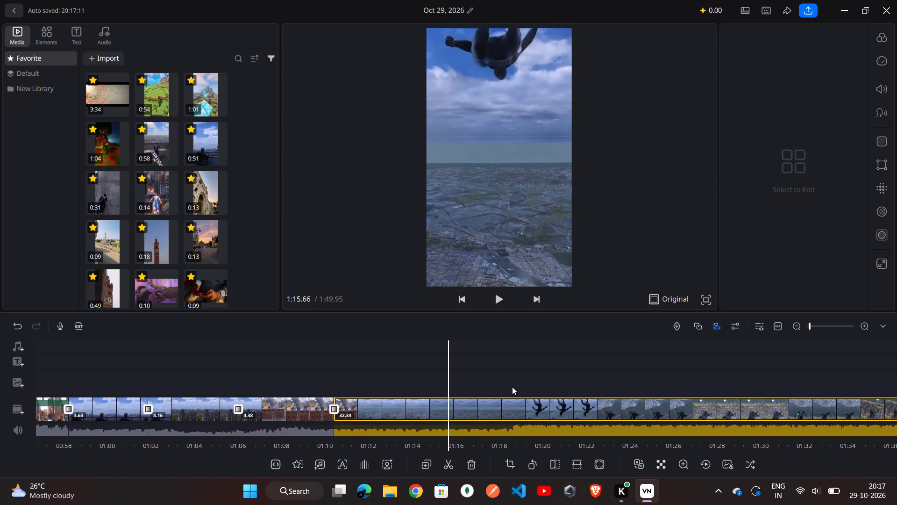
scroll(512, 387, "right", 1)
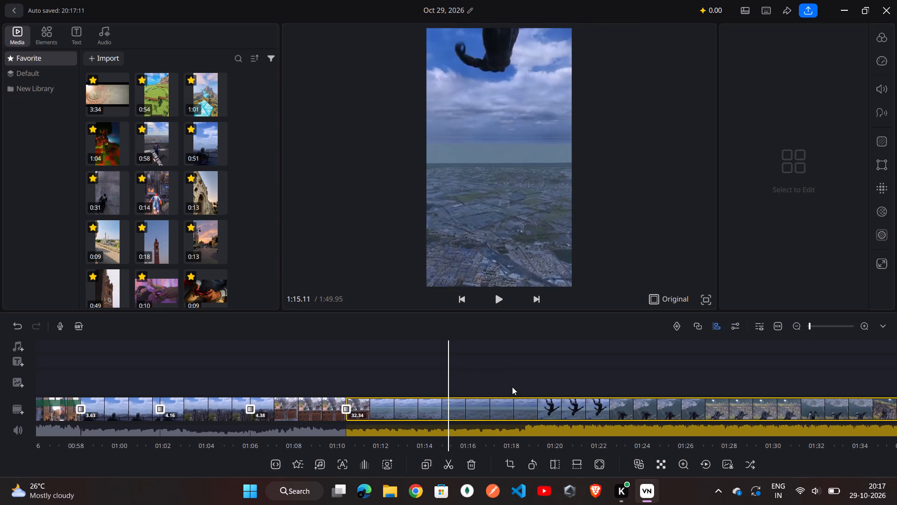
scroll(512, 387, "right", 1)
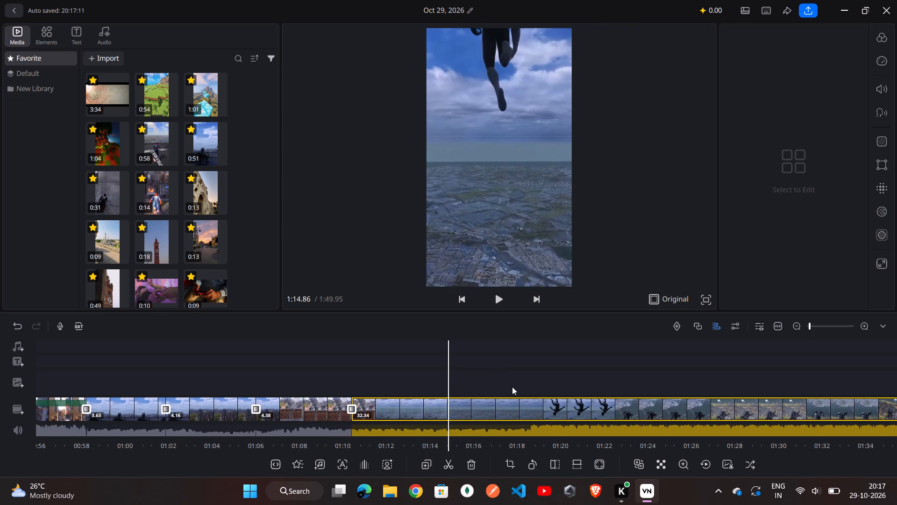
left_click(445, 458)
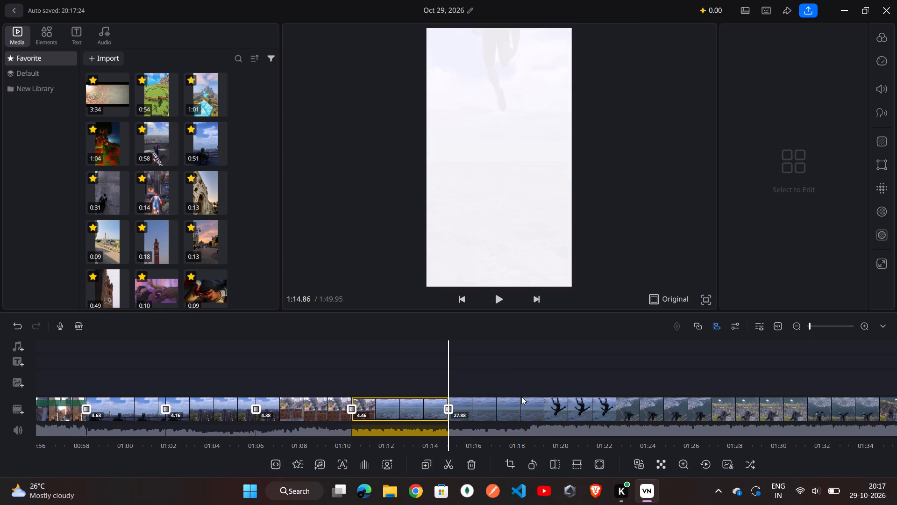
Split the black-suit segment at 1:19.26, during the mid-air tumble high above the city.
scroll(521, 397, "left", 2)
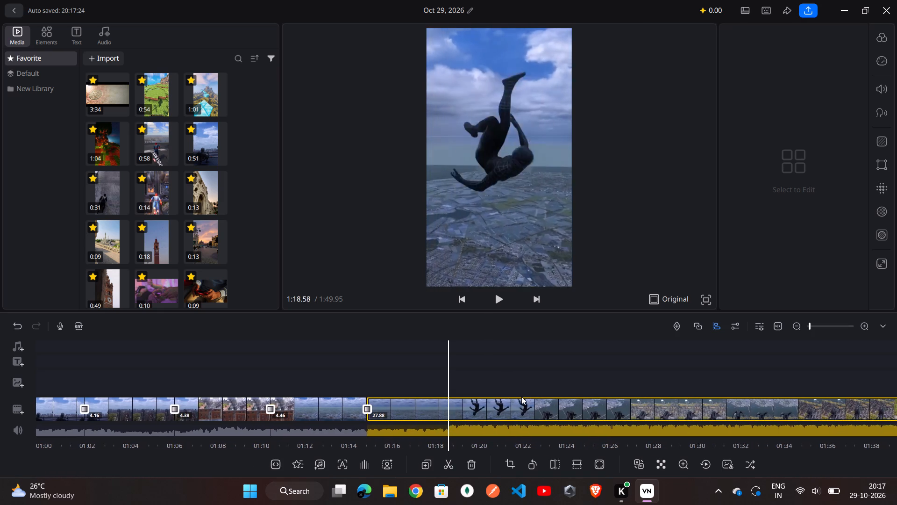
scroll(521, 397, "left", 1)
scroll(521, 397, "right", 1)
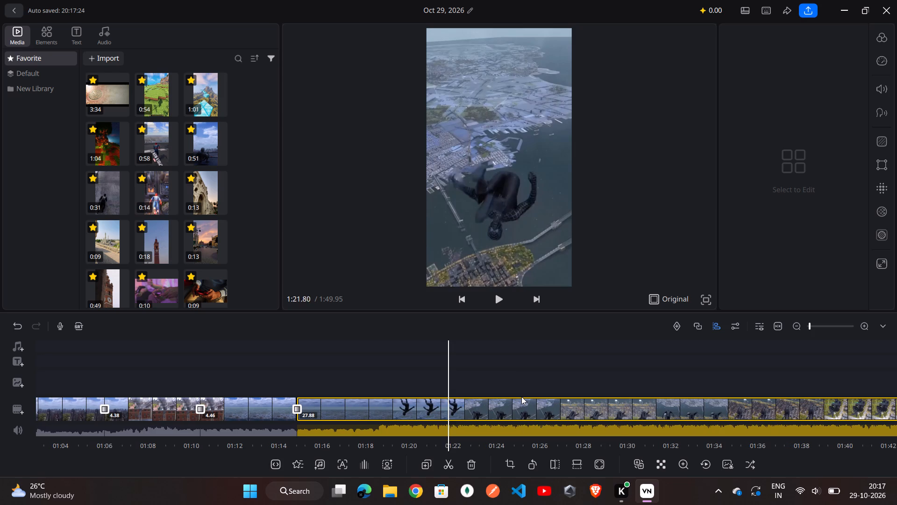
scroll(521, 397, "right", 2)
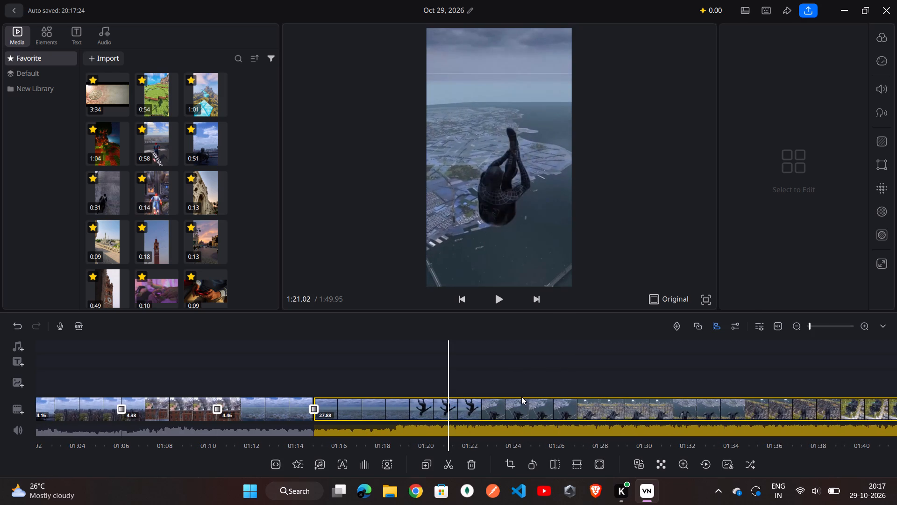
scroll(521, 397, "right", 3)
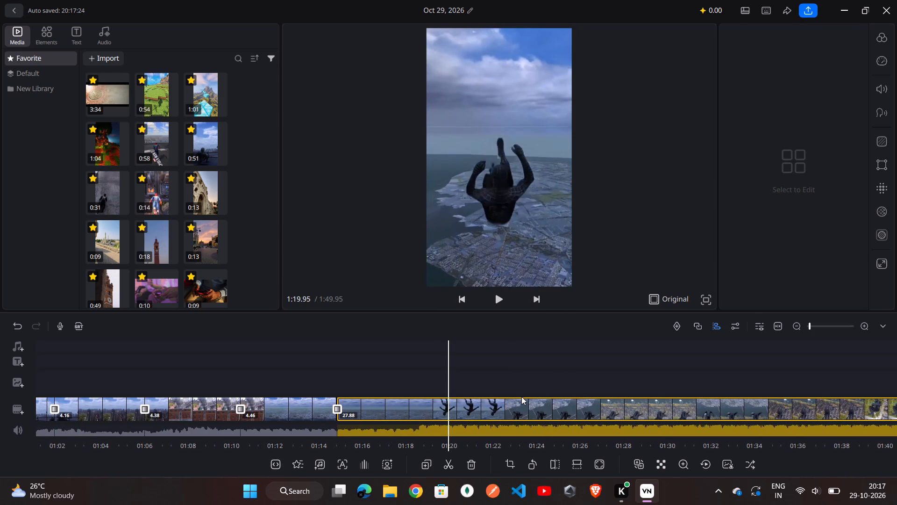
scroll(521, 397, "right", 1)
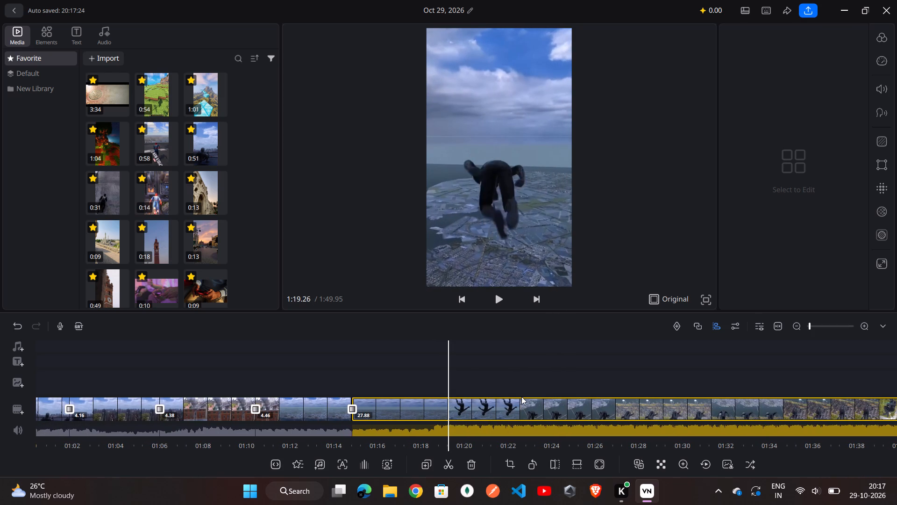
left_click(448, 465)
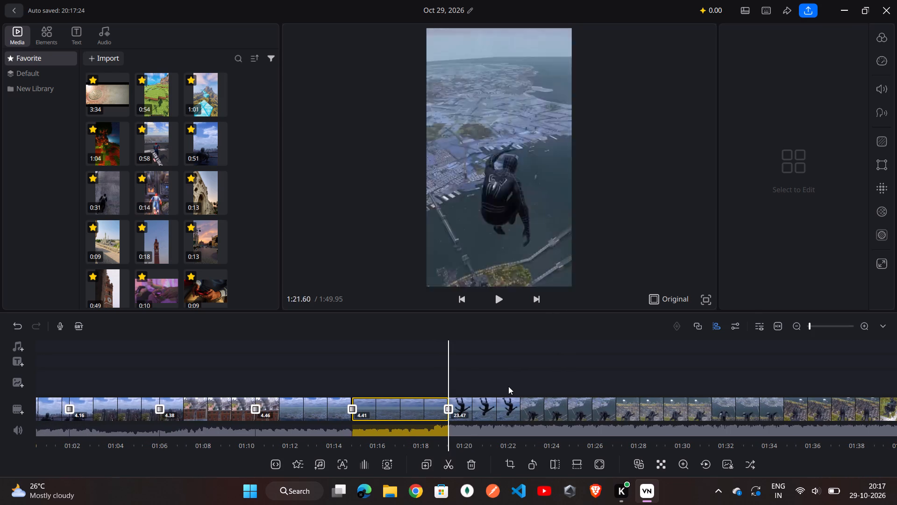
Split the black-suit dive segment at 1:23.74, during the fall above the river and park.
scroll(508, 385, "left", 2)
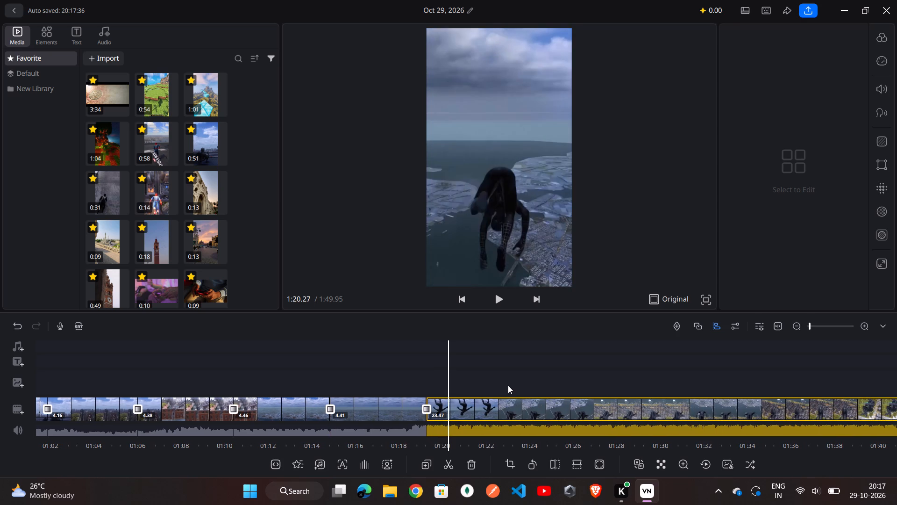
scroll(508, 385, "left", 1)
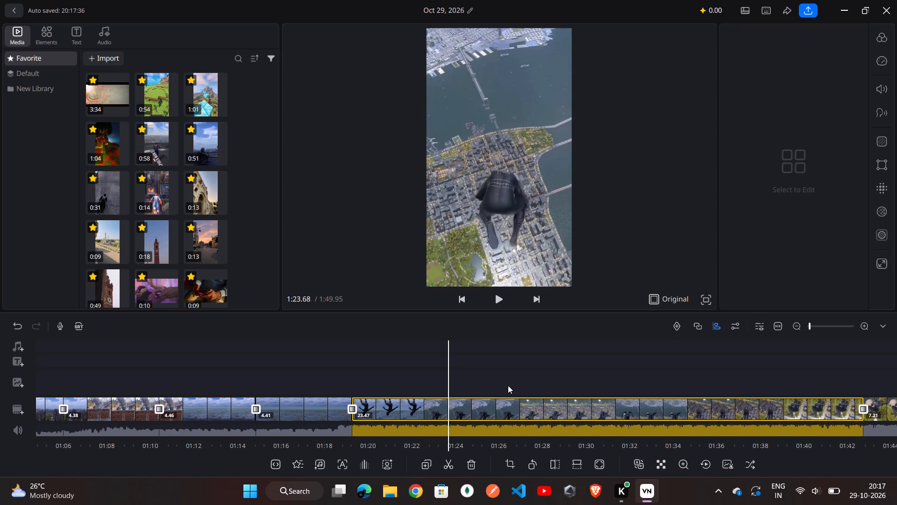
left_click(449, 472)
Split the remaining black-suit segment at 1:28.10, while the Hang Ten trophy banner is over the riverside city shot.
scroll(502, 377, "left", 1)
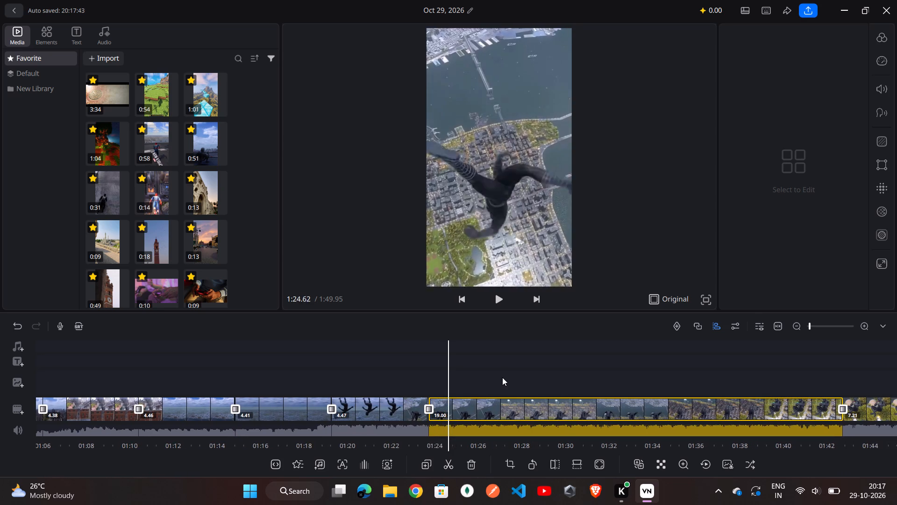
scroll(502, 377, "left", 3)
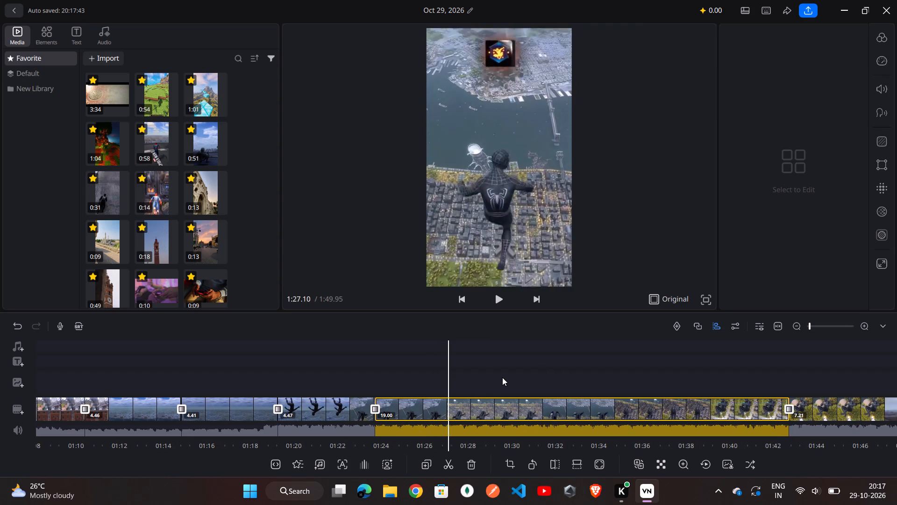
scroll(502, 377, "left", 1)
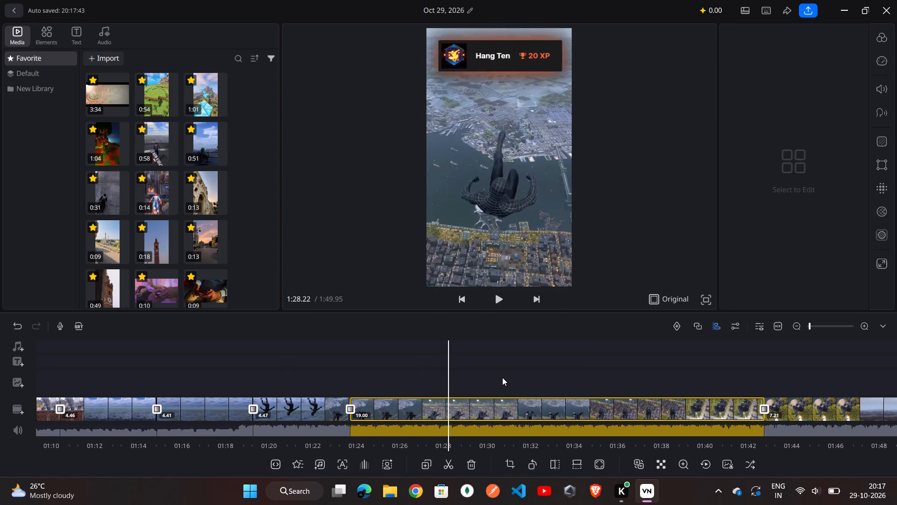
scroll(502, 377, "left", 1)
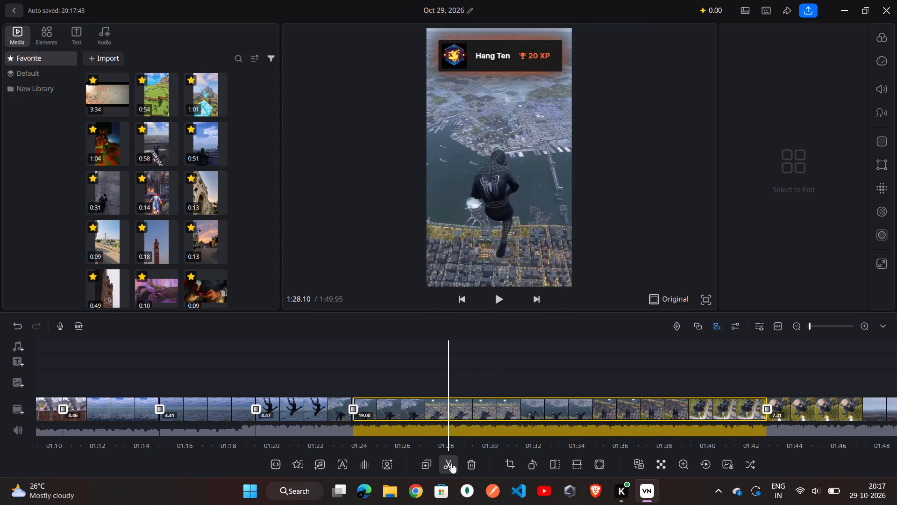
left_click(450, 465)
Split the remaining black-suit segment at 1:32.52, during the head-down dive above the lit city blocks.
scroll(492, 385, "left", 1)
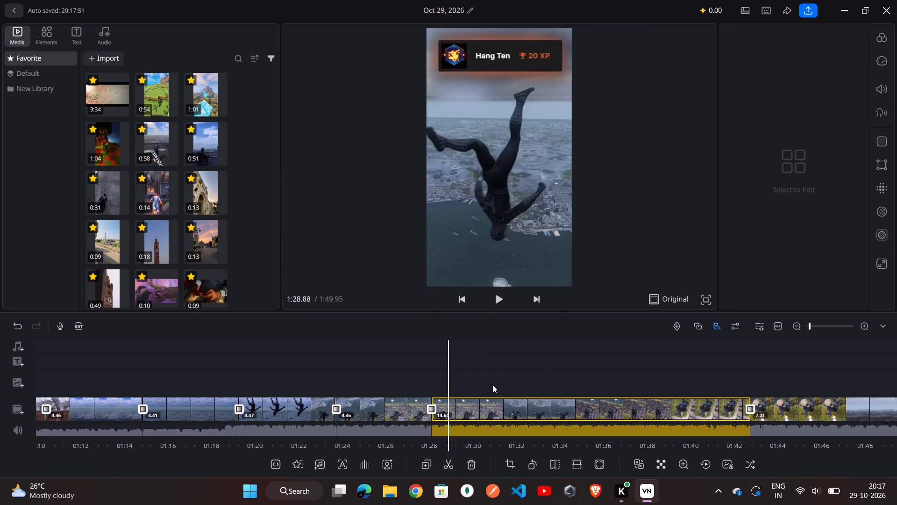
scroll(492, 385, "left", 2)
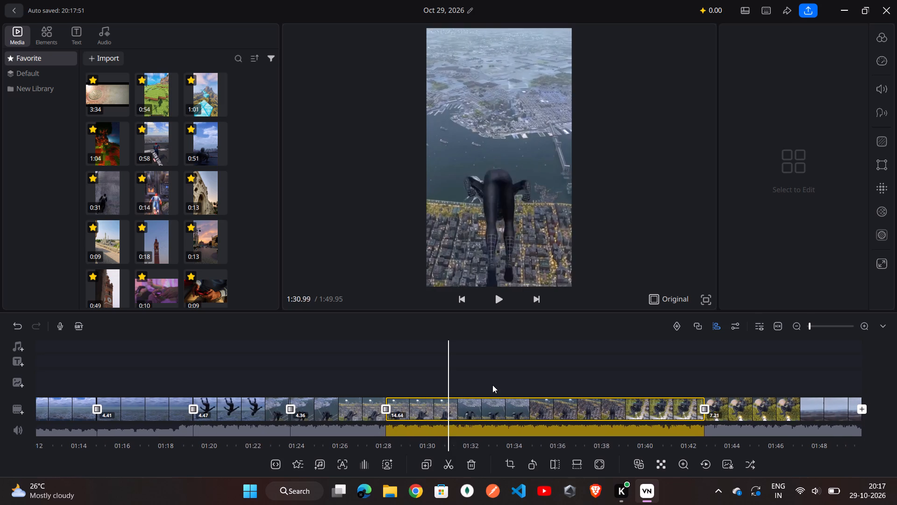
scroll(492, 385, "left", 2)
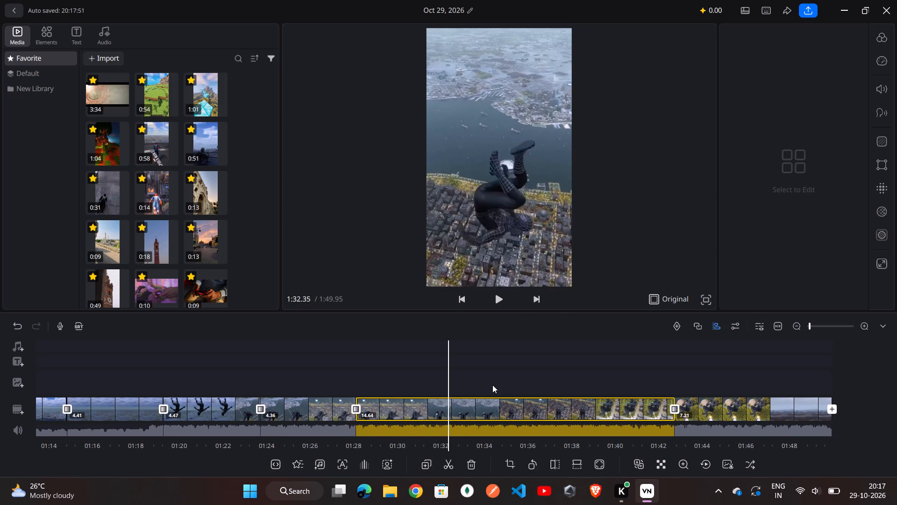
scroll(492, 385, "left", 1)
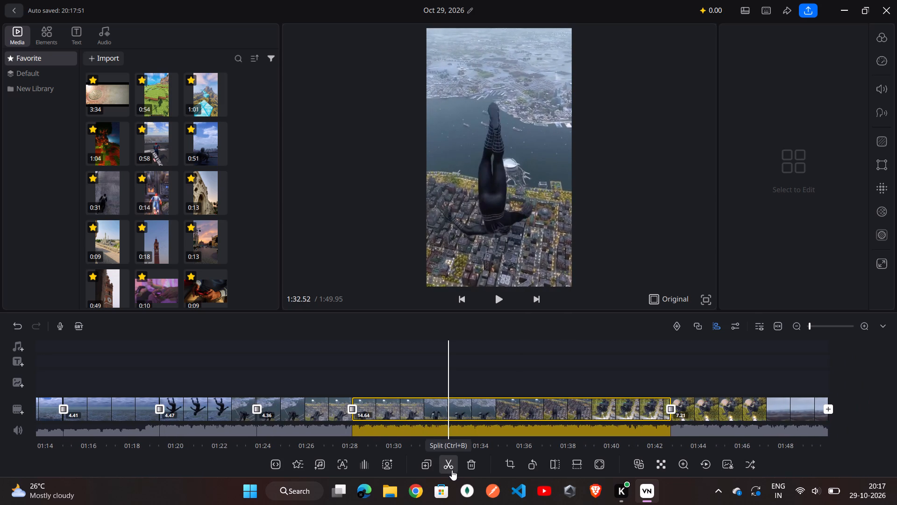
left_click(452, 470)
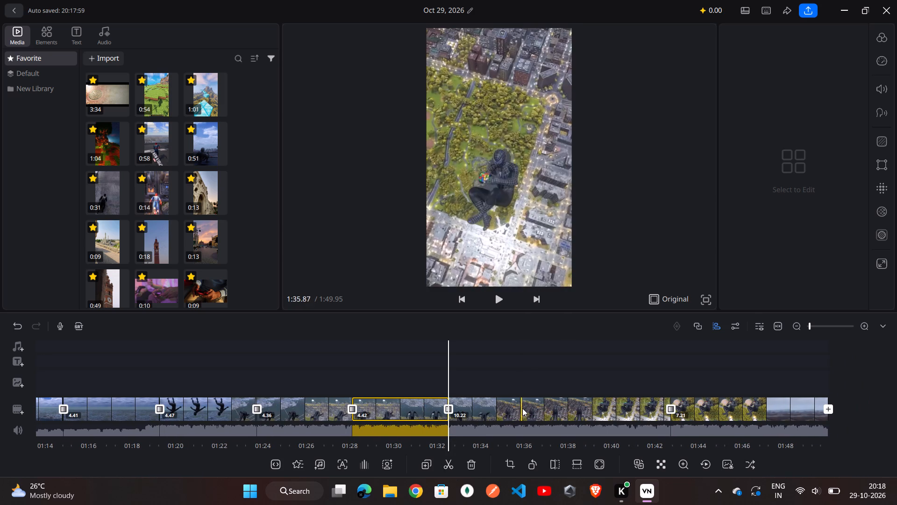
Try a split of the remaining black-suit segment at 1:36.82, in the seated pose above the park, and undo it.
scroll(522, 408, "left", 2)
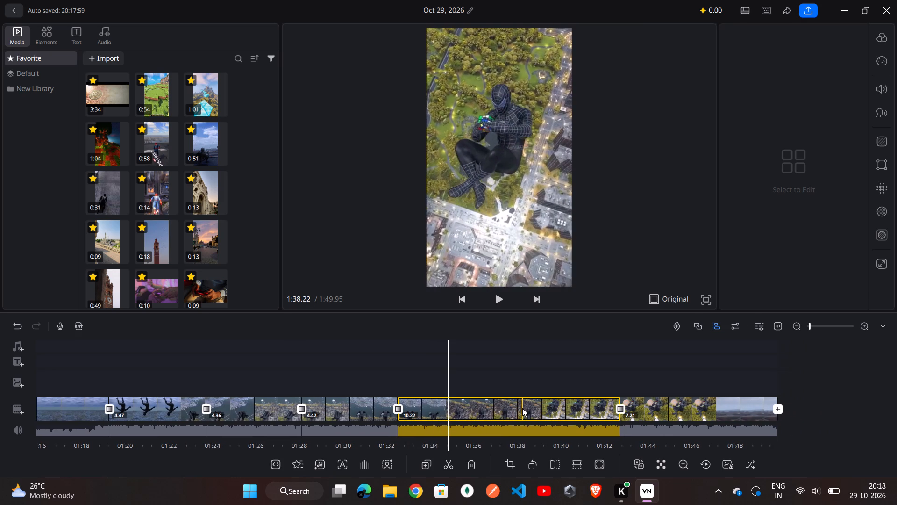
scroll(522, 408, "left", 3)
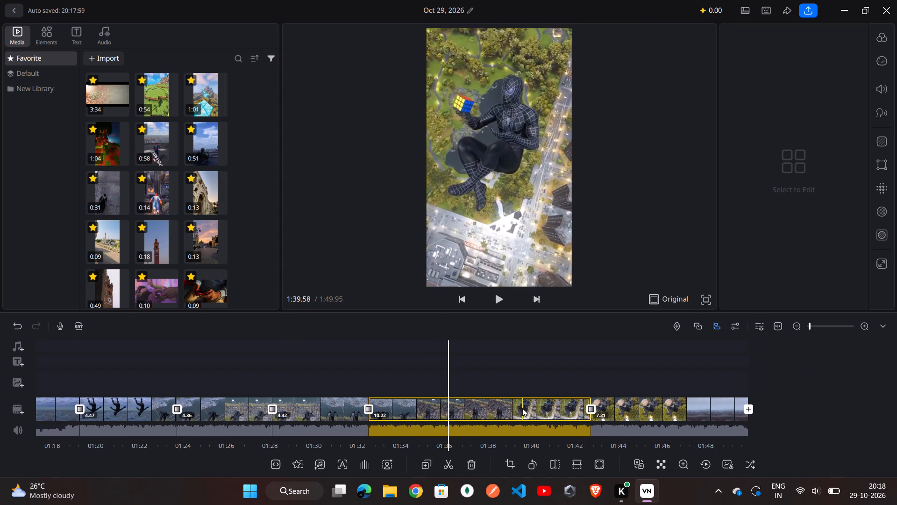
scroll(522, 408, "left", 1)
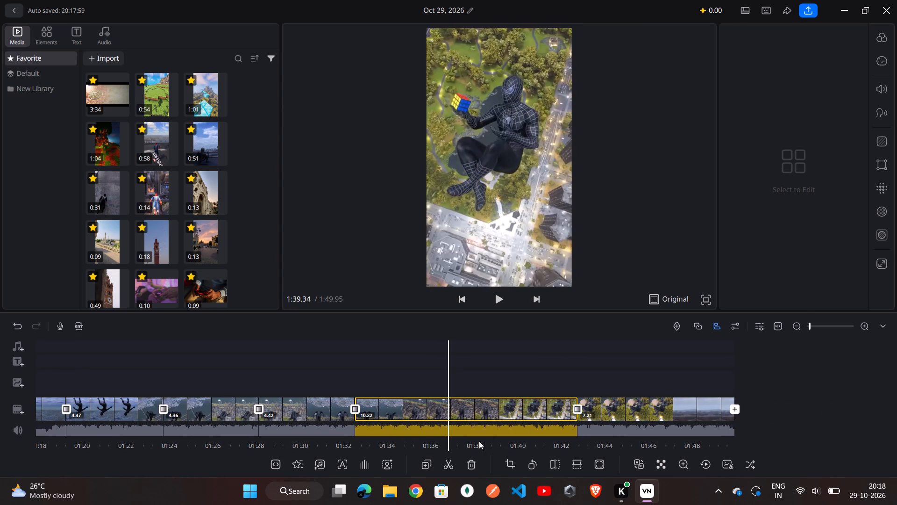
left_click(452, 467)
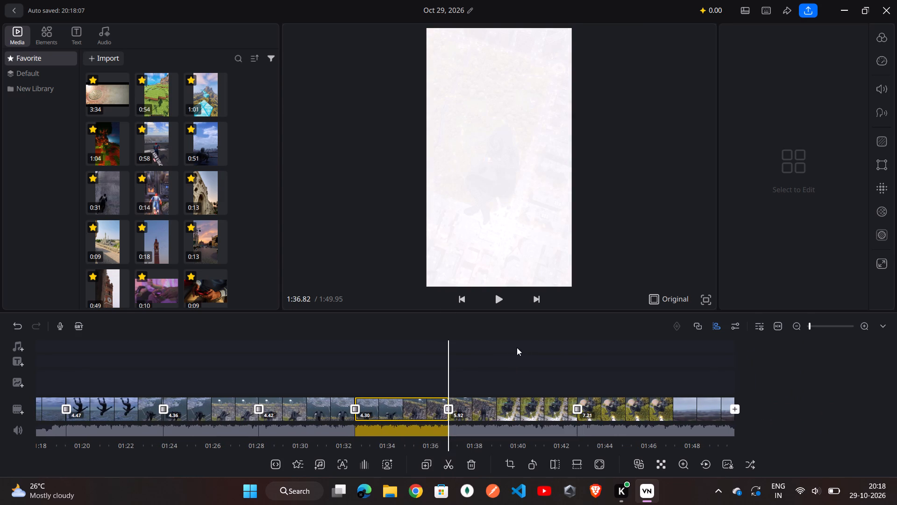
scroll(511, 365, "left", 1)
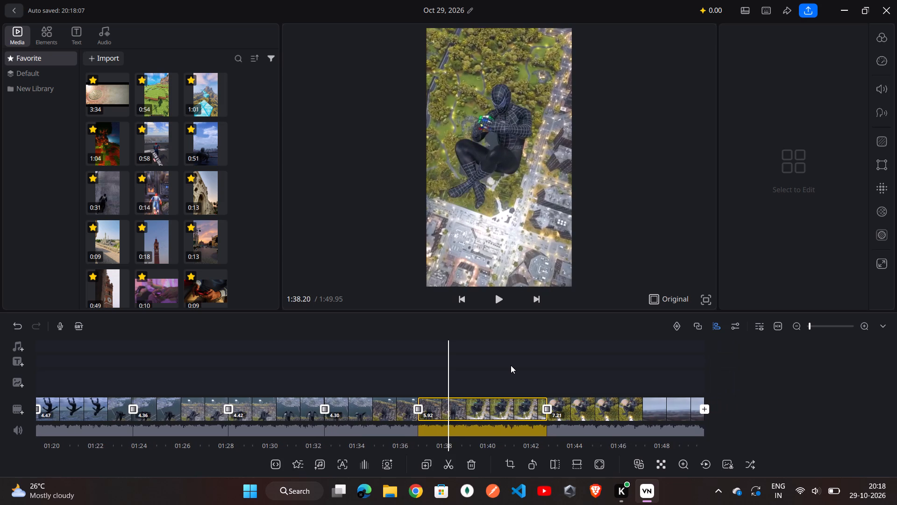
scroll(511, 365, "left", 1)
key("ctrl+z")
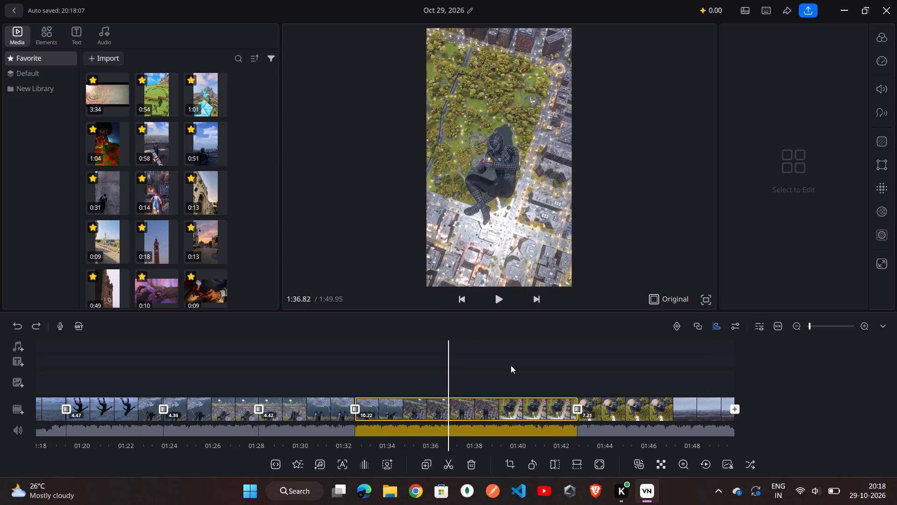
Split the black-suit segment at 1:37.97, where he sits cross-legged with the puzzle cube above the park.
scroll(481, 401, "left", 1)
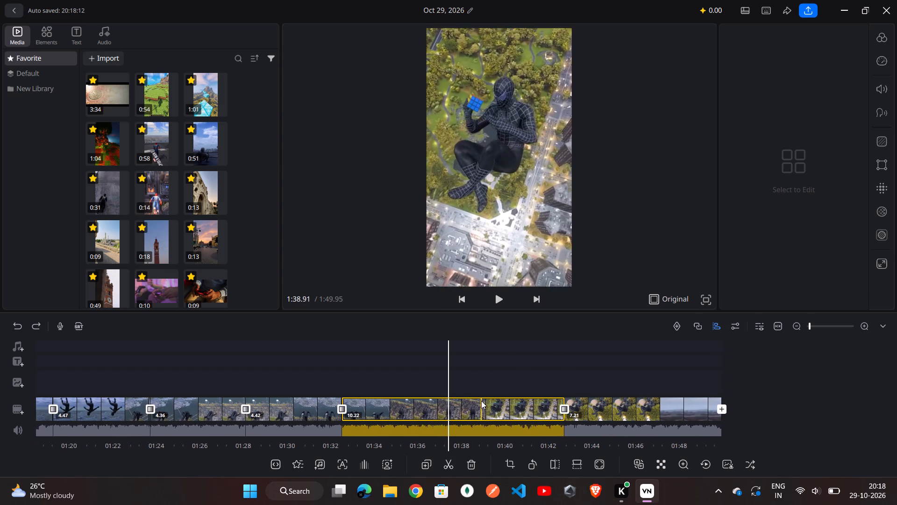
scroll(481, 401, "left", 1)
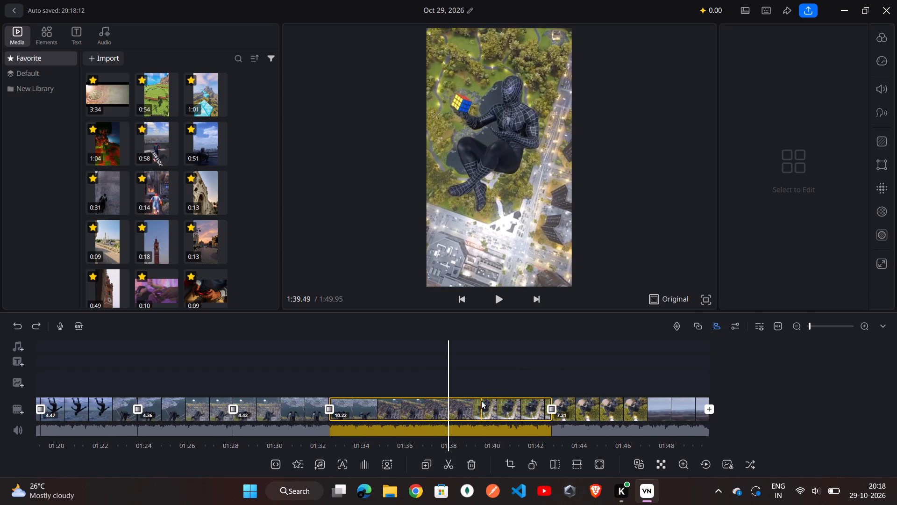
scroll(481, 401, "left", 1)
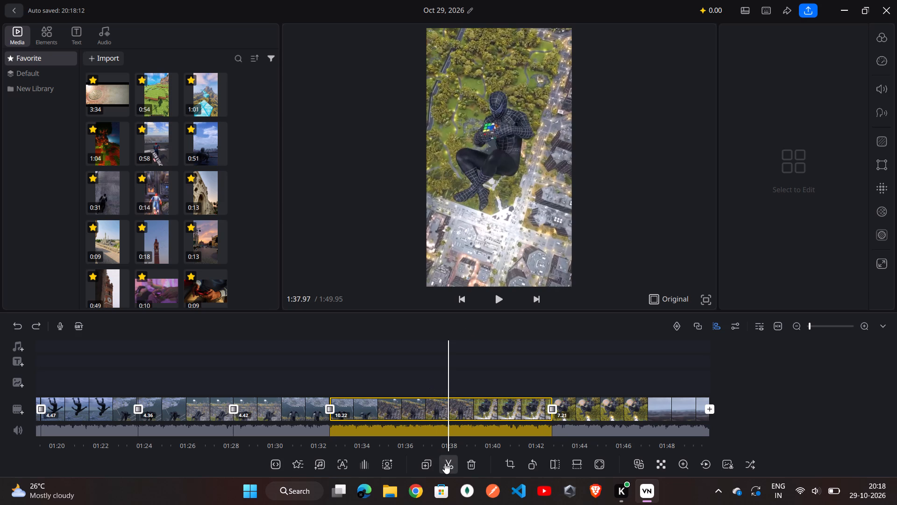
left_click(446, 463)
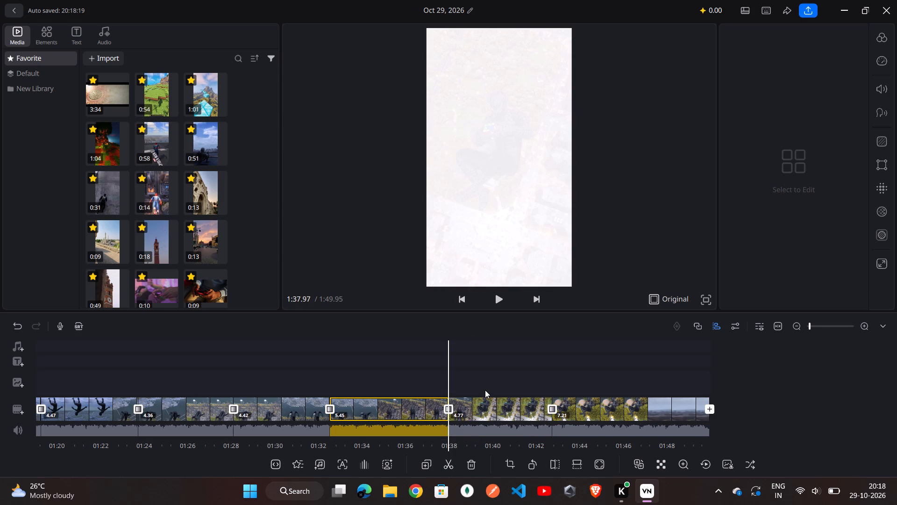
Apply the A5 Aesthetic filter to the black-suit segment between the splits at 1:32.52 and 1:37.97.
scroll(573, 371, "right", 1)
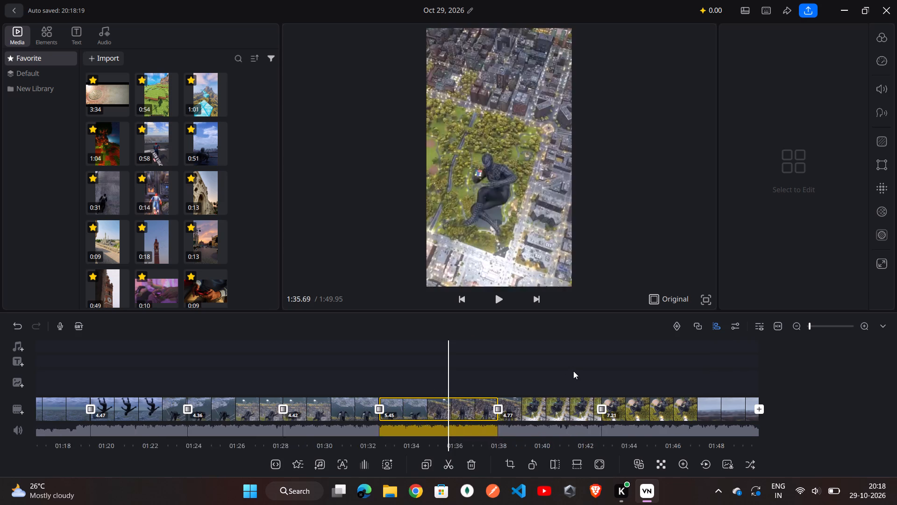
scroll(573, 371, "right", 2)
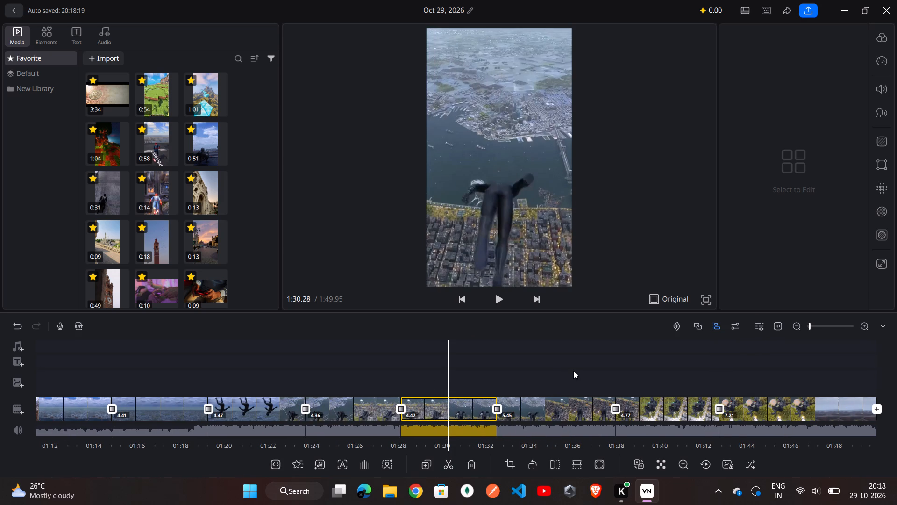
left_click(553, 406)
double_click(553, 406)
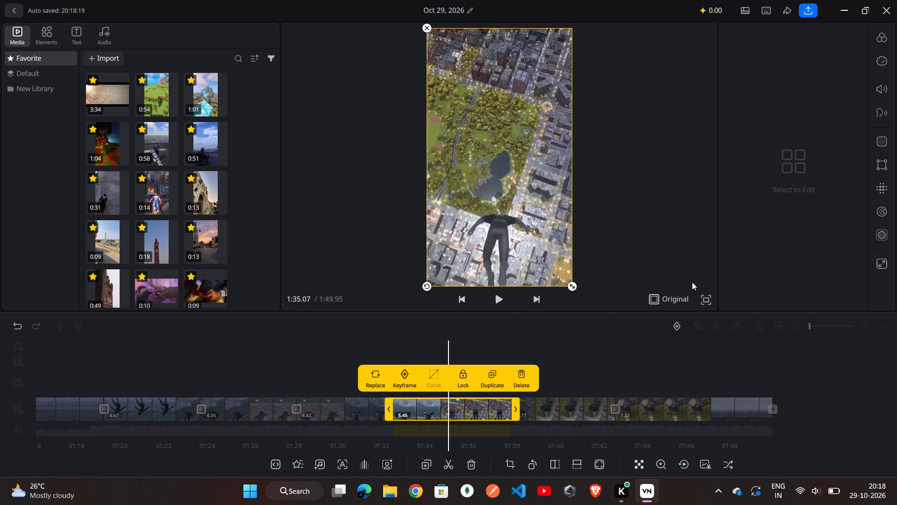
left_click(884, 40)
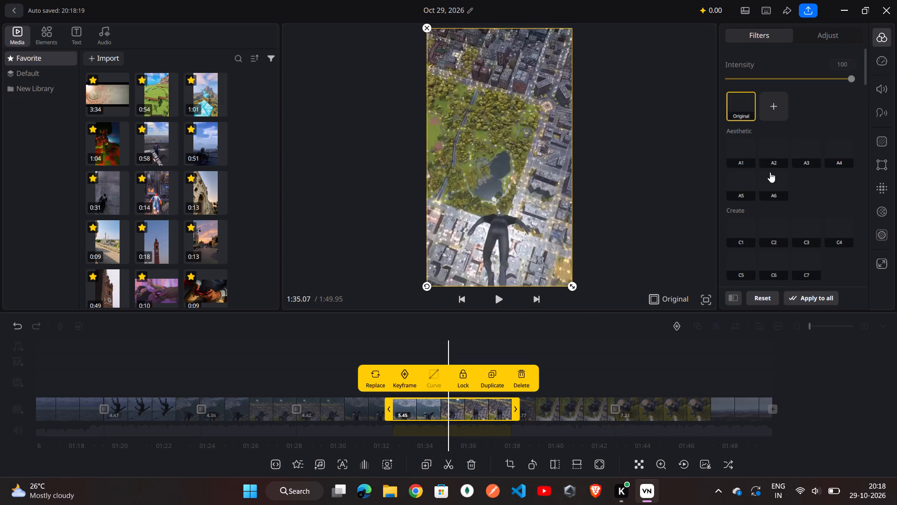
left_click(748, 160)
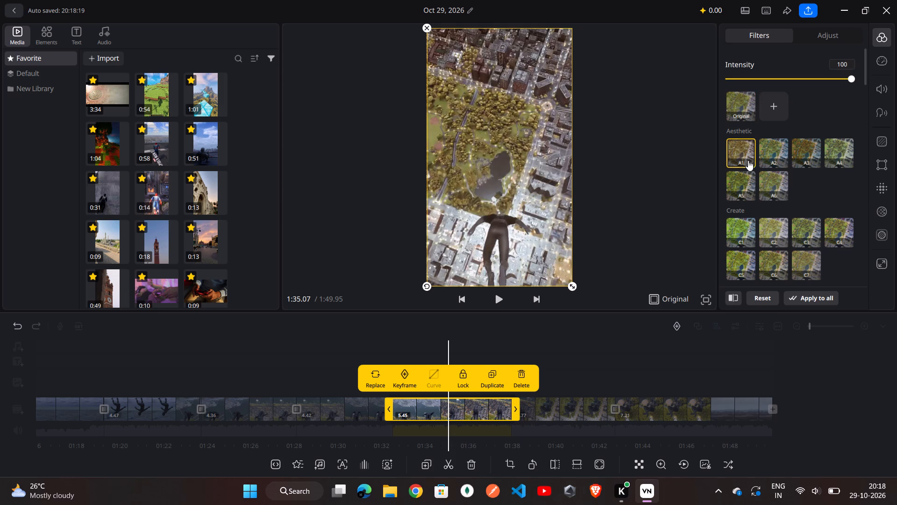
left_click(742, 180)
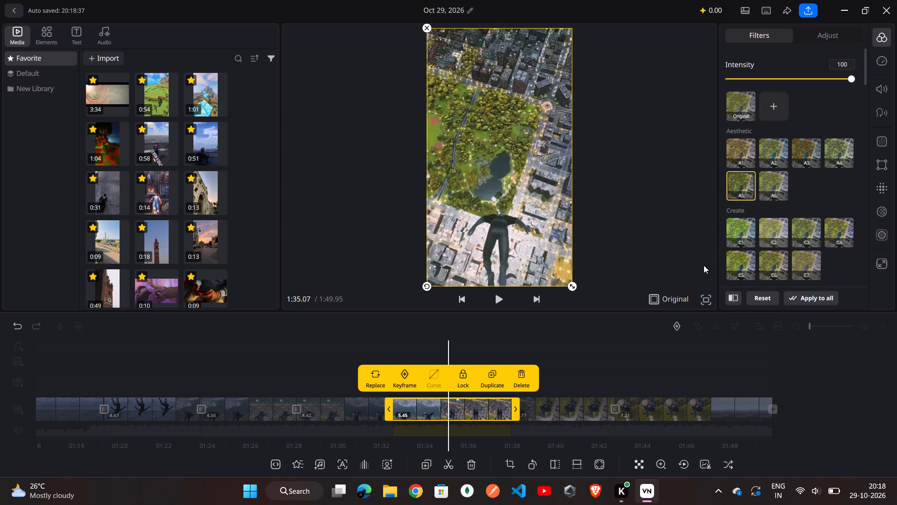
left_click(560, 354)
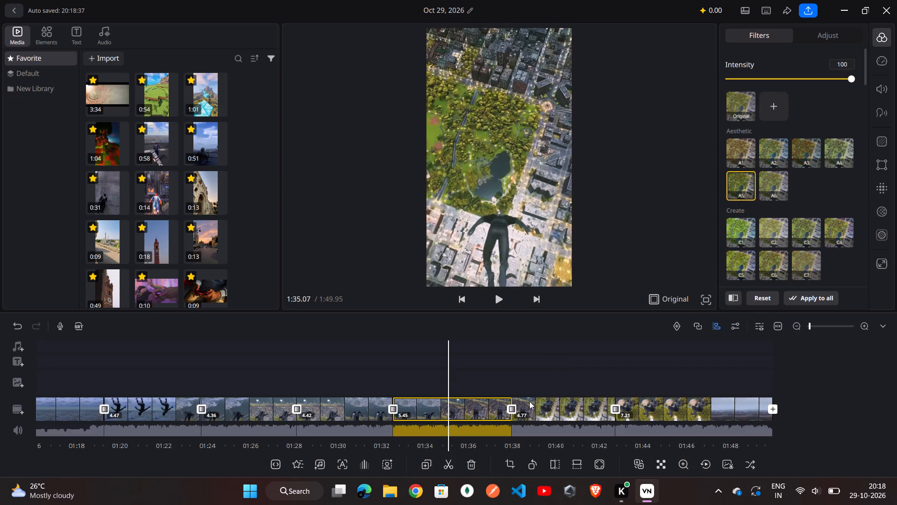
Check the transition between the black-suit segments meeting at 1:37.97, keeping its settings.
left_click(523, 414)
scroll(488, 411, "up", 1)
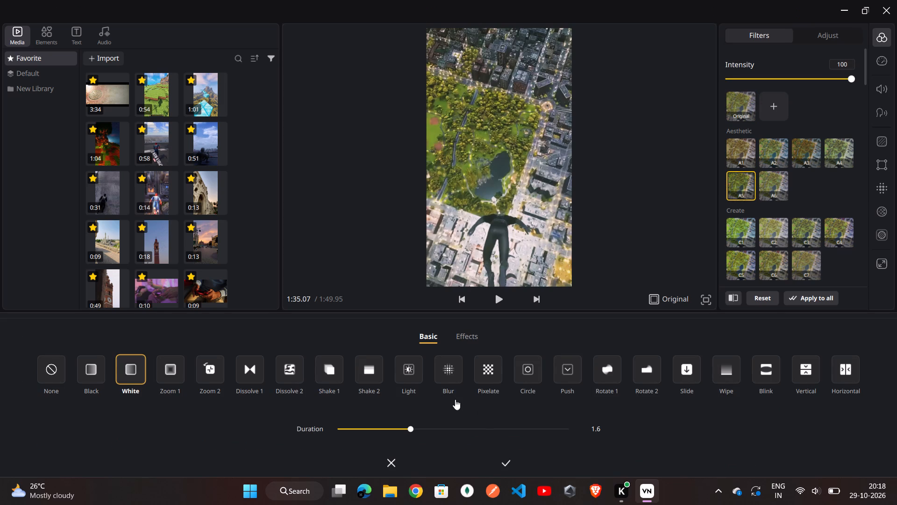
scroll(455, 399, "up", 1)
left_click(510, 458)
Apply the A5 Aesthetic filter to the black-suit segment between the splits at 1:23.74 and 1:28.10.
scroll(517, 439, "right", 1)
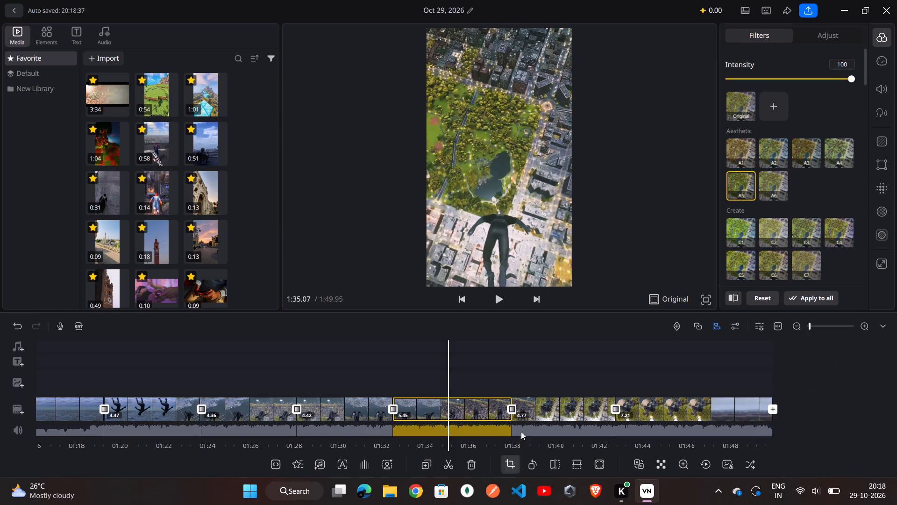
scroll(521, 432, "right", 1)
scroll(559, 411, "left", 1)
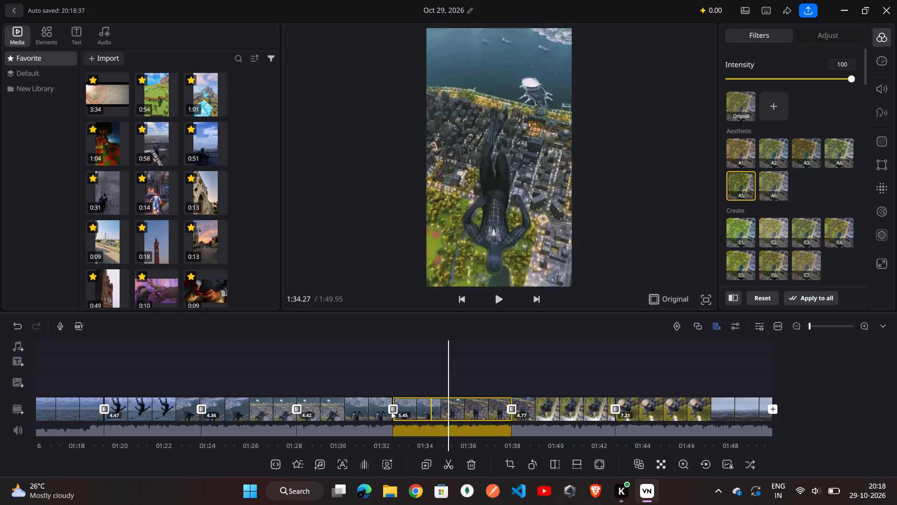
double_click(254, 409)
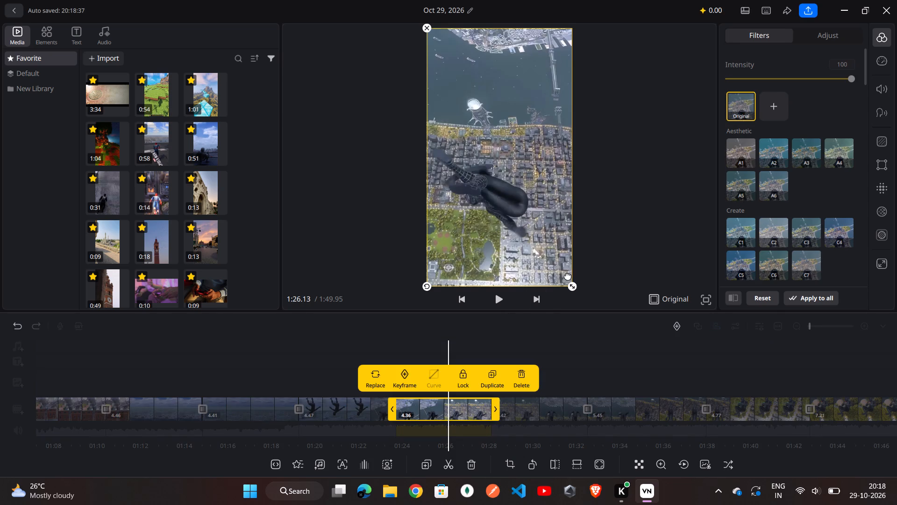
left_click(735, 188)
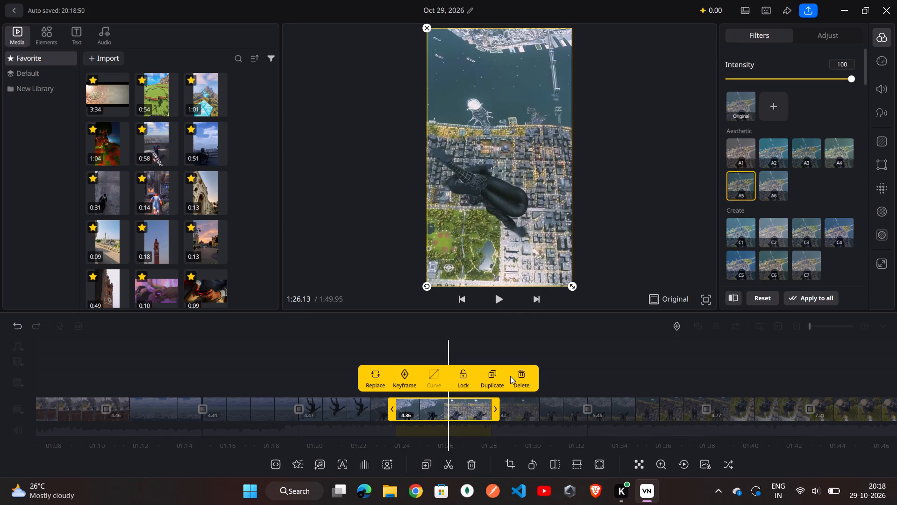
left_click(581, 340)
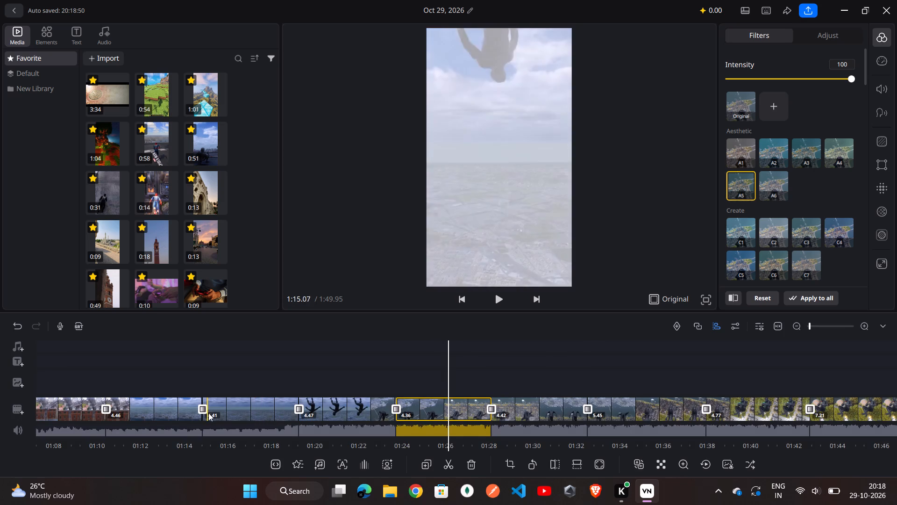
Apply the A5 Aesthetic filter to the segment that starts just after the 1:06 transition.
double_click(176, 414)
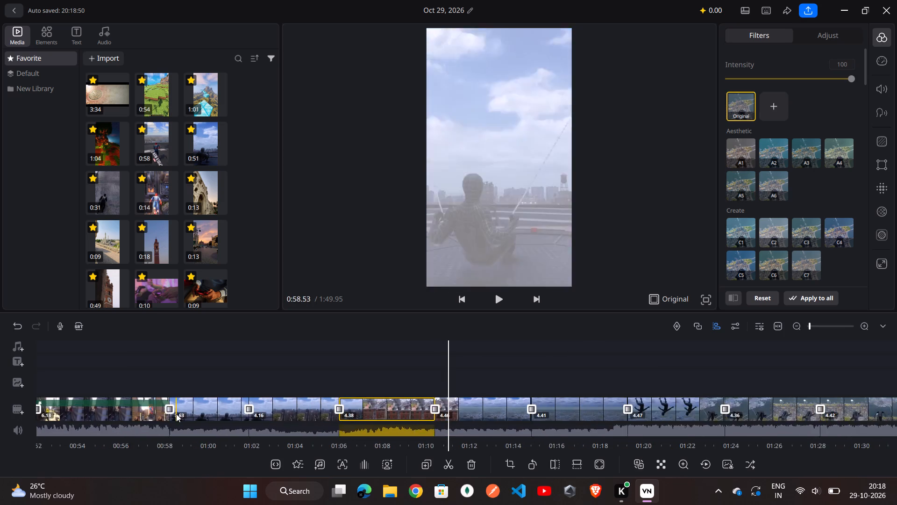
left_click(736, 195)
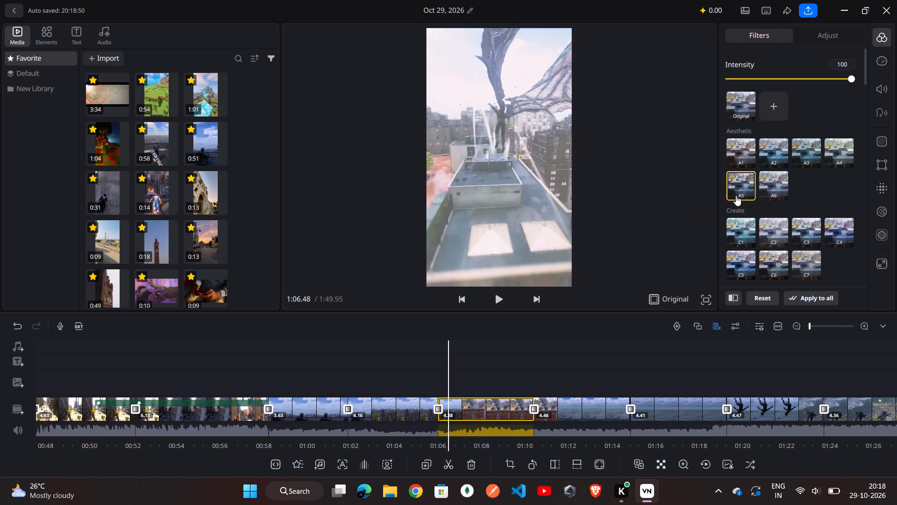
Apply the A5 Aesthetic filter to the 6.13 s segment between about 0:52 and 0:58.
double_click(242, 417)
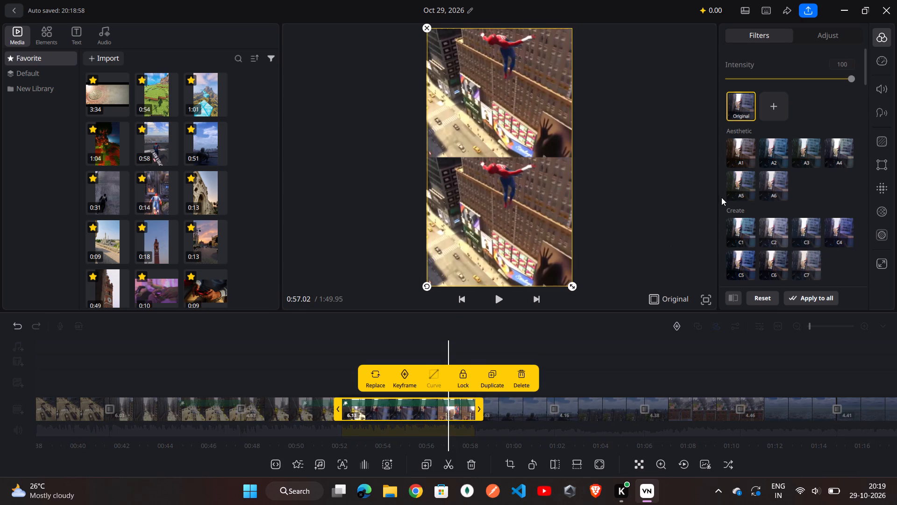
left_click(740, 189)
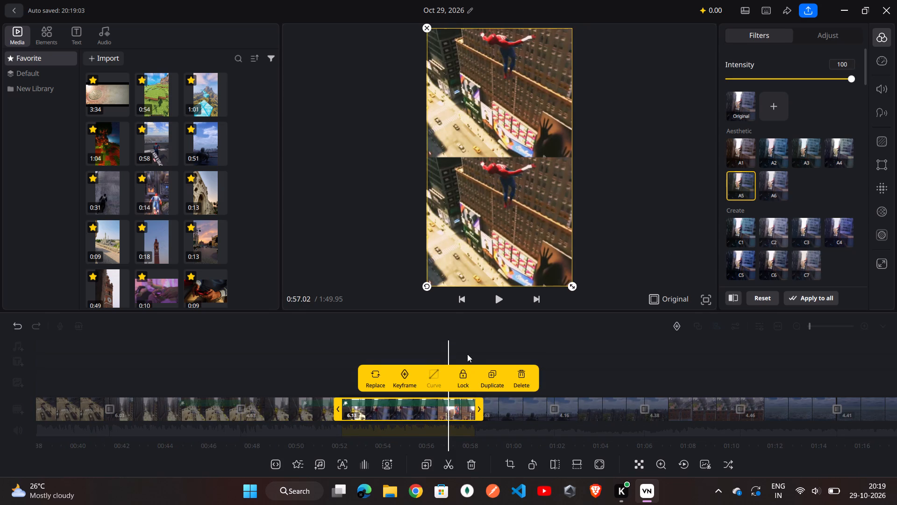
Apply the A5 Aesthetic filter to the 6.03 s city-street segment between about 0:41 and 0:47.
scroll(337, 363, "right", 1)
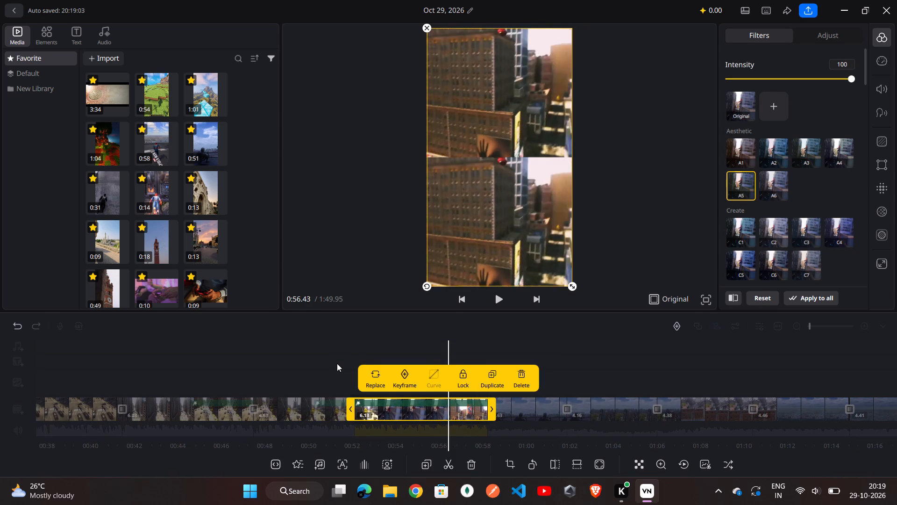
scroll(337, 363, "right", 2)
double_click(234, 407)
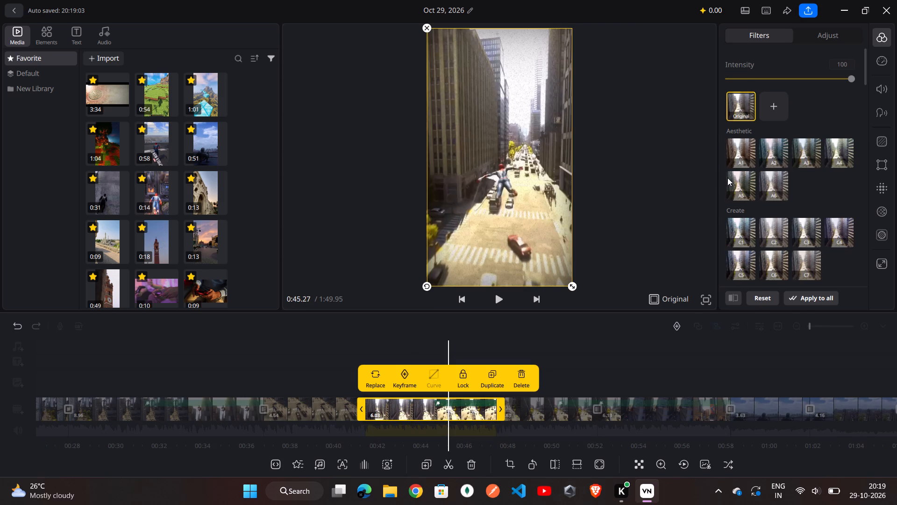
left_click(738, 179)
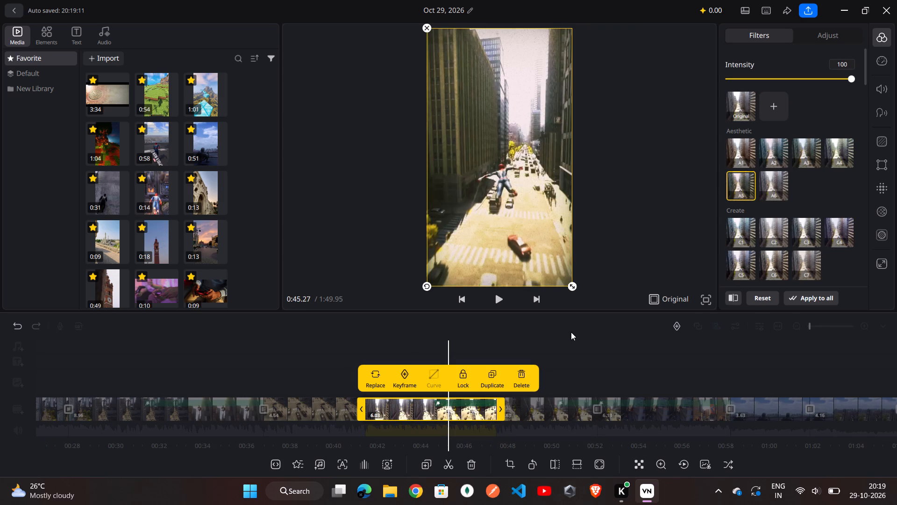
Check the effect on the segment between about 0:52 and 0:58, keeping its settings.
scroll(611, 406, "left", 1)
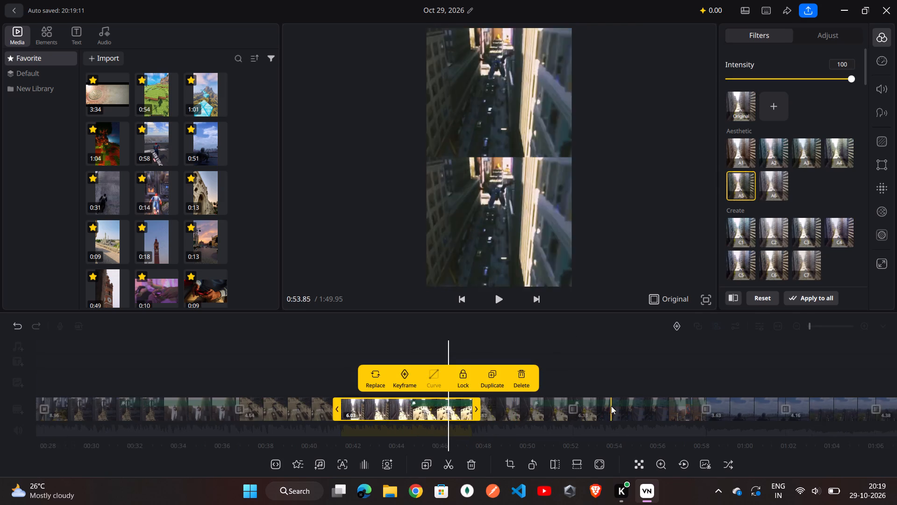
scroll(611, 406, "left", 3)
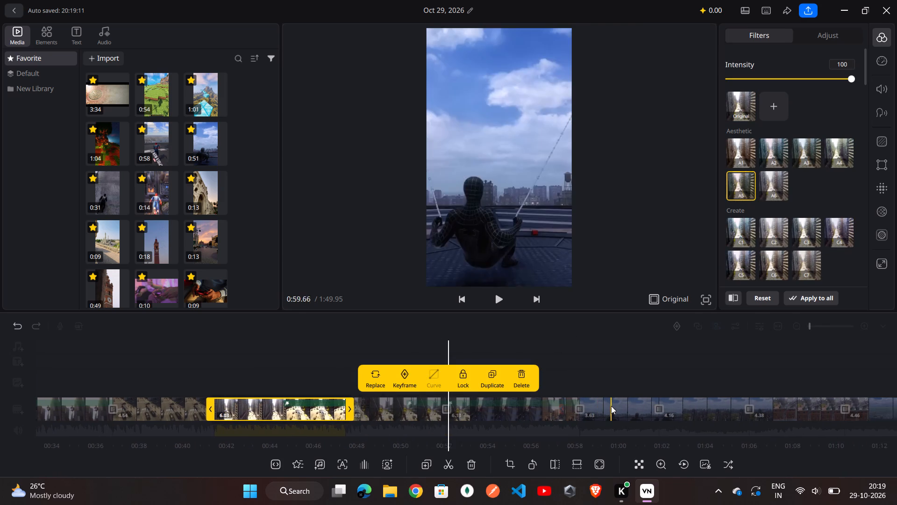
scroll(611, 406, "left", 1)
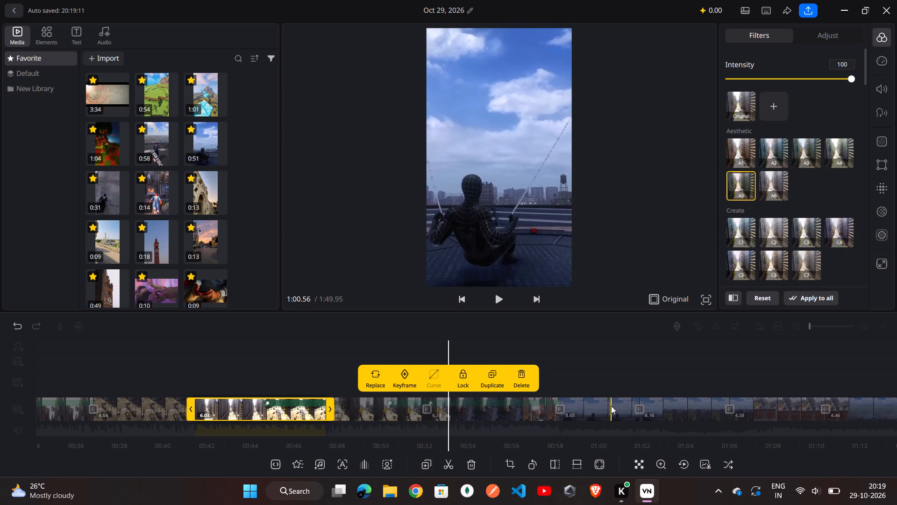
double_click(515, 407)
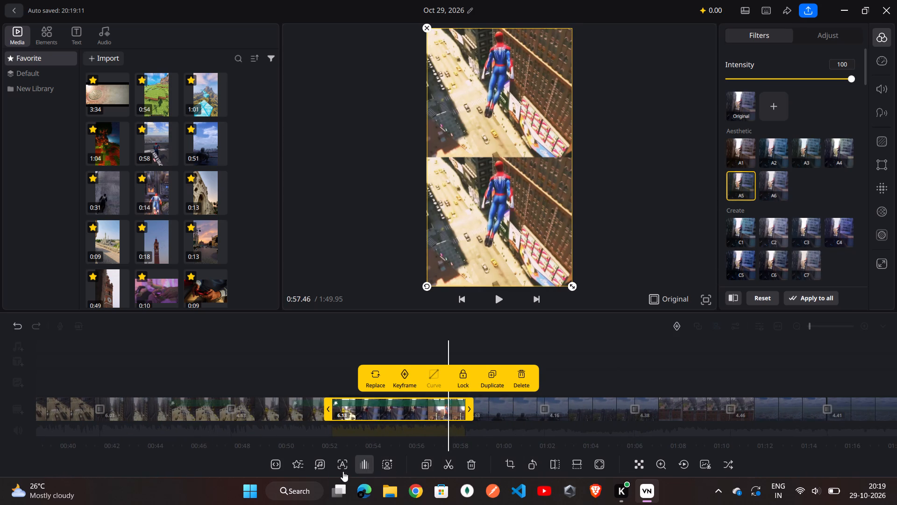
left_click(304, 465)
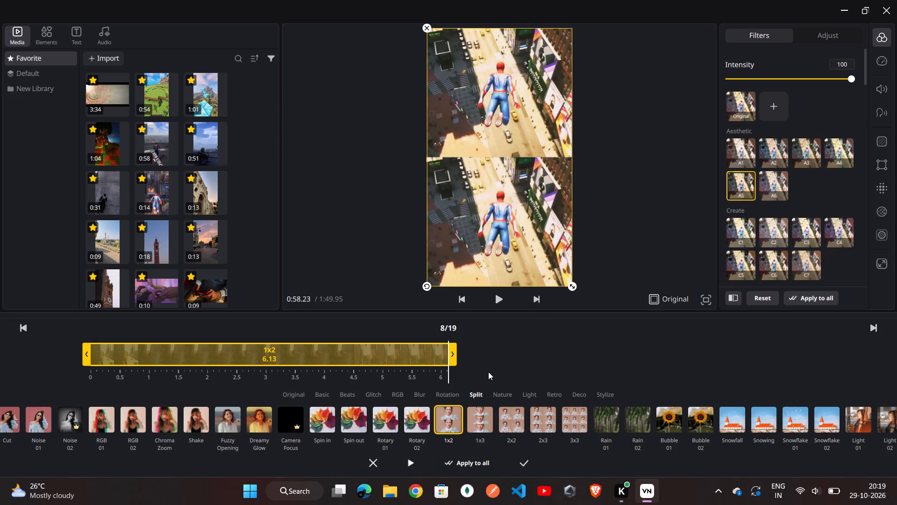
left_click(522, 460)
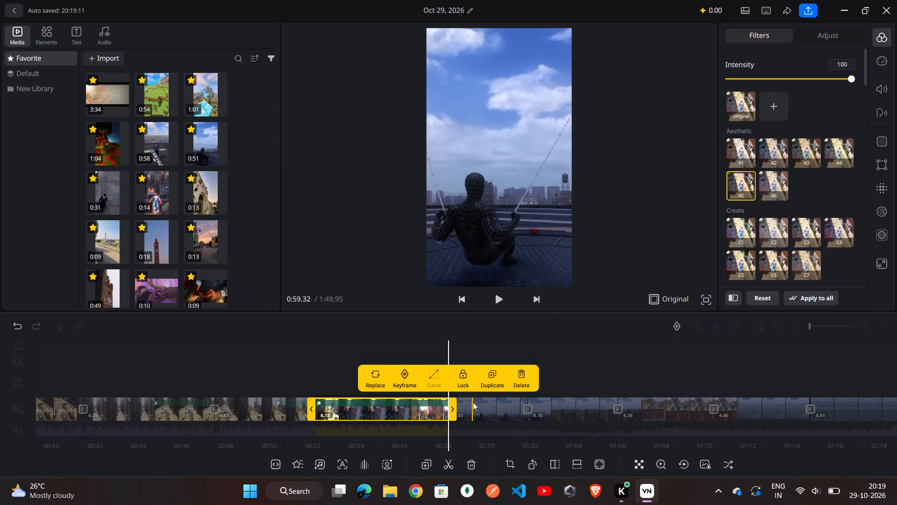
Add the 1x3 Split effect to the black-suit segment between about 0:58 and 1:02, extending it over the full 3.63 s.
left_click(473, 402)
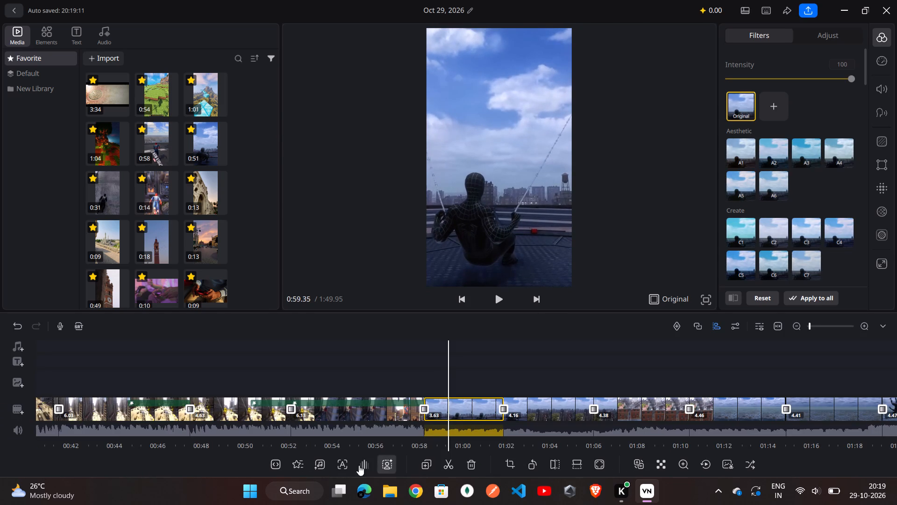
left_click(300, 464)
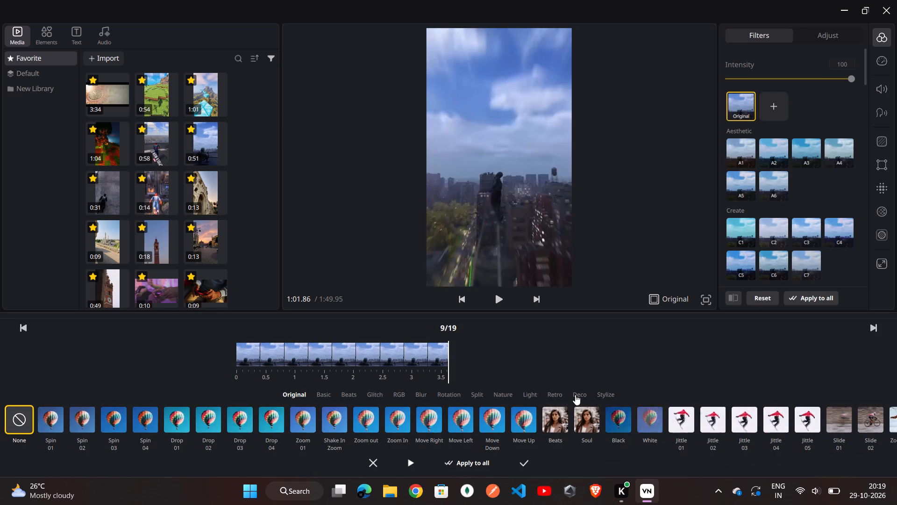
left_click(471, 395)
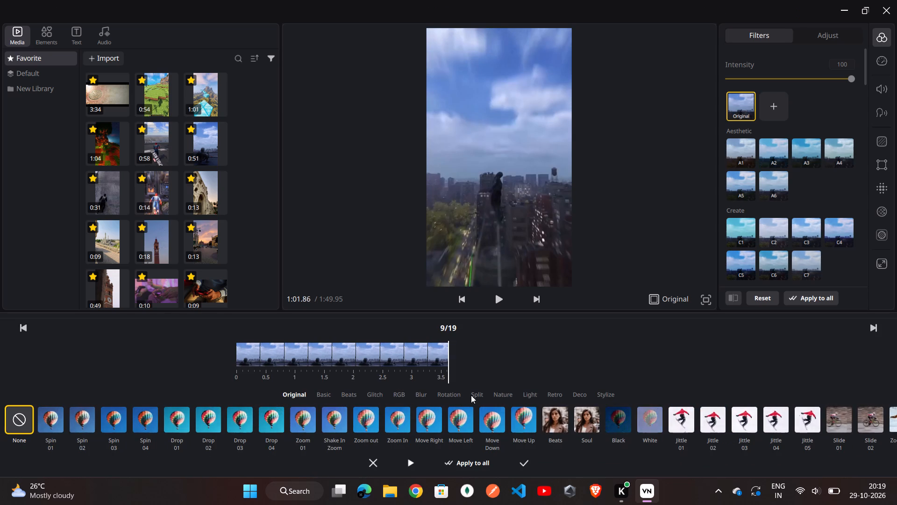
left_click(475, 396)
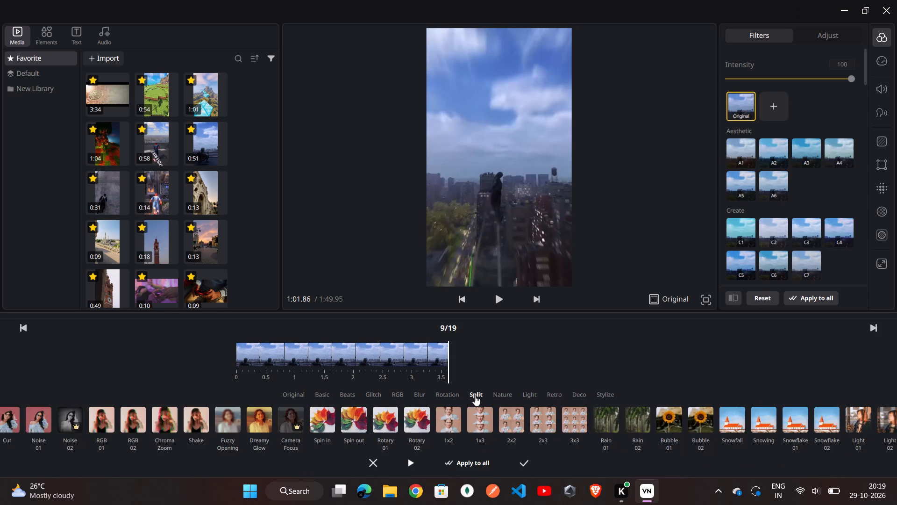
left_click(474, 419)
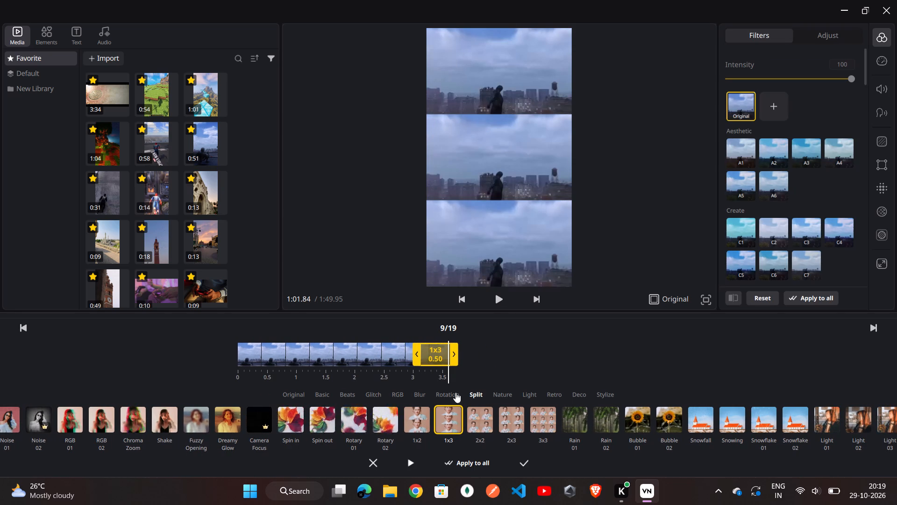
left_click_drag(416, 357, 347, 354)
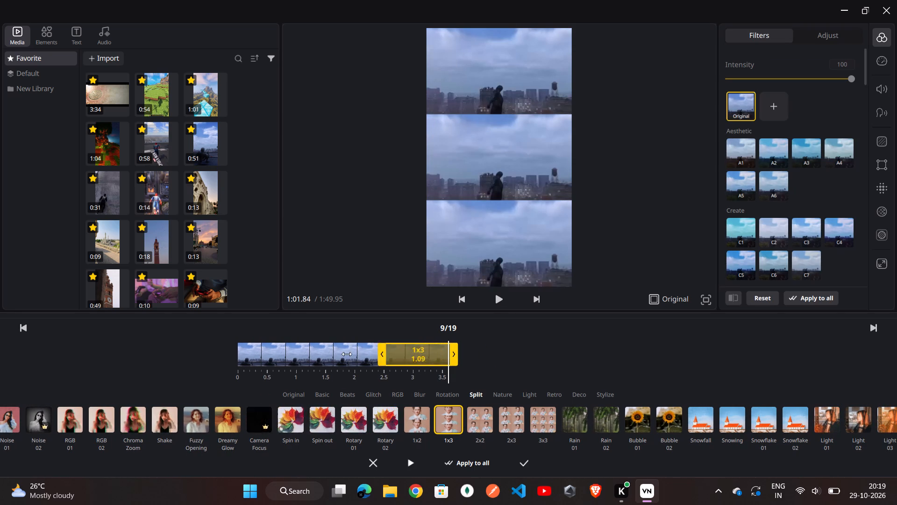
left_click_drag(347, 354, 205, 350)
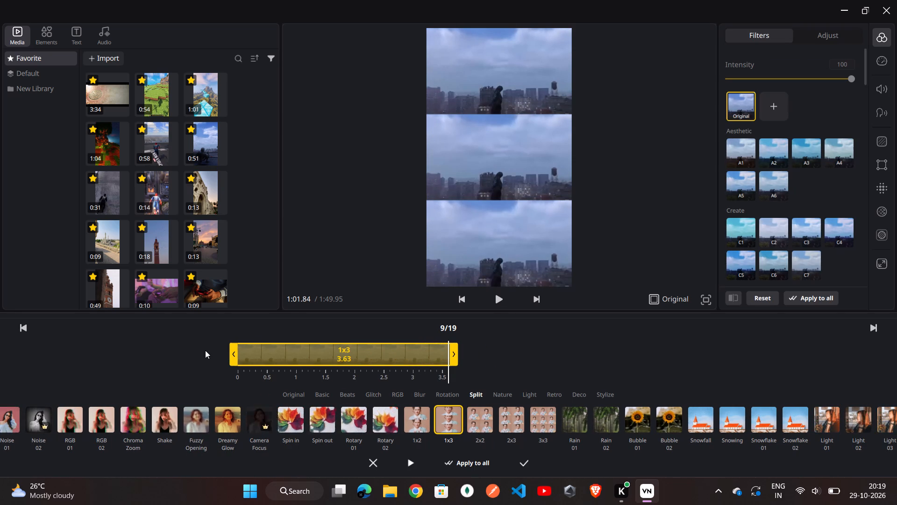
left_click(528, 458)
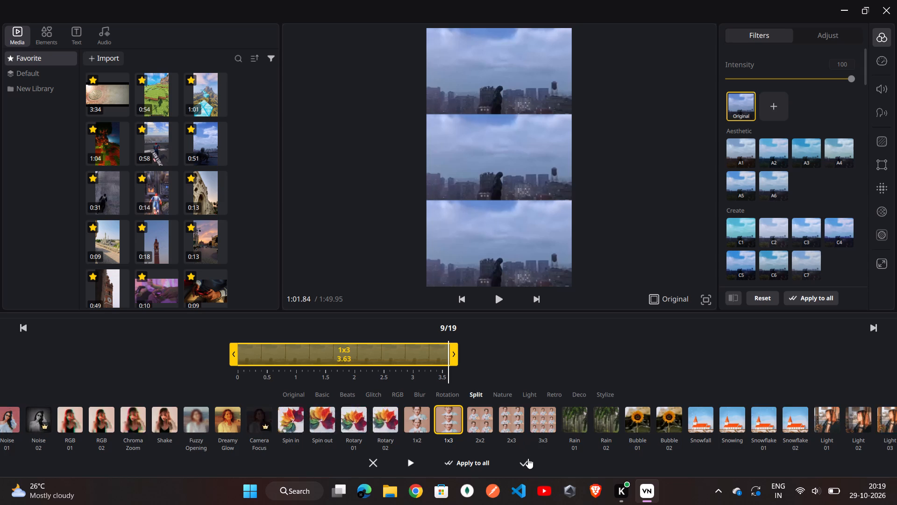
Review the footage between about 0:56 and 1:09 for its effects, filters and transitions.
scroll(497, 357, "right", 1)
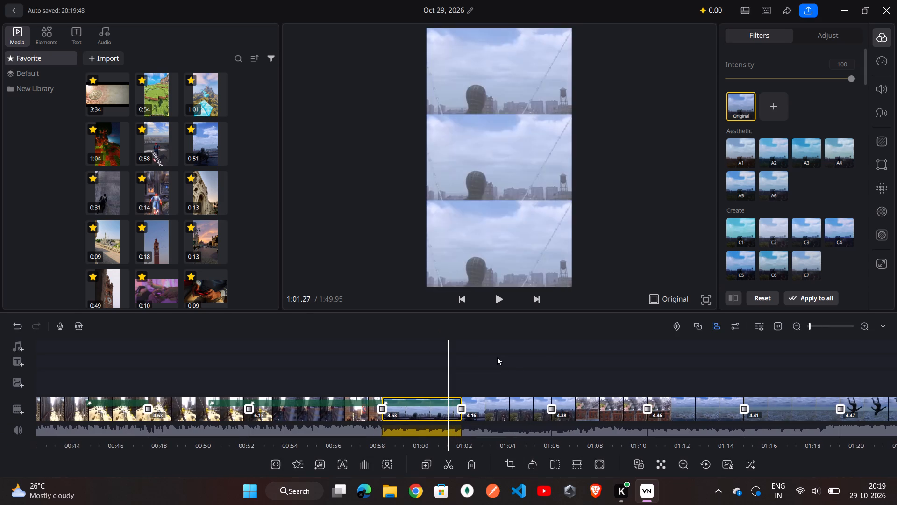
scroll(497, 357, "right", 2)
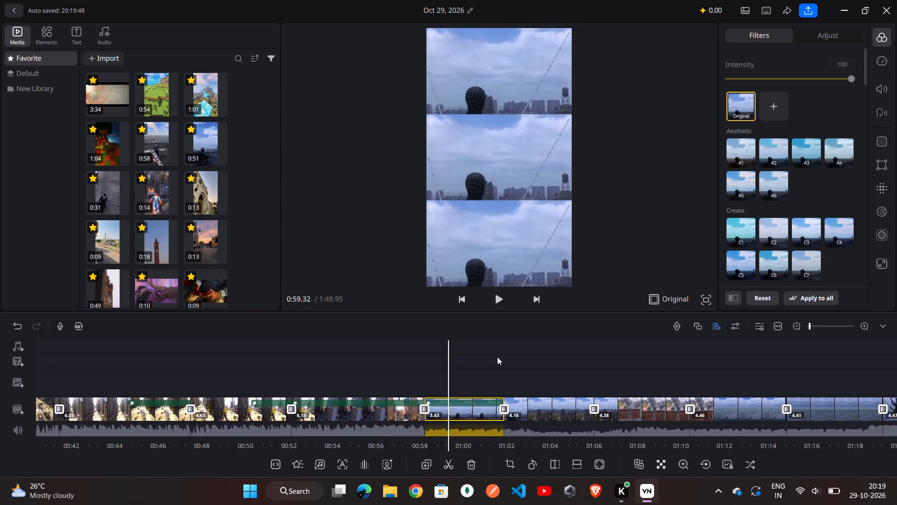
scroll(497, 357, "right", 2)
scroll(497, 357, "left", 1)
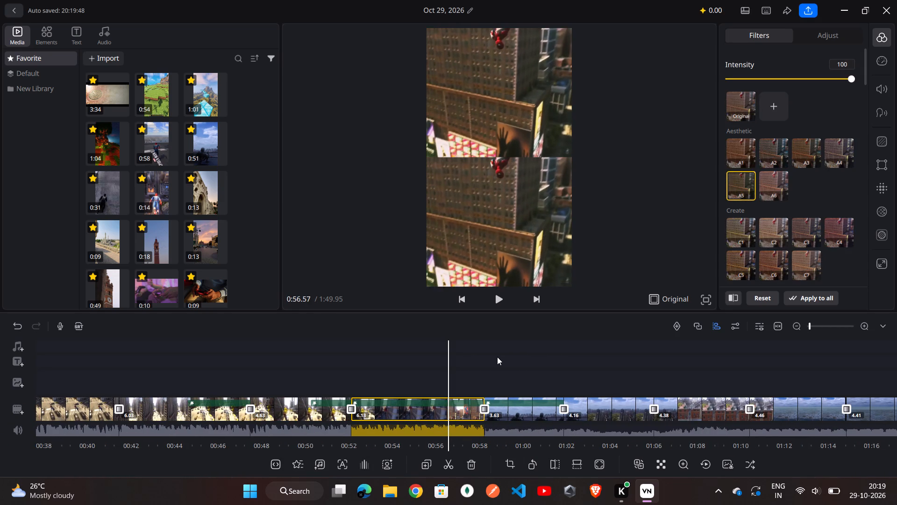
scroll(497, 357, "left", 2)
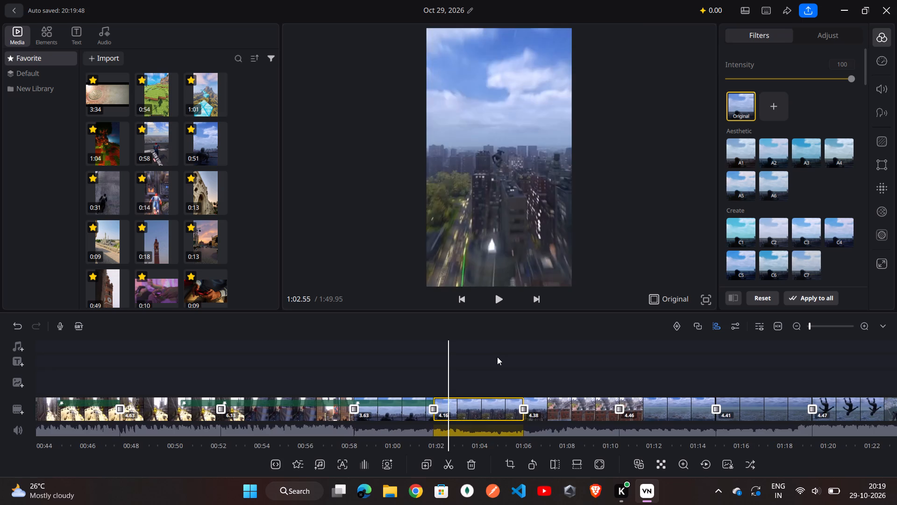
scroll(497, 357, "left", 2)
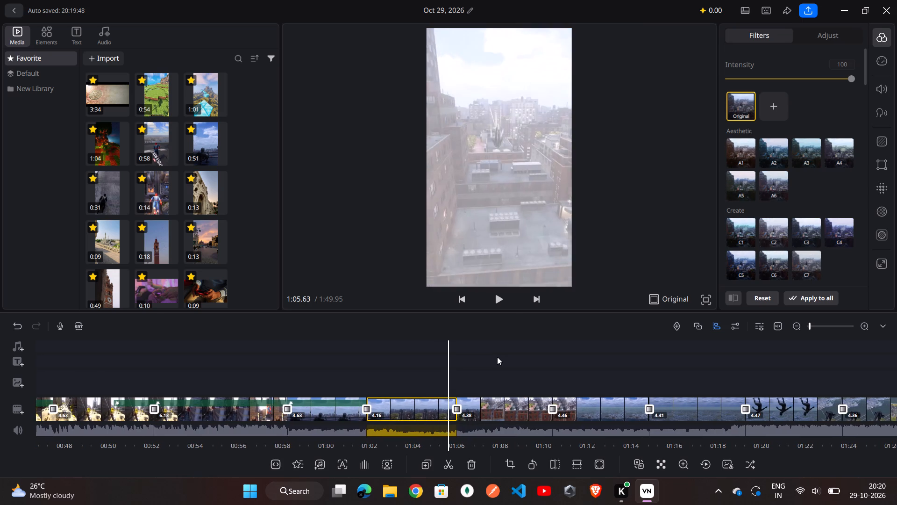
scroll(497, 357, "left", 3)
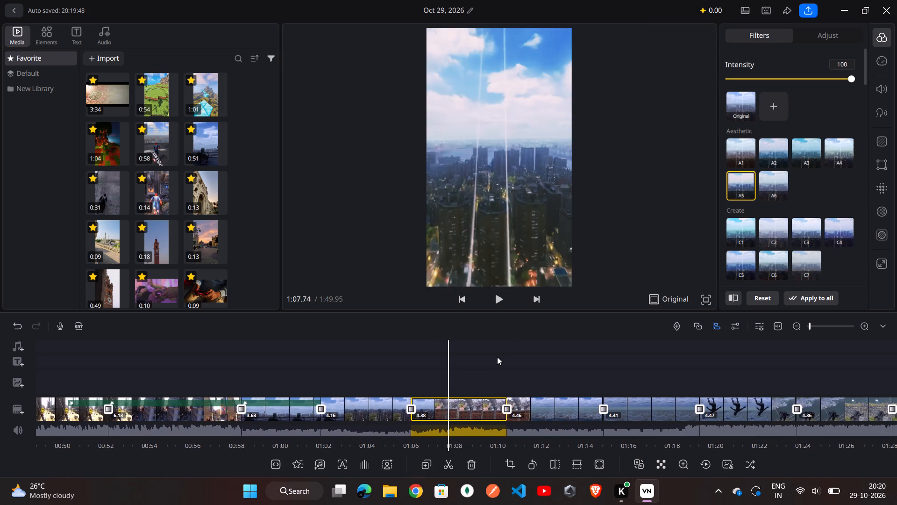
scroll(497, 357, "left", 2)
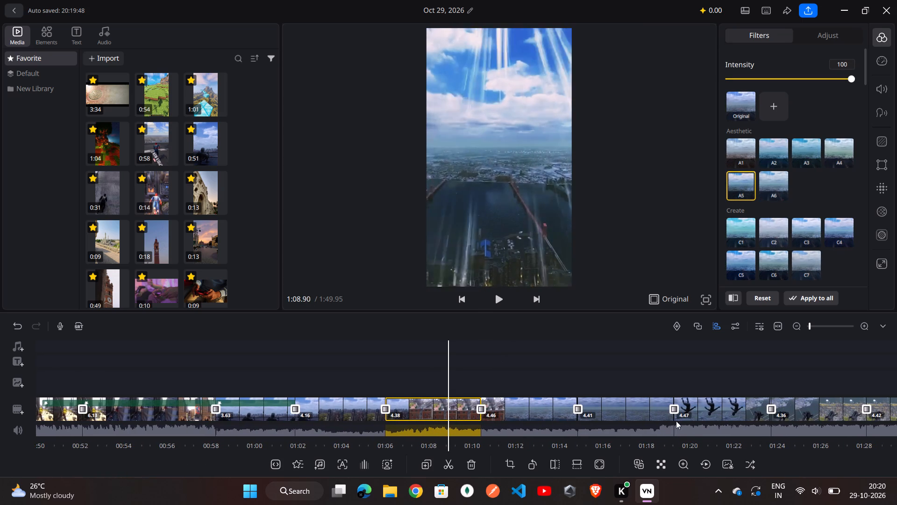
Add the 1x2 Split effect to the end of the black-suit segment that ends at 1:23.74, extending it to 2.64 s.
double_click(717, 410)
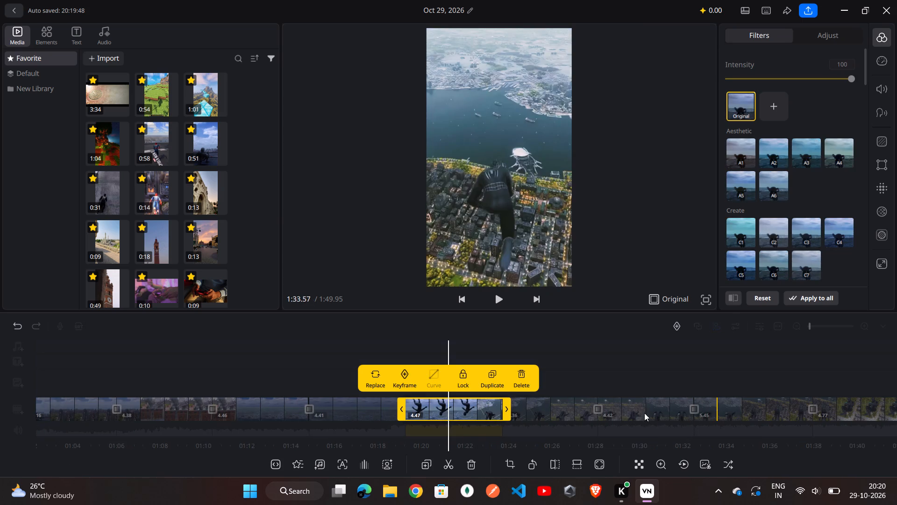
left_click(301, 465)
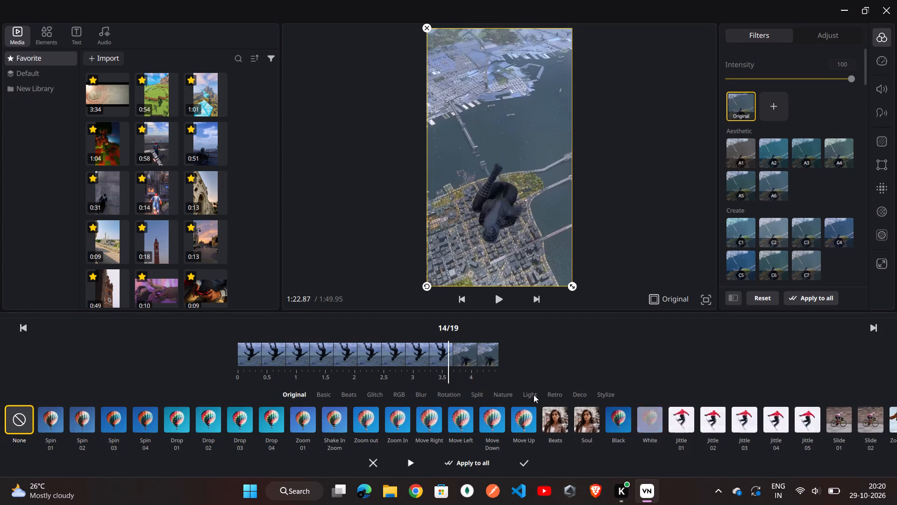
left_click(476, 397)
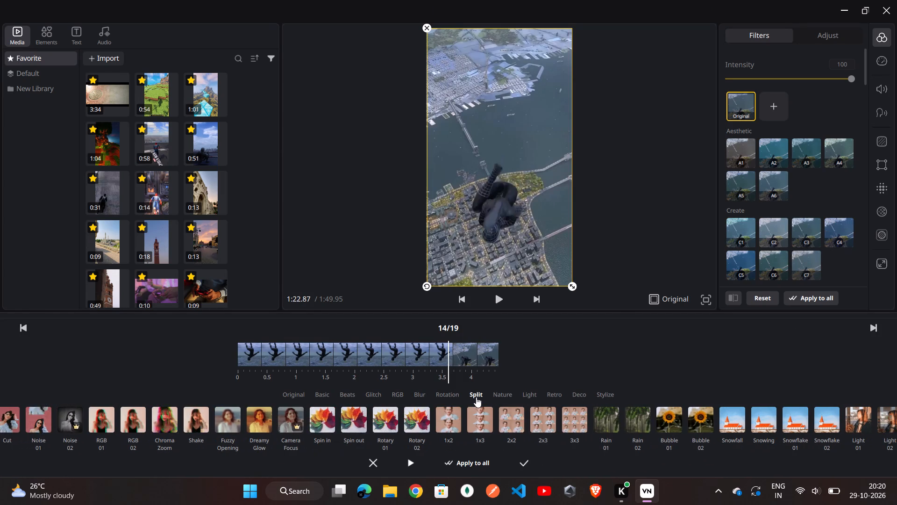
left_click(455, 421)
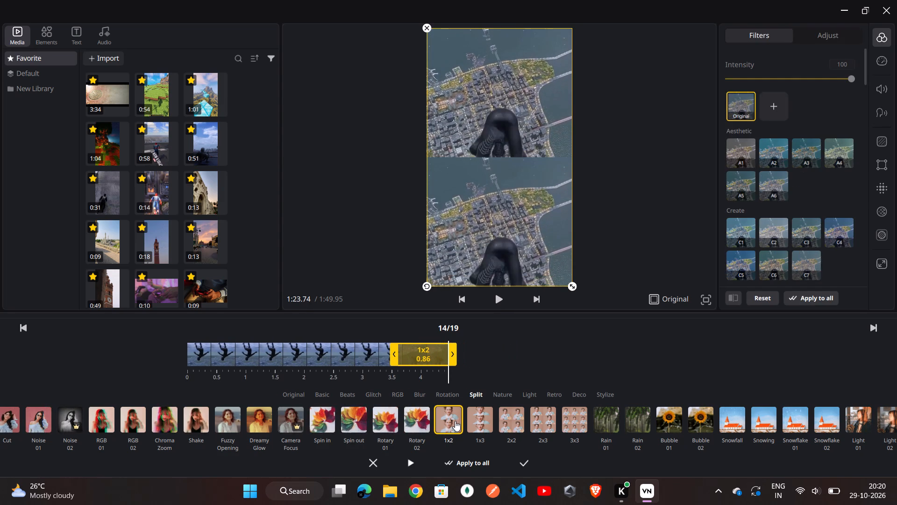
left_click_drag(392, 349, 288, 351)
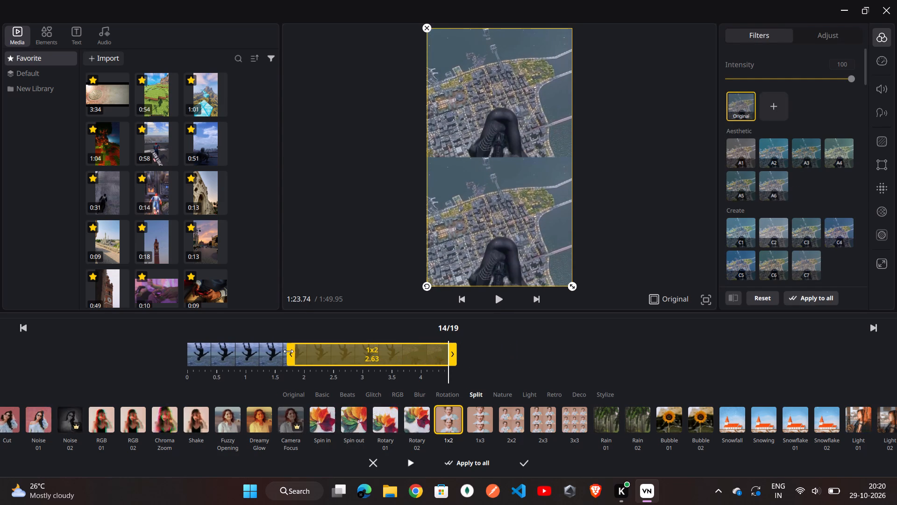
left_click_drag(288, 351, 288, 351)
scroll(368, 382, "right", 1)
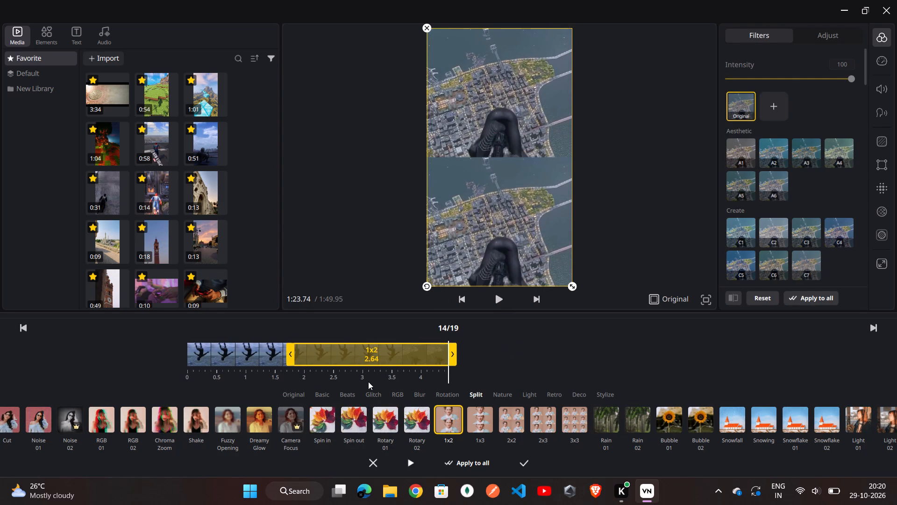
scroll(500, 340, "right", 1)
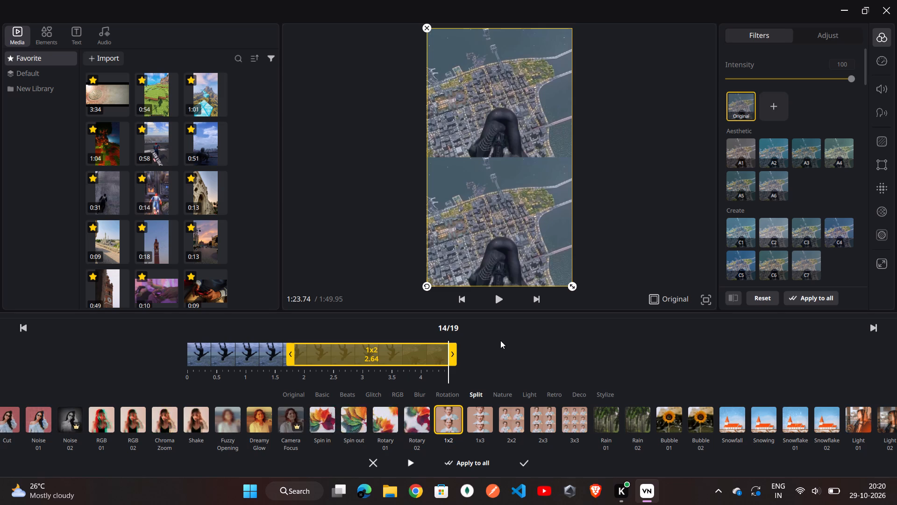
left_click(527, 462)
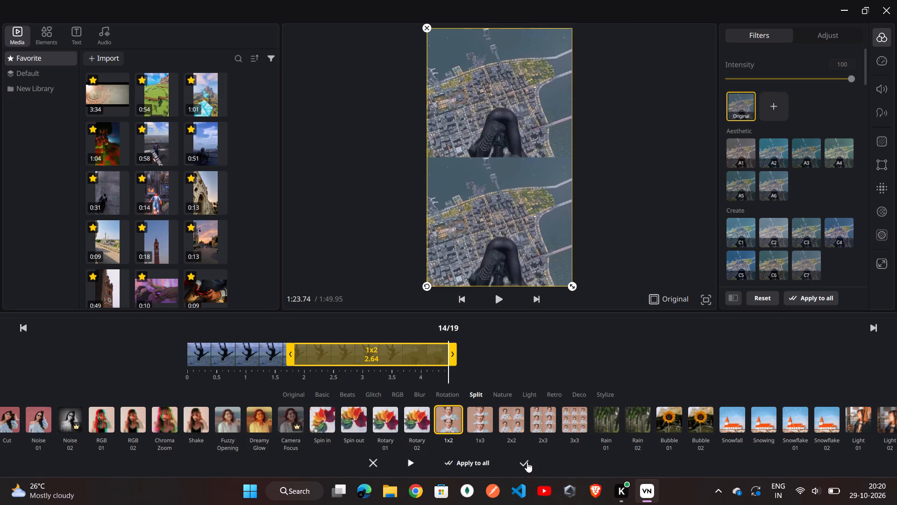
left_click(586, 376)
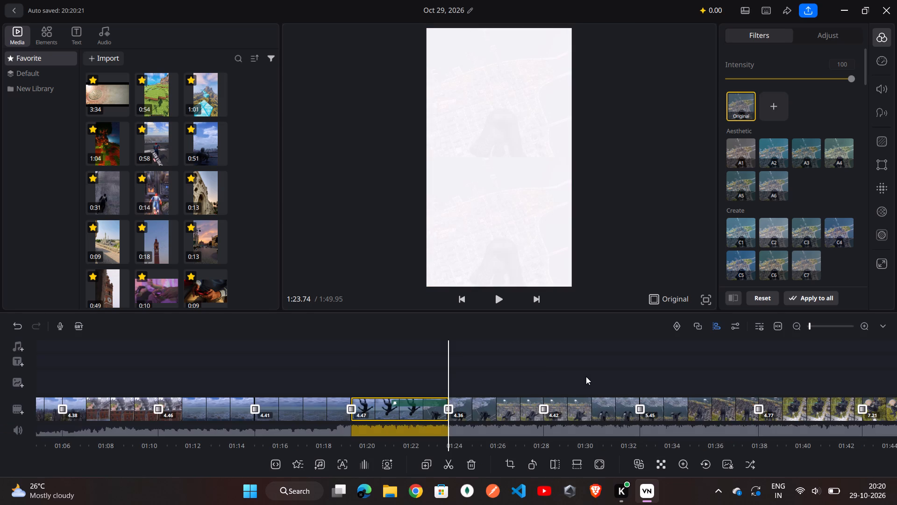
Add the Rotary 01 effect to the end of the black-suit segment between about 1:28 and 1:32.5, extending it to 3.00 s.
scroll(573, 380, "left", 2)
scroll(573, 380, "right", 1)
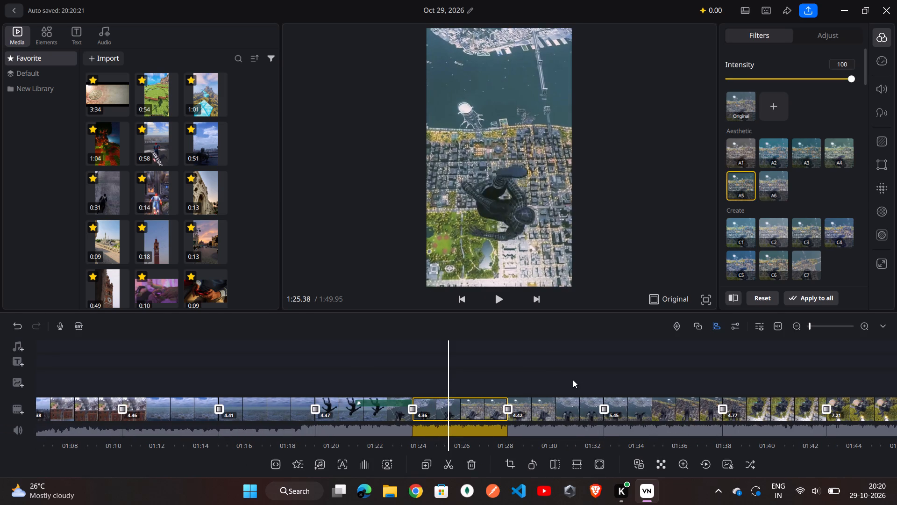
scroll(573, 380, "left", 2)
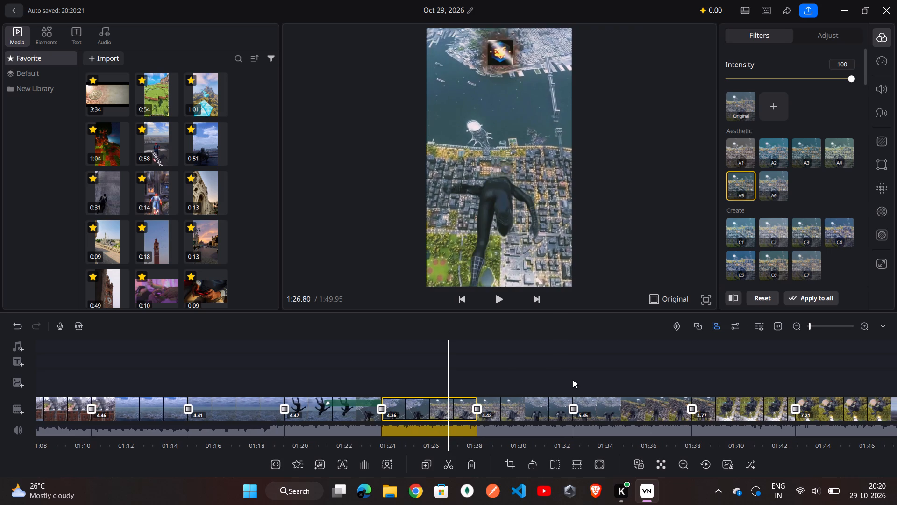
scroll(573, 380, "left", 3)
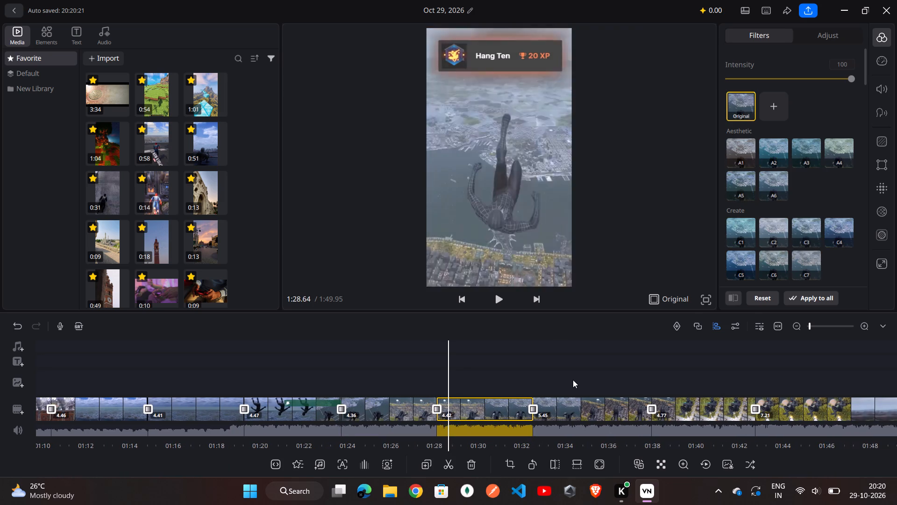
scroll(573, 380, "left", 1)
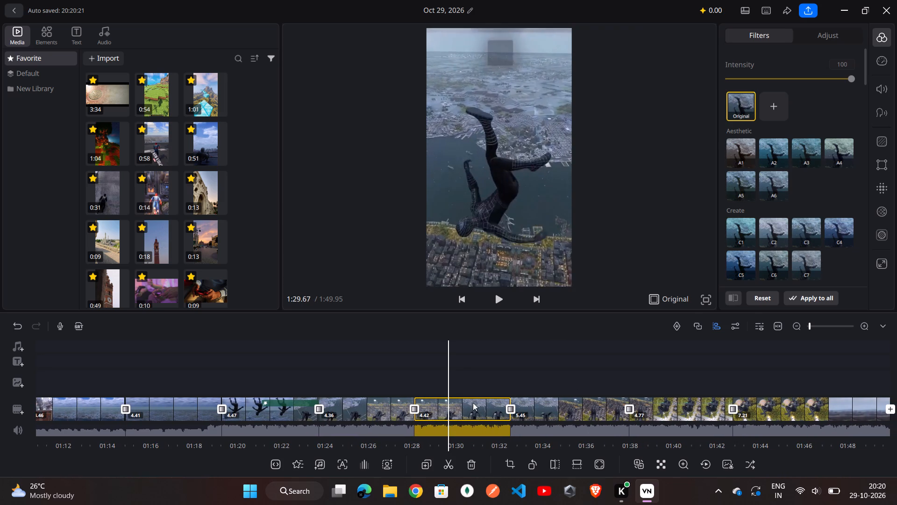
double_click(447, 416)
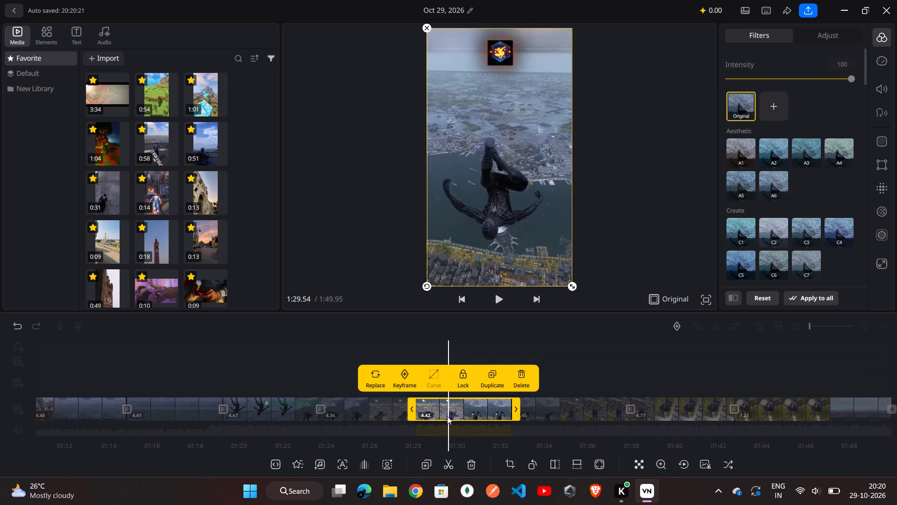
left_click(296, 467)
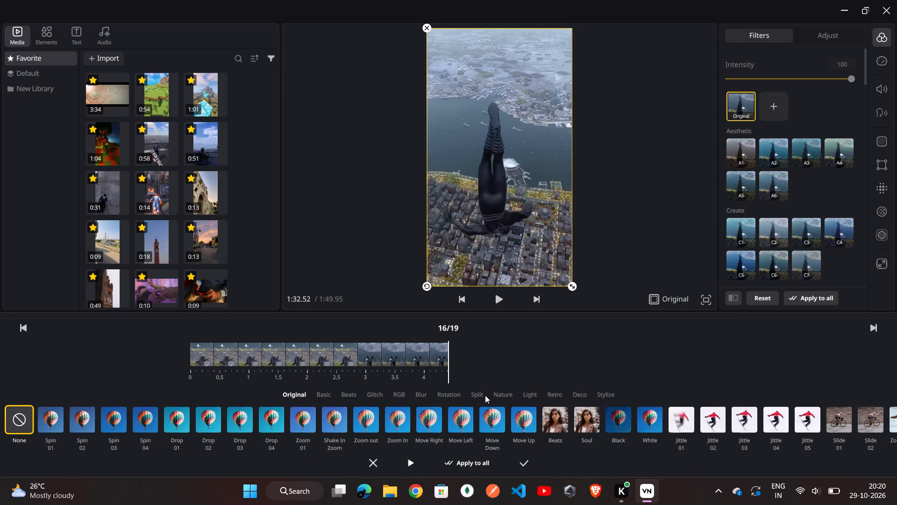
left_click(477, 394)
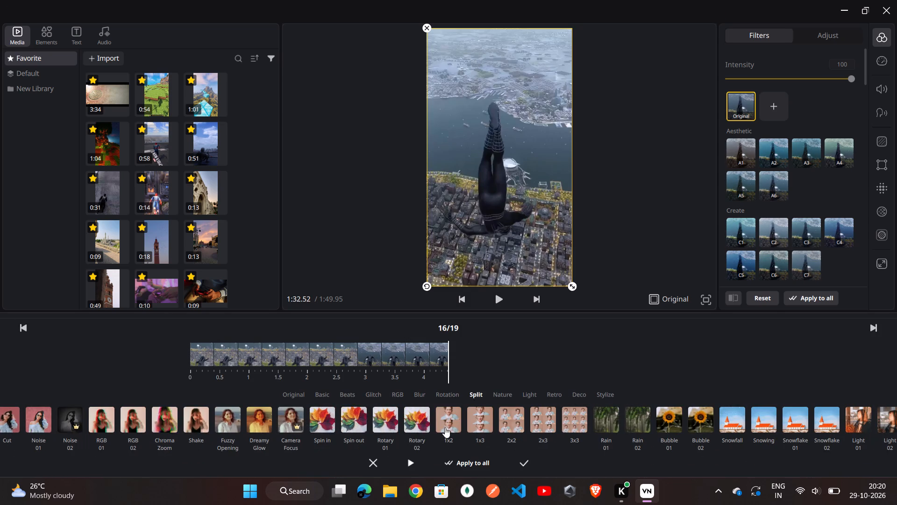
left_click(397, 421)
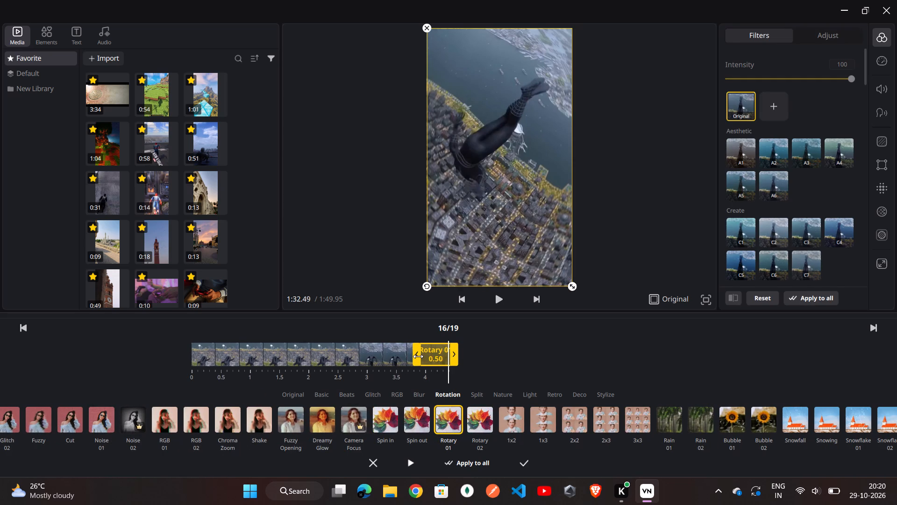
left_click_drag(418, 357, 313, 349)
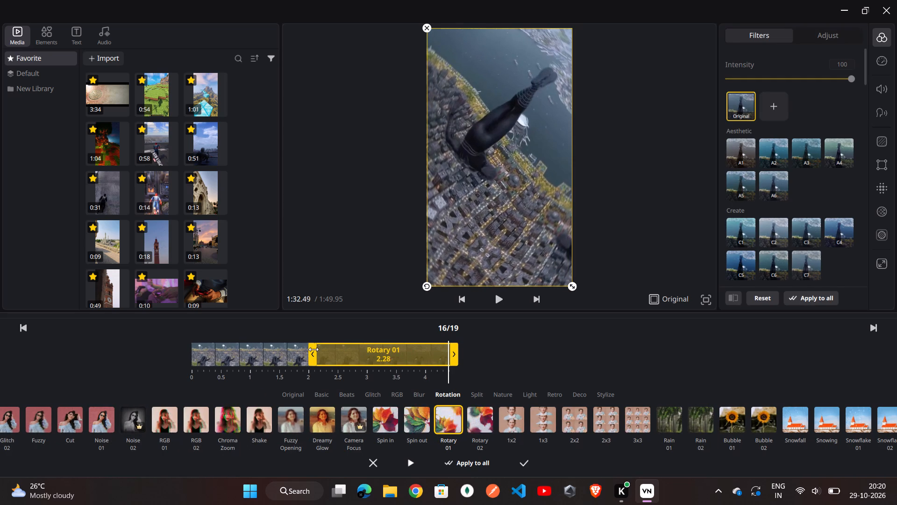
left_click_drag(313, 349, 149, 356)
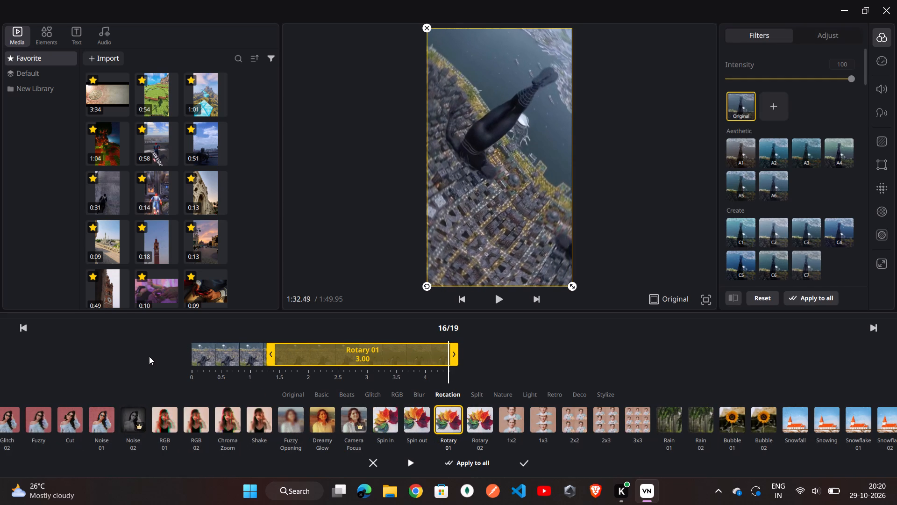
left_click_drag(149, 356, 142, 366)
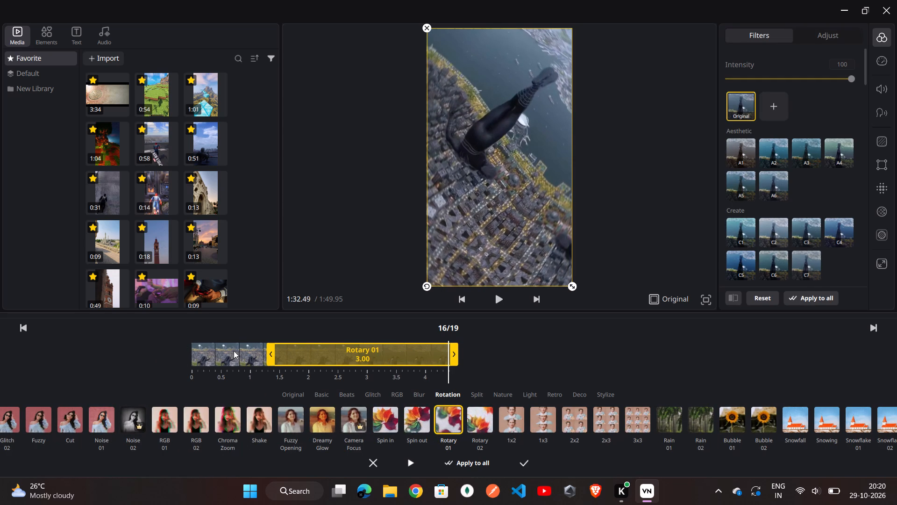
left_click(522, 462)
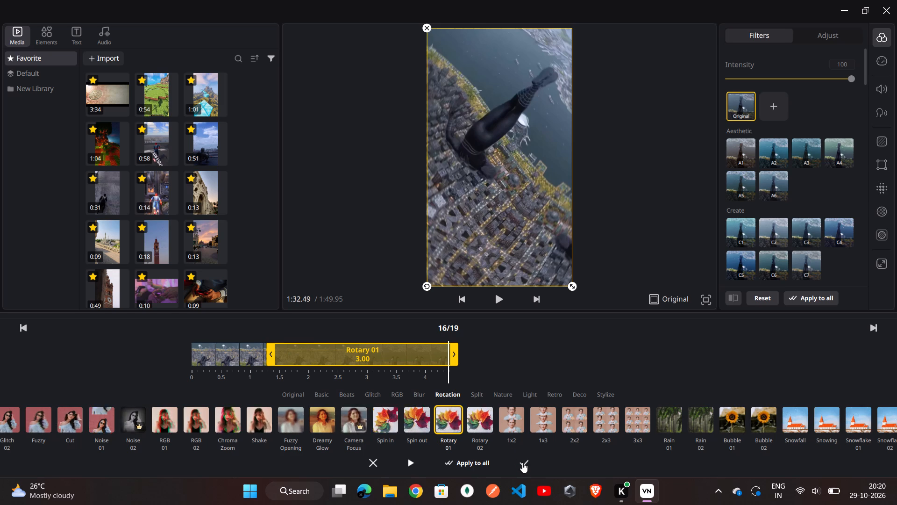
Play the segment between about 1:28 and 1:32 to check its rotation effect.
scroll(609, 348, "right", 1)
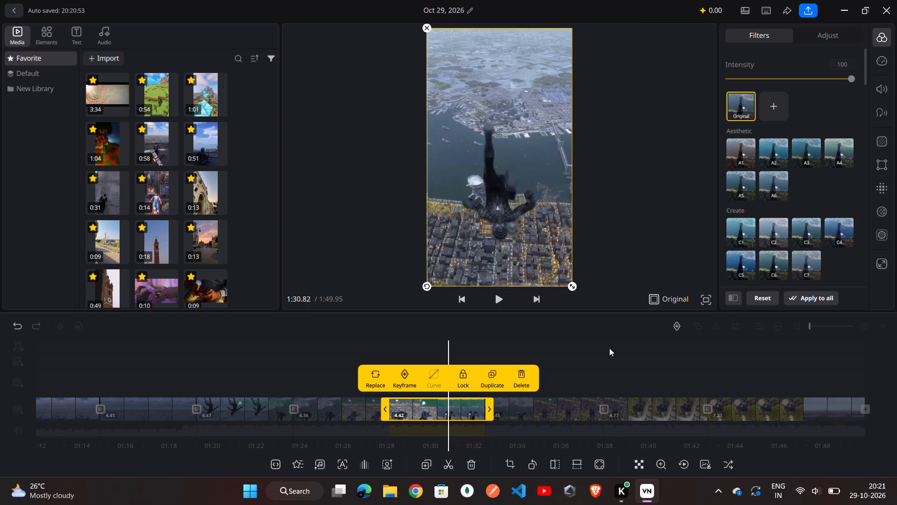
scroll(609, 348, "right", 3)
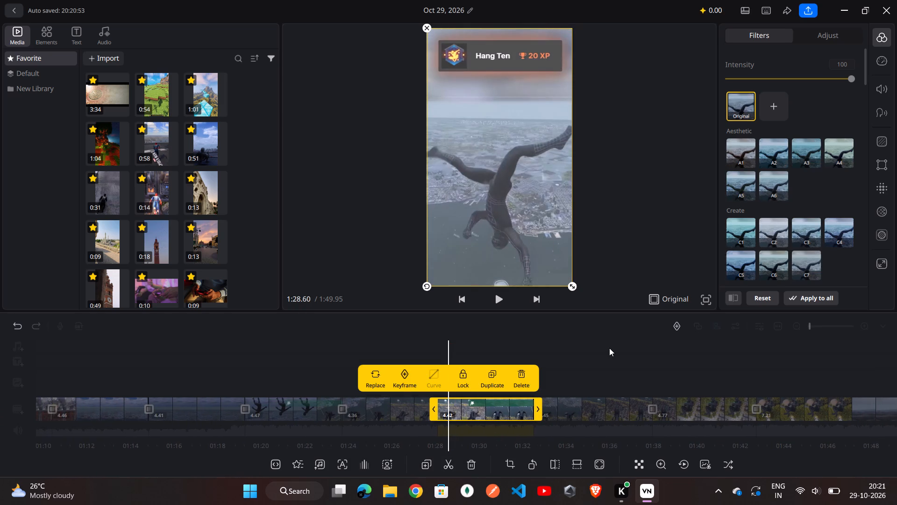
left_click(503, 296)
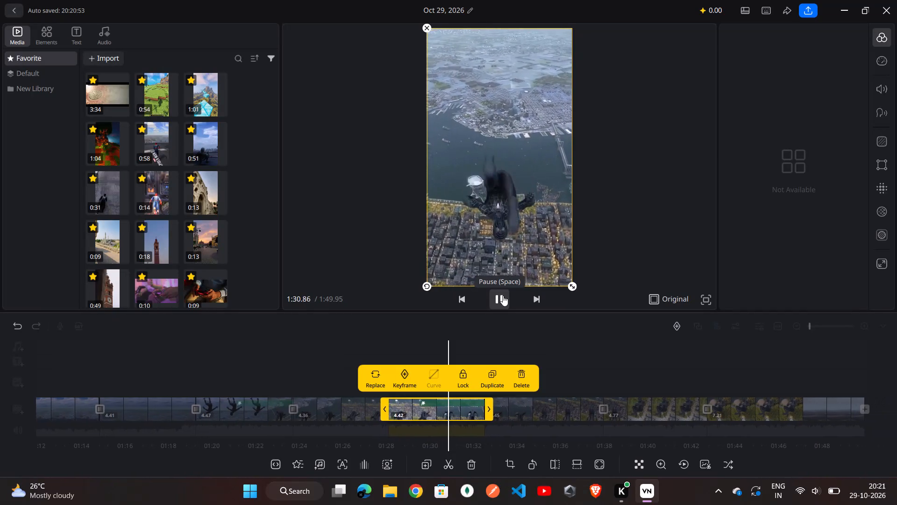
left_click(503, 296)
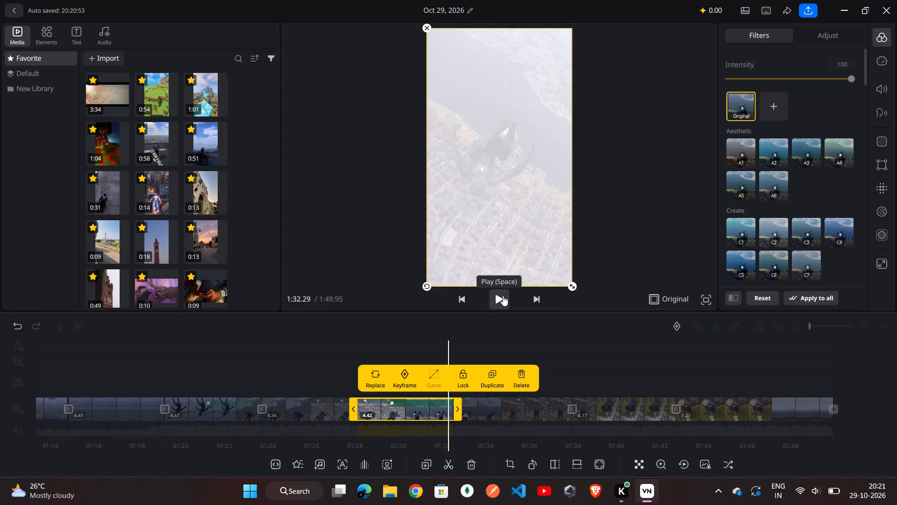
Append the 0:54 Minecraft clip with the green field from the Favorite media after the last segment of the main track.
scroll(539, 342, "left", 1)
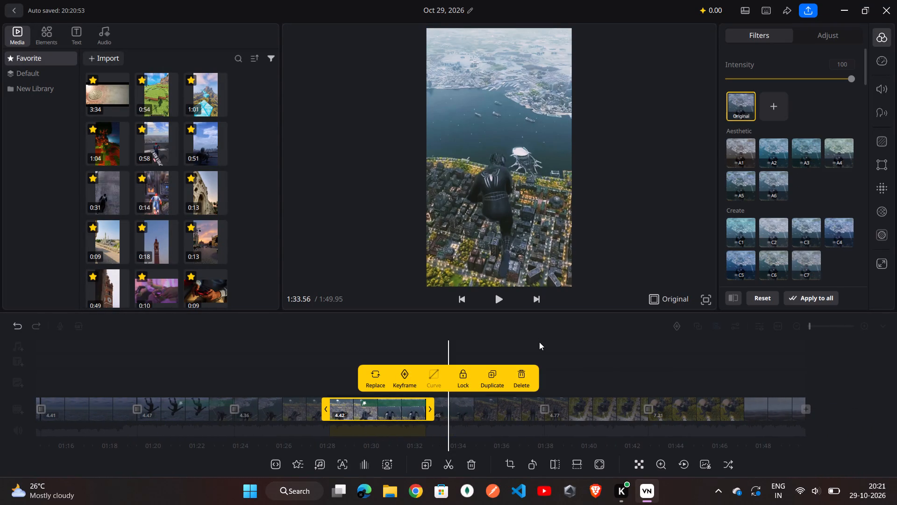
left_click(616, 353)
scroll(616, 353, "left", 3)
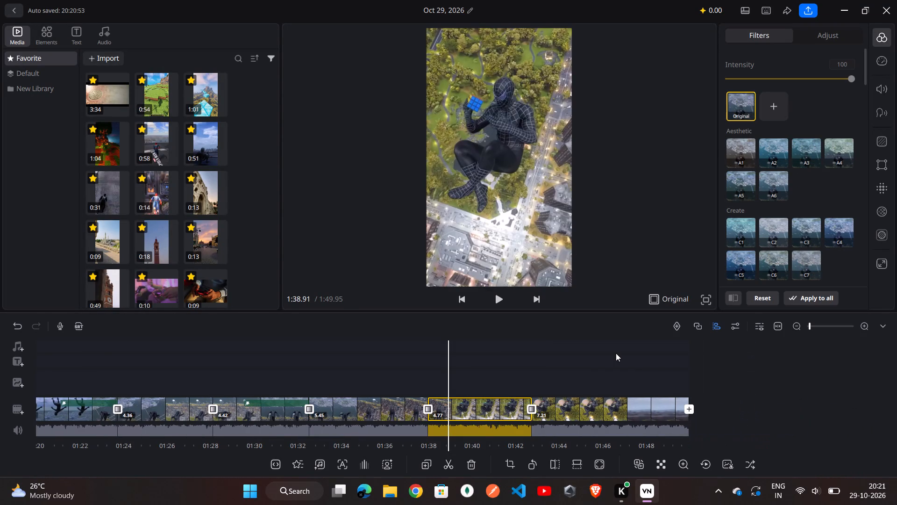
scroll(616, 353, "left", 19)
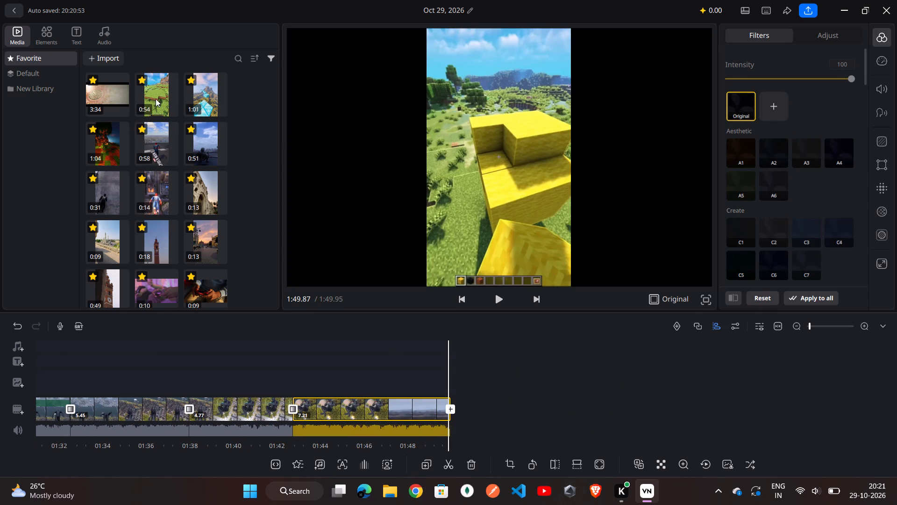
left_click_drag(149, 93, 405, 318)
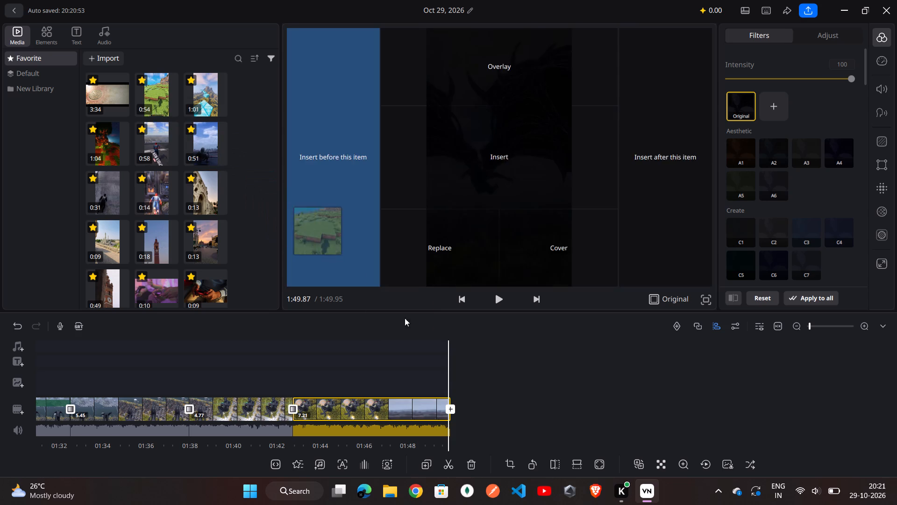
left_click_drag(405, 318, 484, 415)
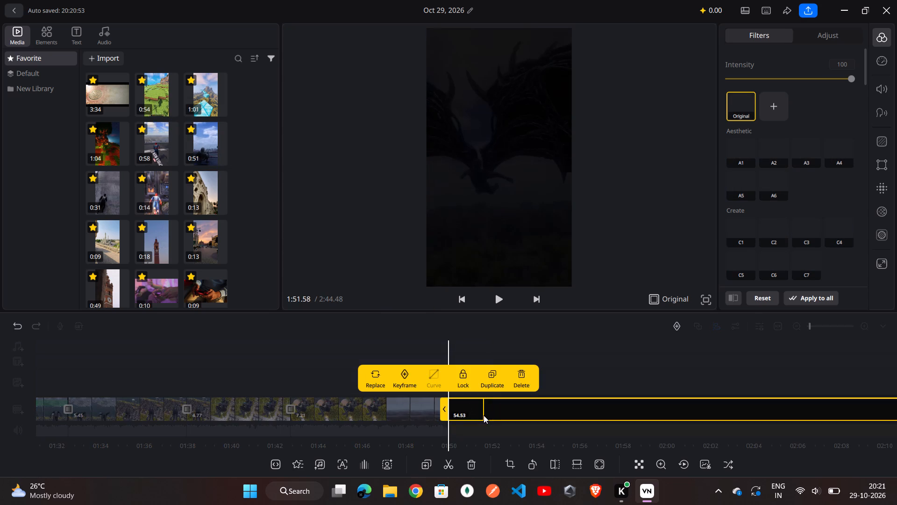
left_click(572, 371)
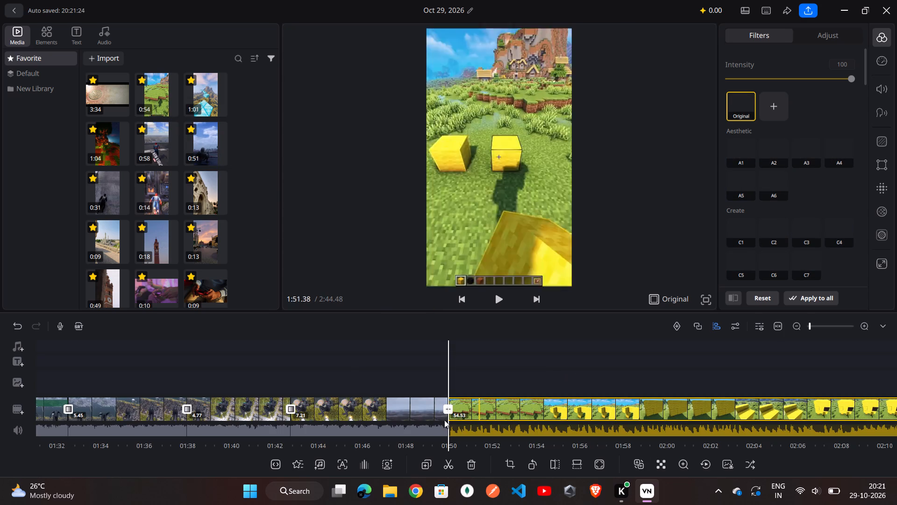
Apply the White transition with a 0.8 s duration at the junction before the Minecraft clip.
left_click(448, 409)
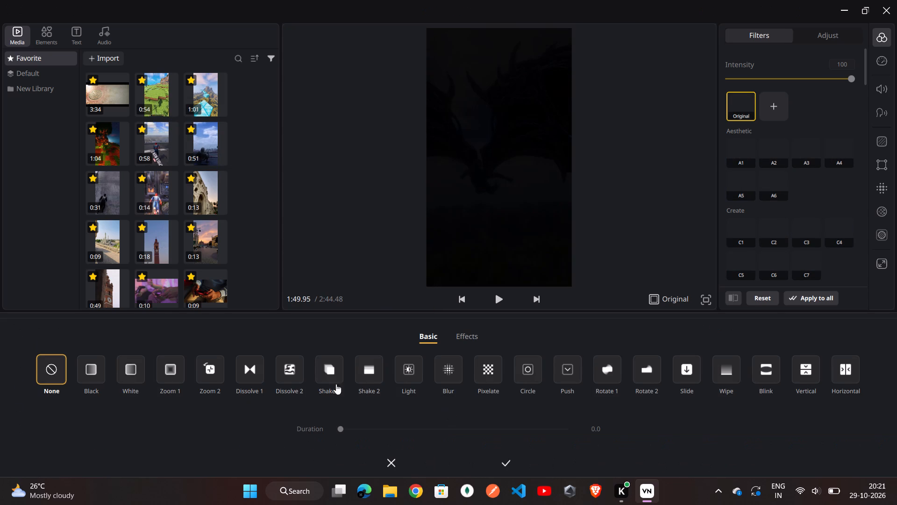
left_click(121, 377)
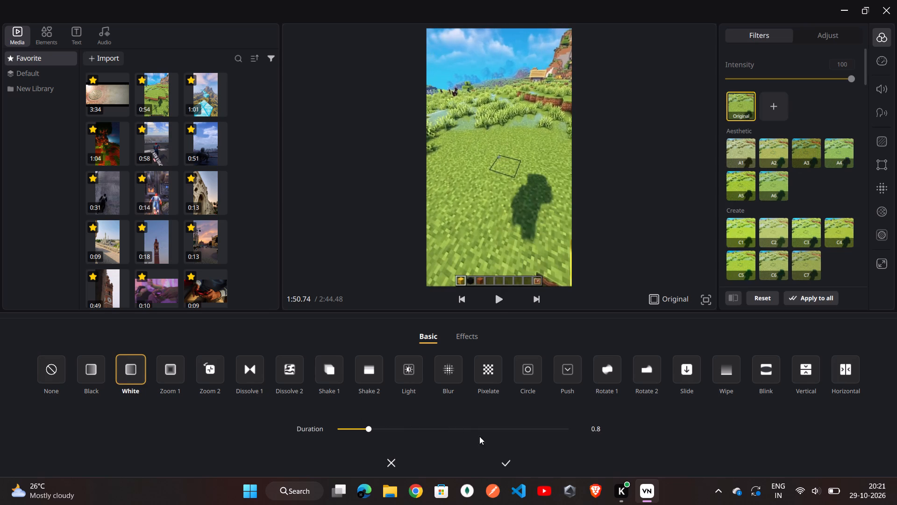
left_click(506, 463)
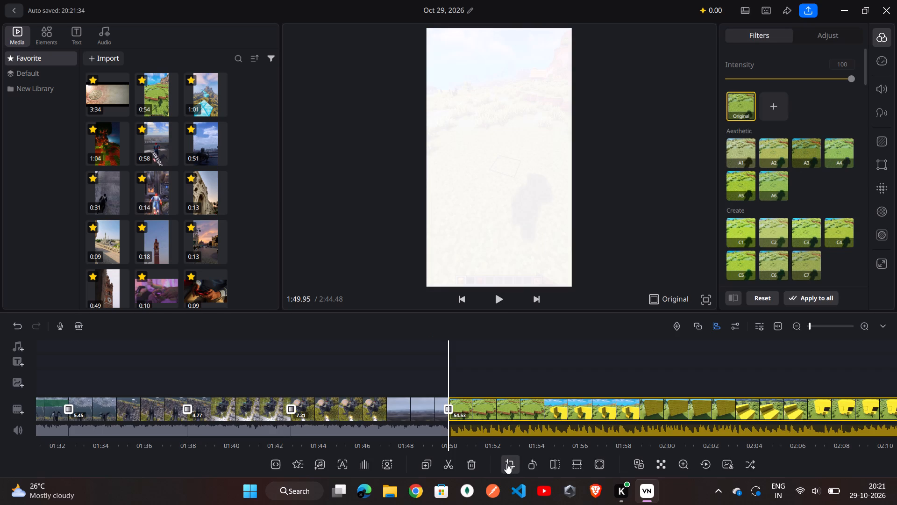
Split the Minecraft clip at about 1:54.35, making its first segment 4.40 s long.
scroll(506, 408, "left", 1)
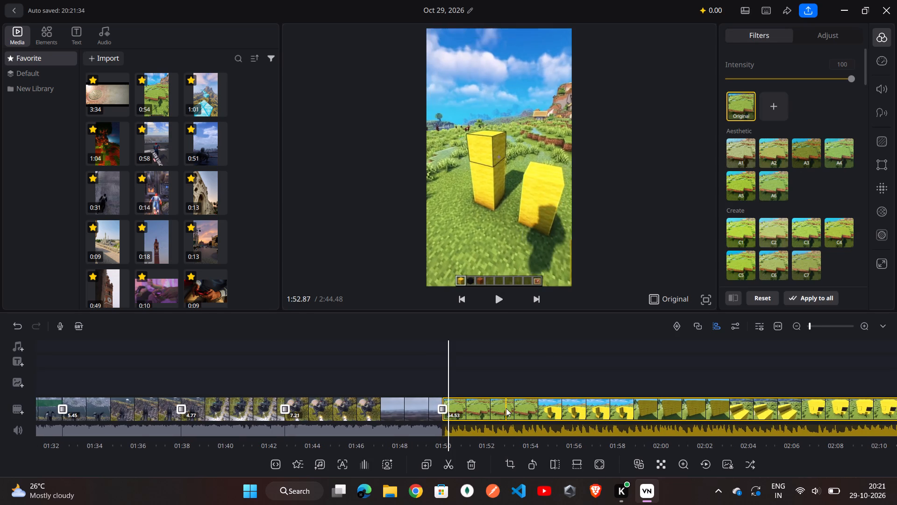
scroll(506, 408, "left", 2)
scroll(411, 404, "right", 1)
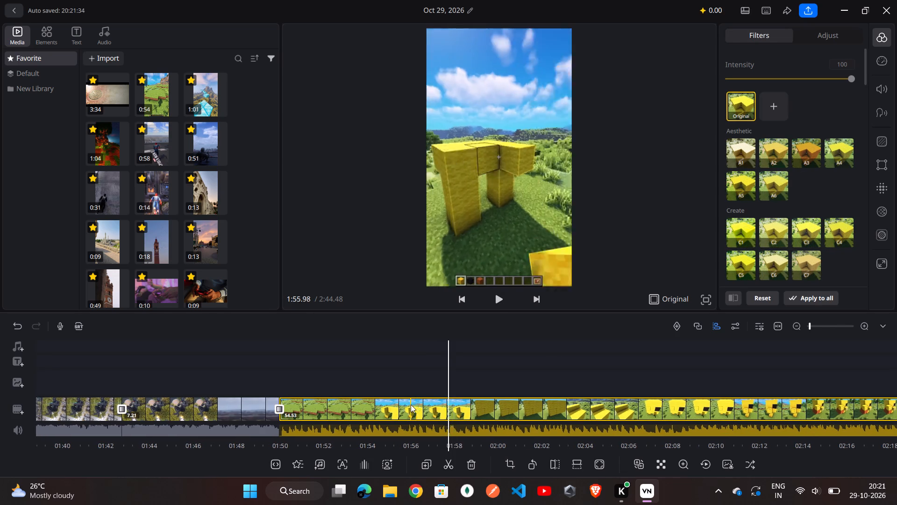
scroll(411, 404, "right", 1)
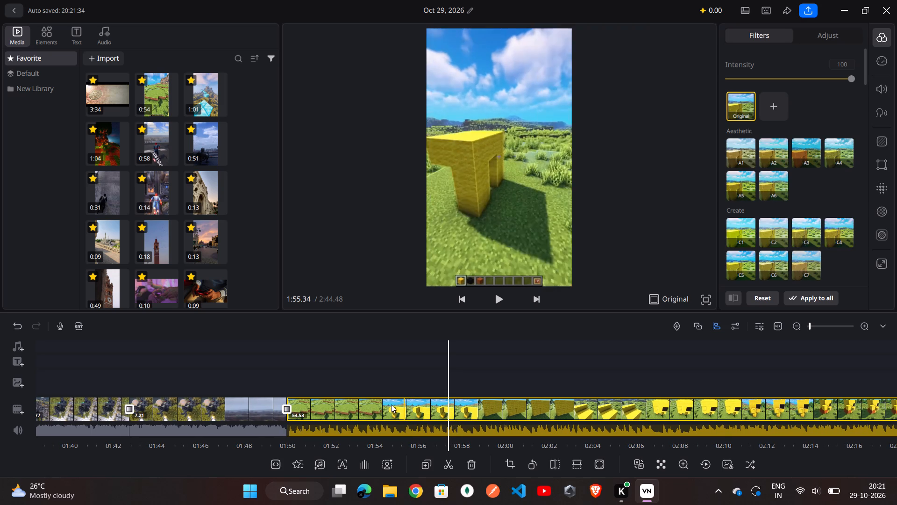
double_click(391, 404)
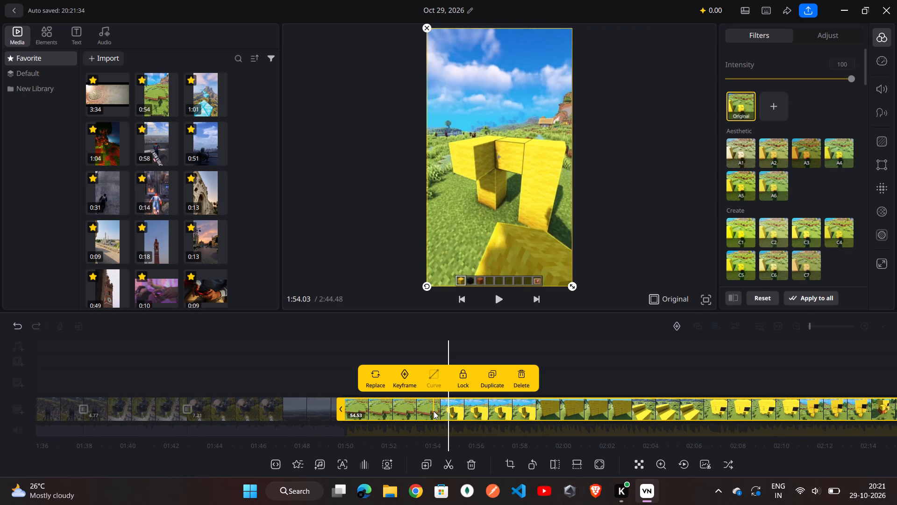
scroll(434, 411, "right", 1)
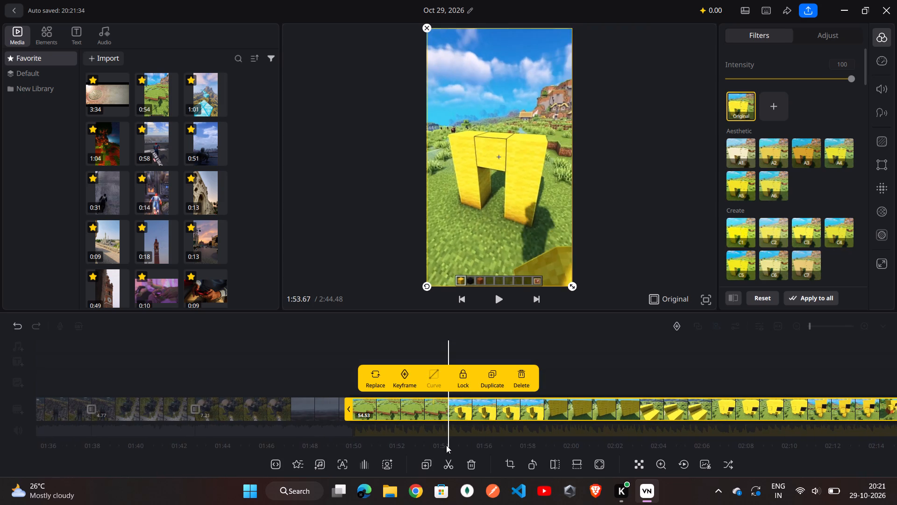
key("ctrl+b")
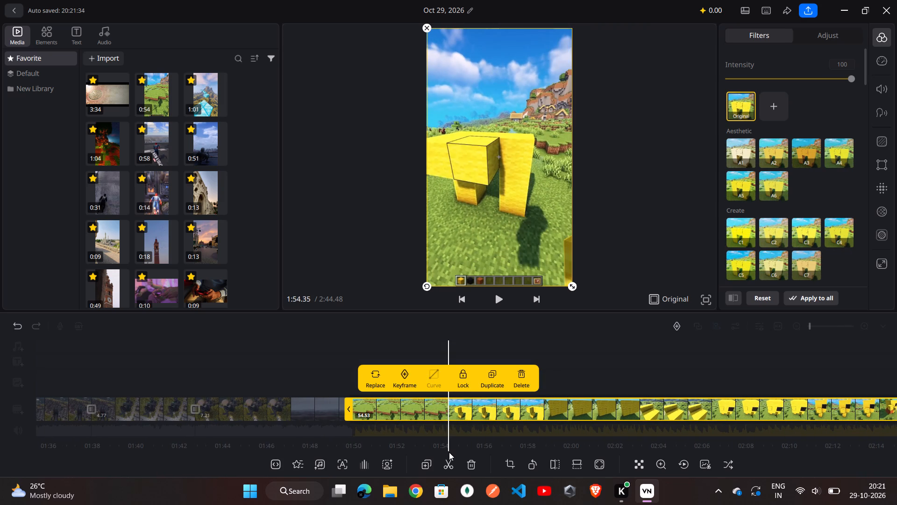
Split the remaining Minecraft footage at about 1:58.8, making its second segment 4.46 s long.
scroll(537, 417, "left", 1)
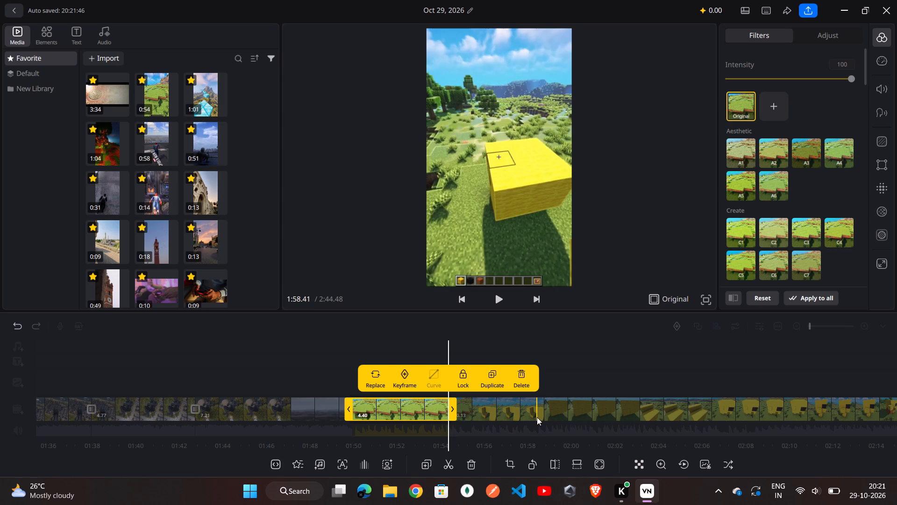
scroll(537, 417, "left", 2)
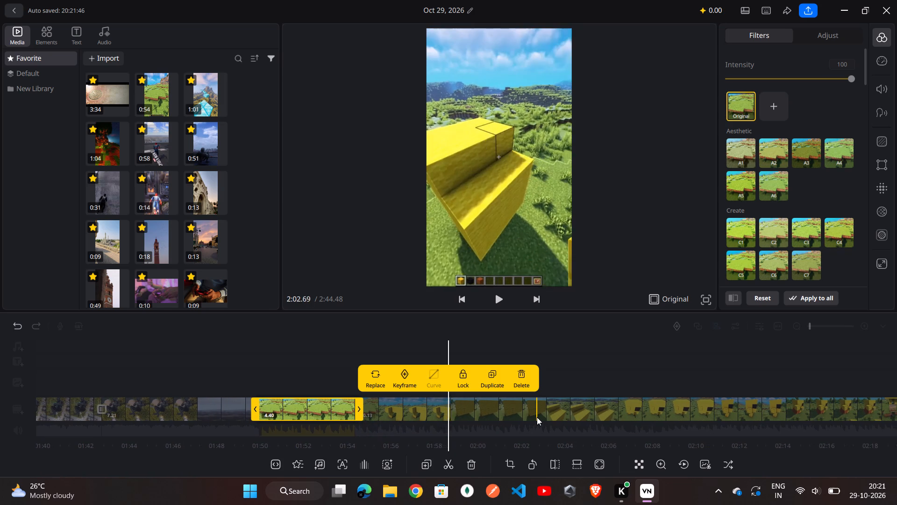
scroll(537, 417, "left", 1)
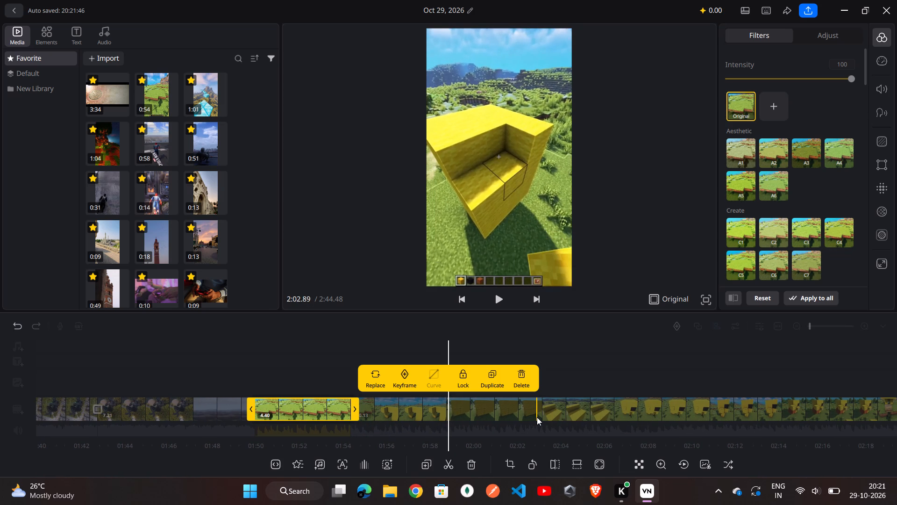
left_click(449, 466)
left_click(466, 418)
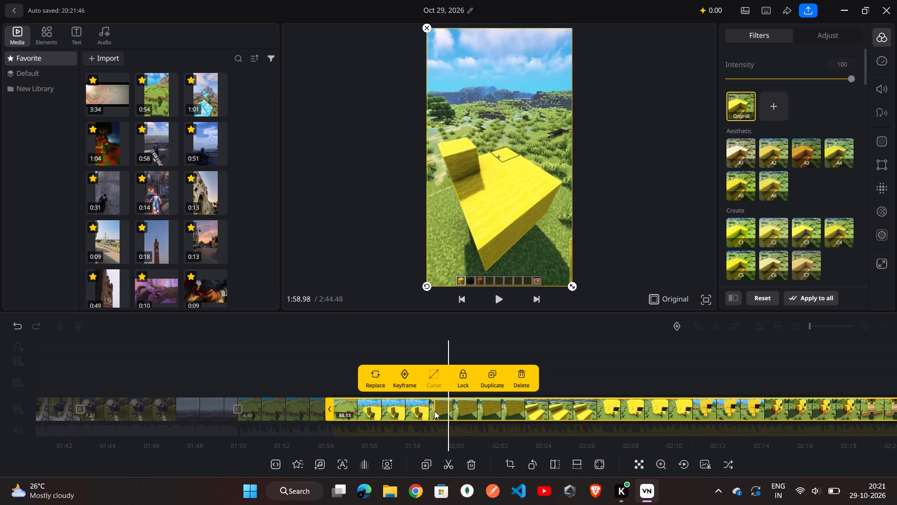
scroll(434, 411, "right", 1)
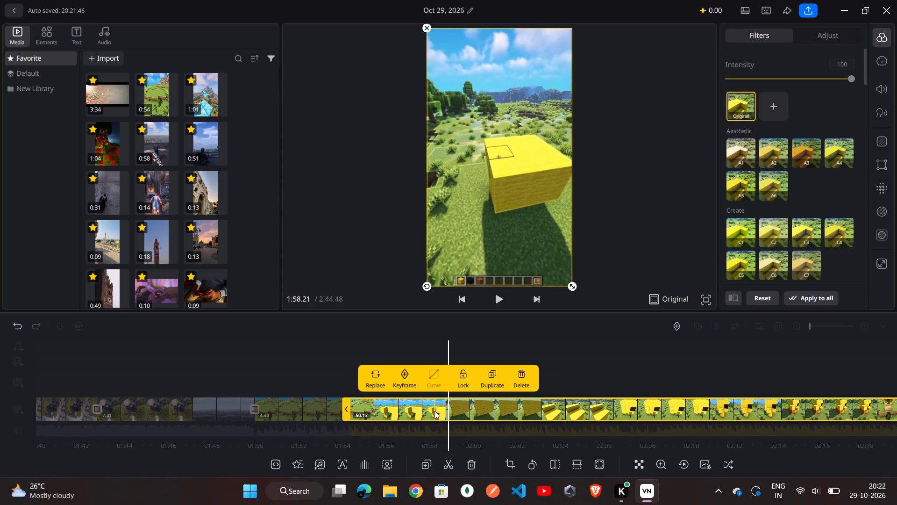
scroll(434, 411, "right", 1)
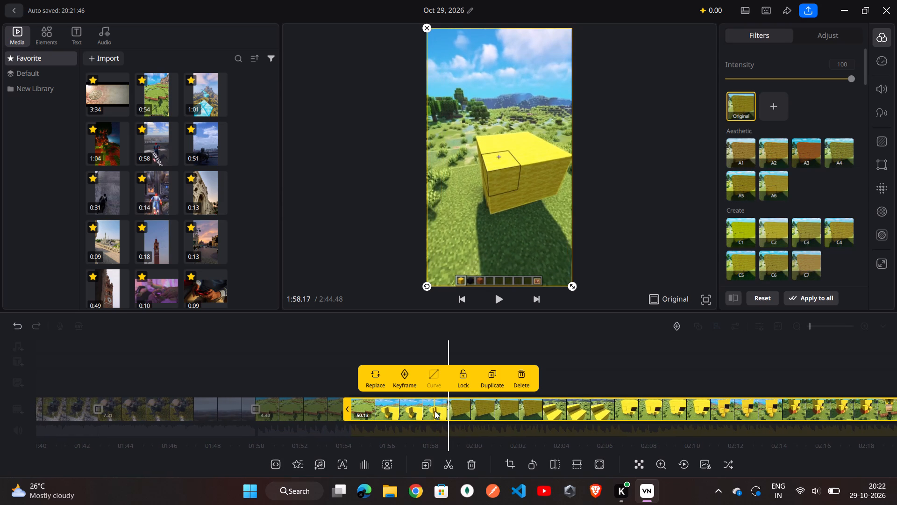
key("ctrl+b")
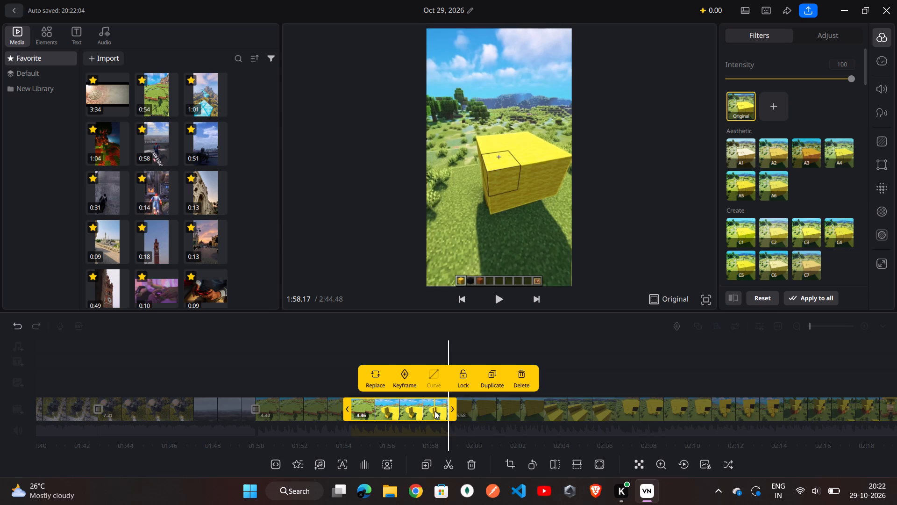
Split the remaining Minecraft footage at about 2:03.2, cutting a third segment 4.37 s long.
scroll(507, 409, "left", 1)
left_click(507, 409)
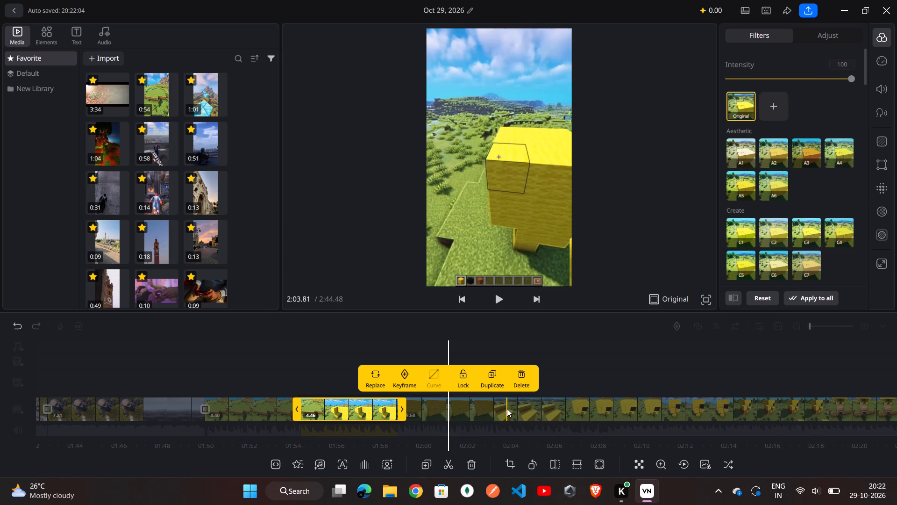
scroll(506, 409, "left", 1)
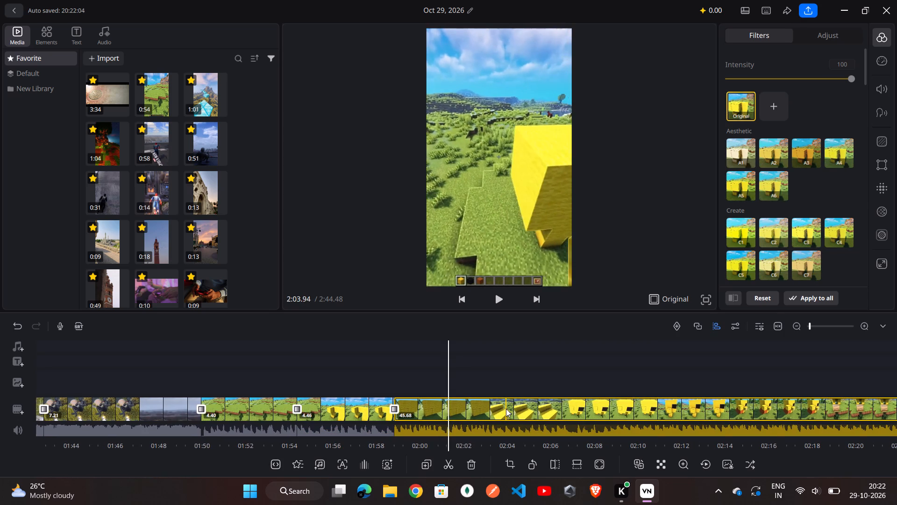
scroll(506, 409, "left", 2)
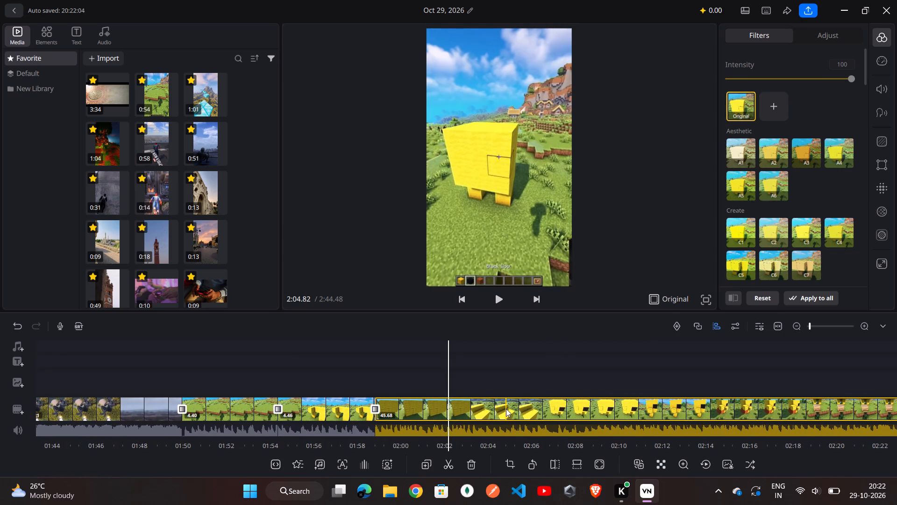
scroll(506, 409, "left", 1)
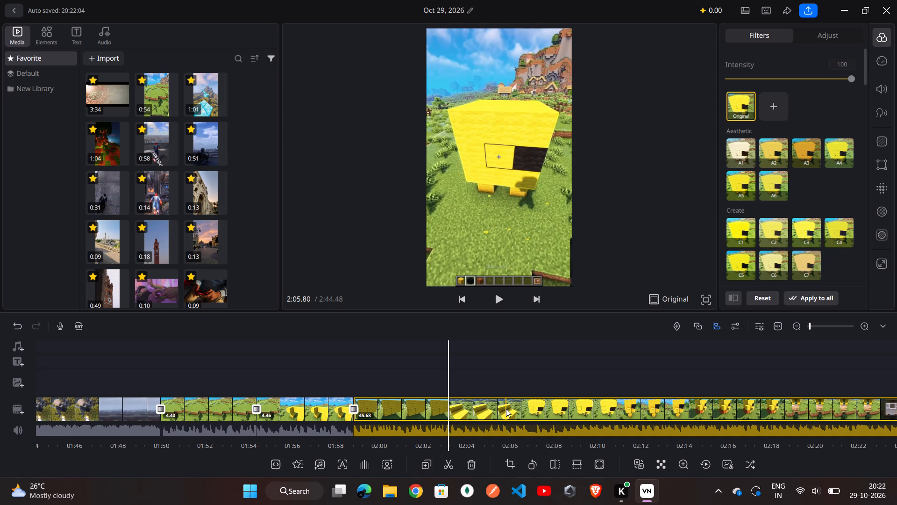
key("ctrl+b")
Split the remaining Minecraft footage at about 2:07.5, cutting a fourth segment 4.31 s long.
scroll(506, 409, "left", 1)
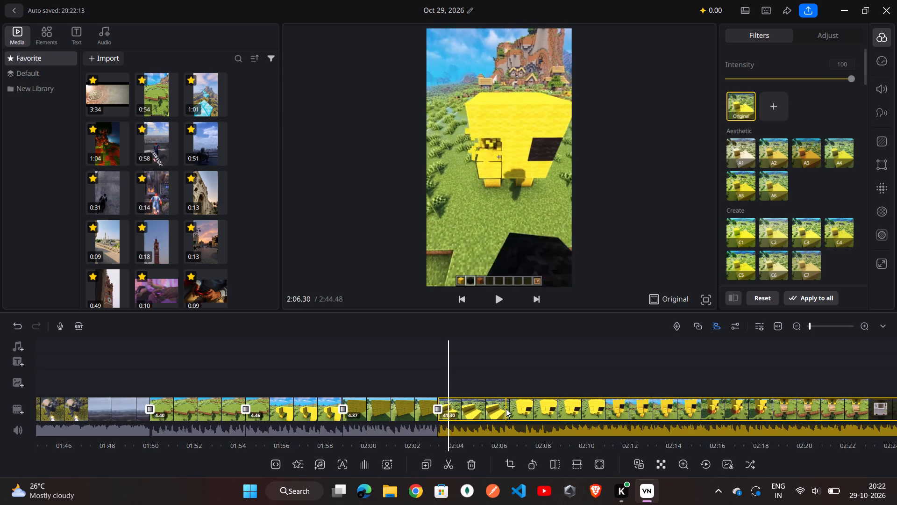
scroll(506, 409, "left", 2)
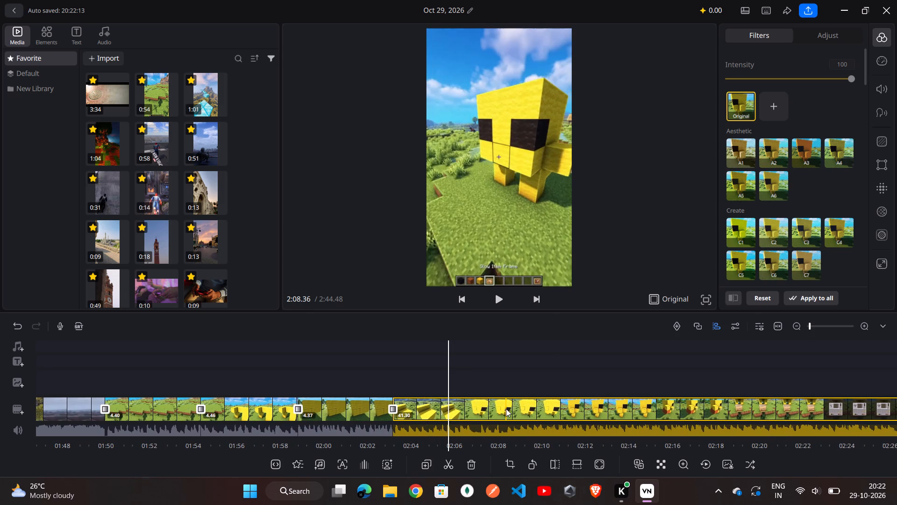
scroll(506, 409, "left", 1)
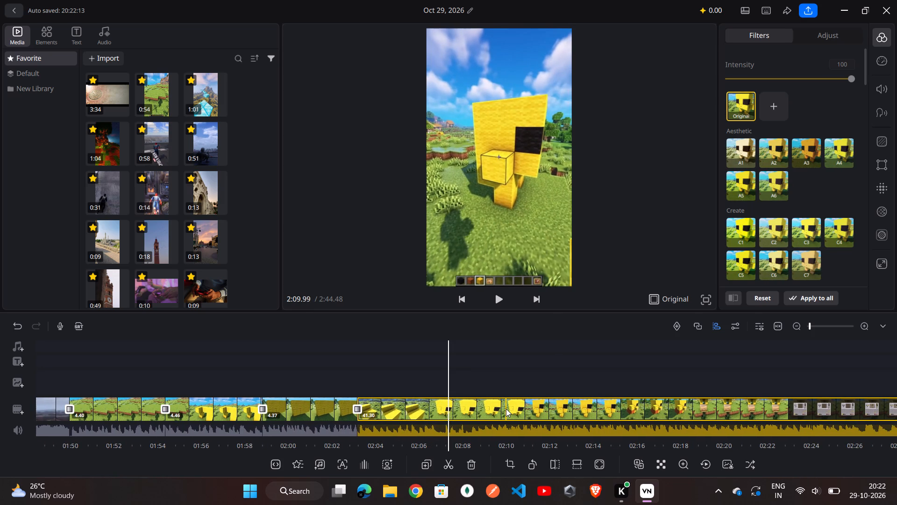
scroll(506, 409, "left", 1)
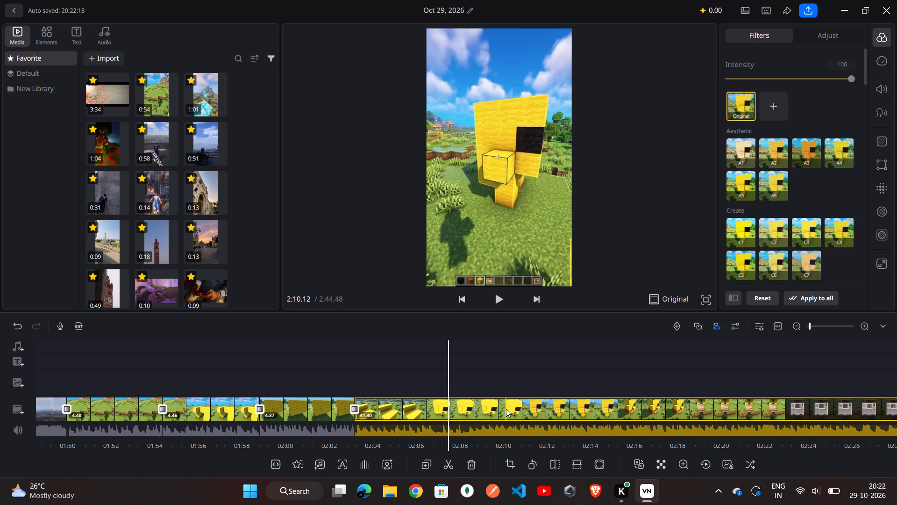
key("ctrl+b")
Split the remaining Minecraft footage at about 2:11.9, cutting a fifth segment 4.41 s long.
scroll(506, 409, "left", 1)
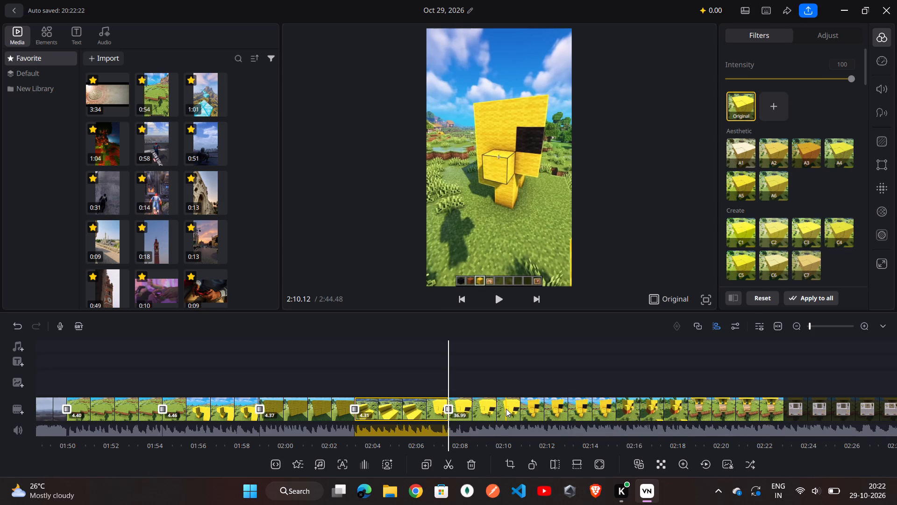
scroll(506, 409, "left", 2)
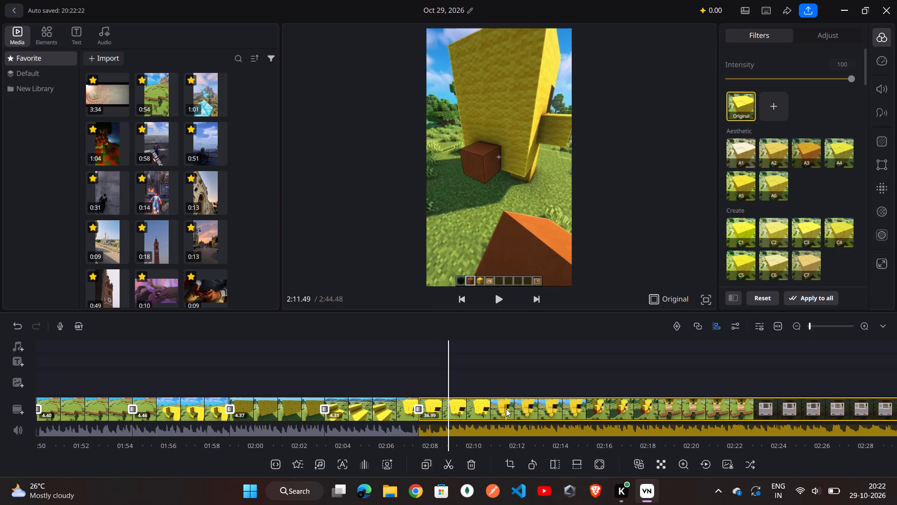
scroll(506, 409, "left", 1)
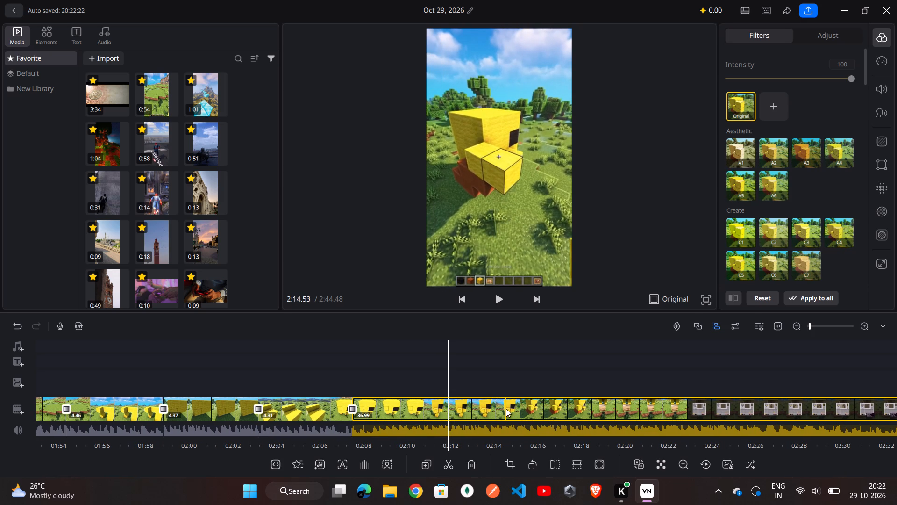
key("ctrl+v")
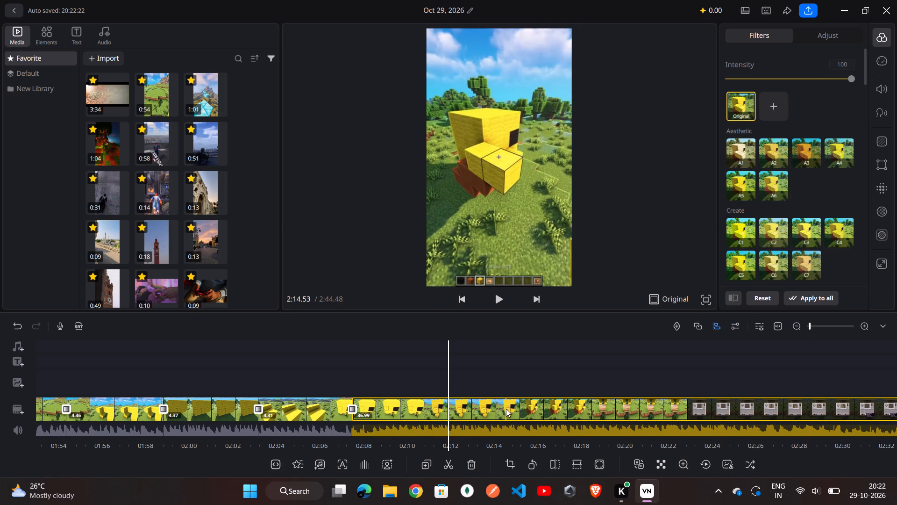
key("ctrl+b")
Split the remaining Minecraft footage at about 2:16.3, cutting a sixth segment 4.37 s long.
scroll(506, 409, "left", 1)
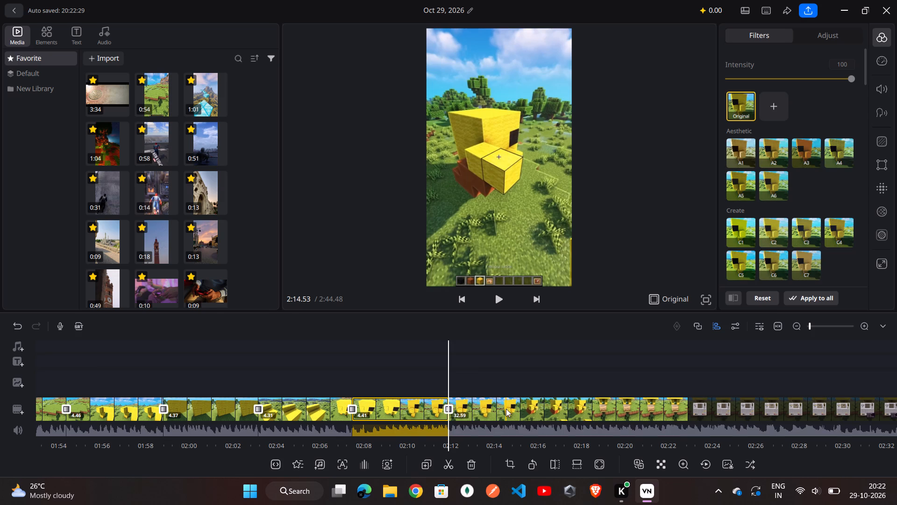
scroll(506, 409, "left", 2)
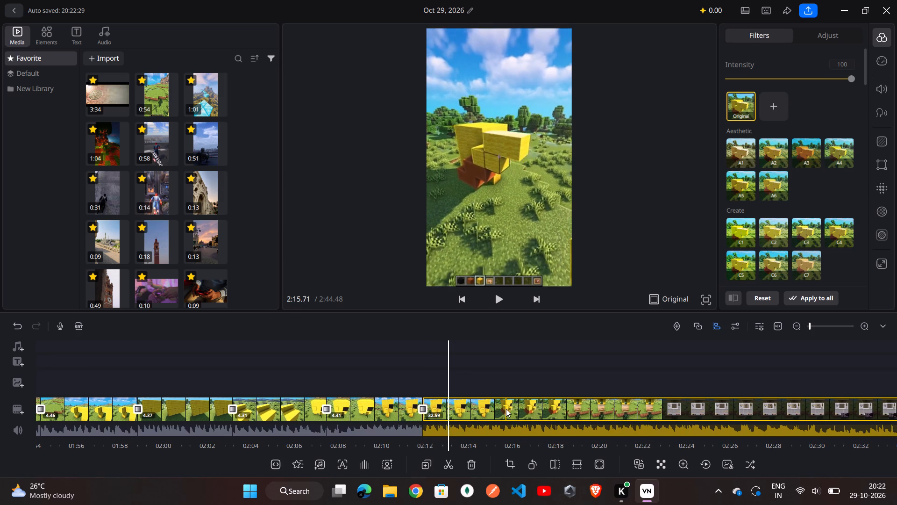
scroll(506, 409, "left", 2)
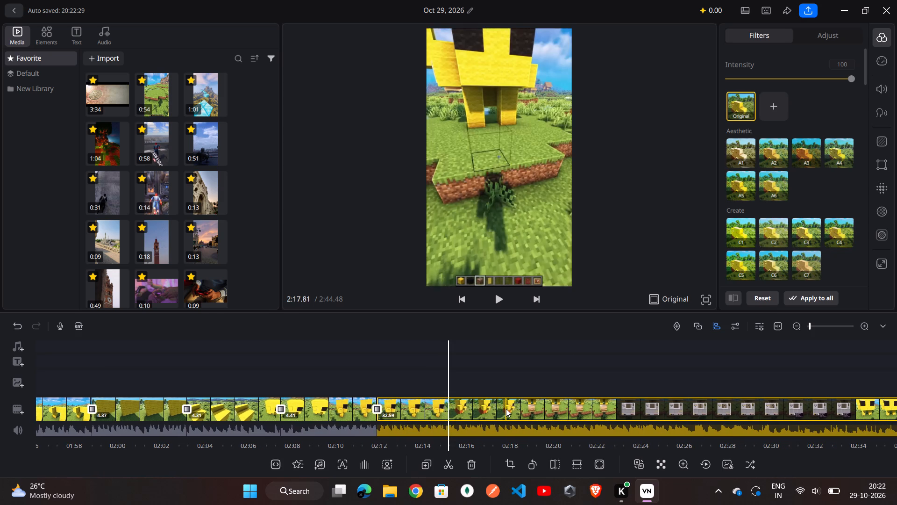
scroll(506, 409, "left", 2)
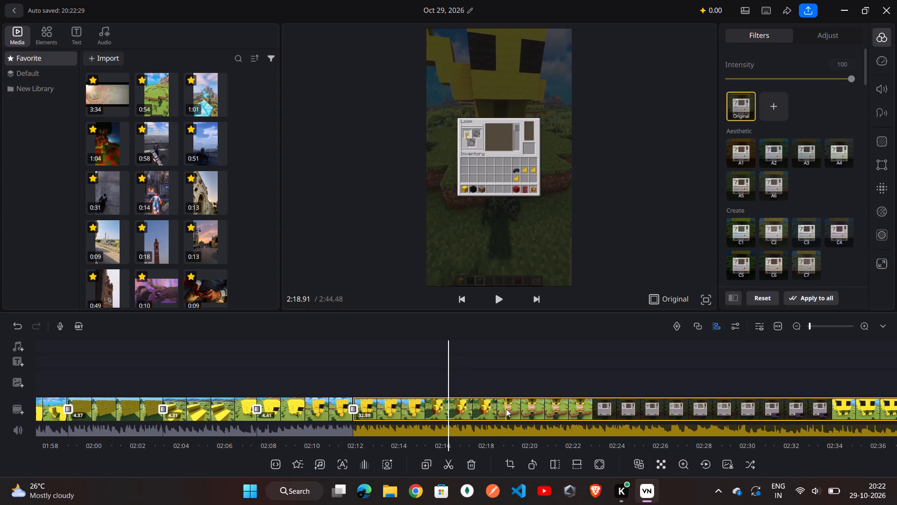
key("ctrl+b")
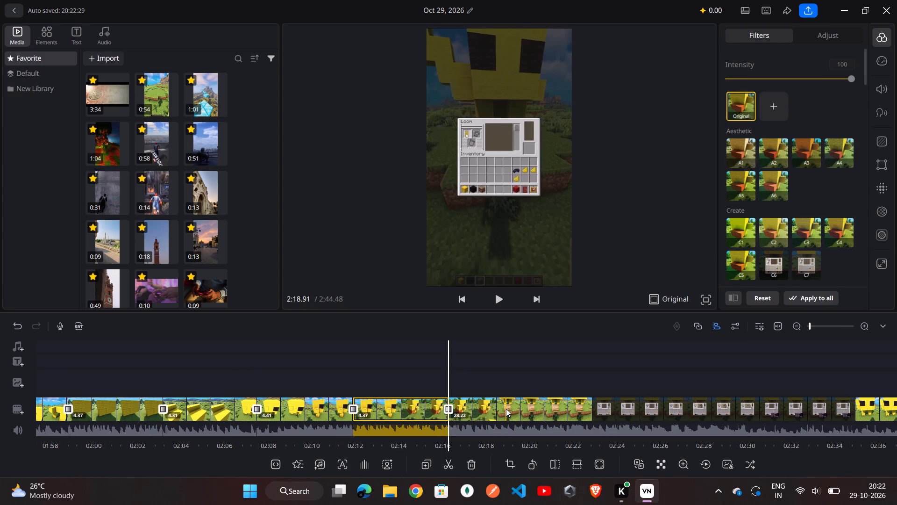
Split the remaining Minecraft footage at about 2:21.75, just before the loom inventory part, cutting a segment 5.49 s long.
scroll(491, 400, "left", 1)
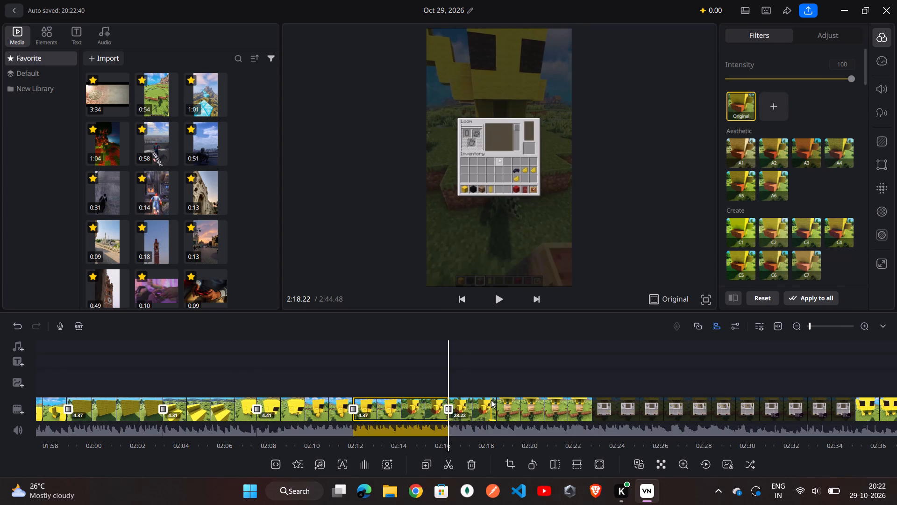
scroll(486, 387, "left", 3)
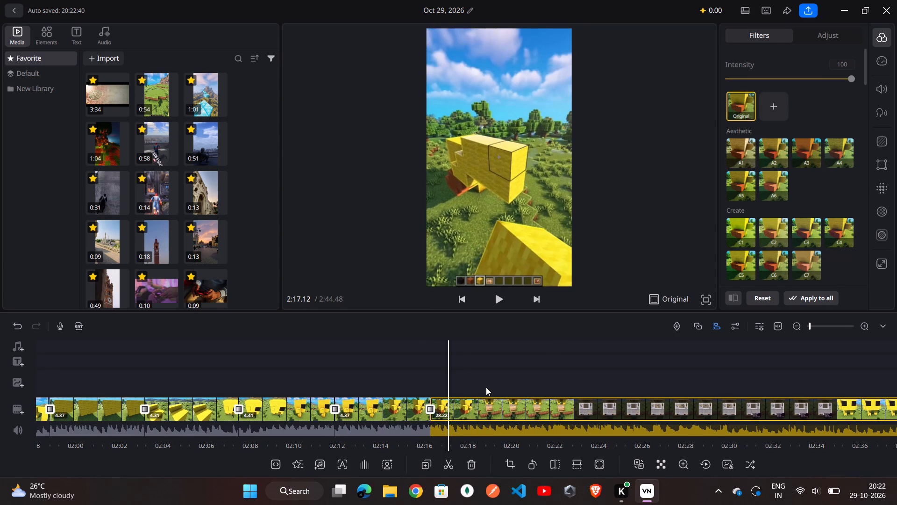
scroll(486, 387, "left", 3)
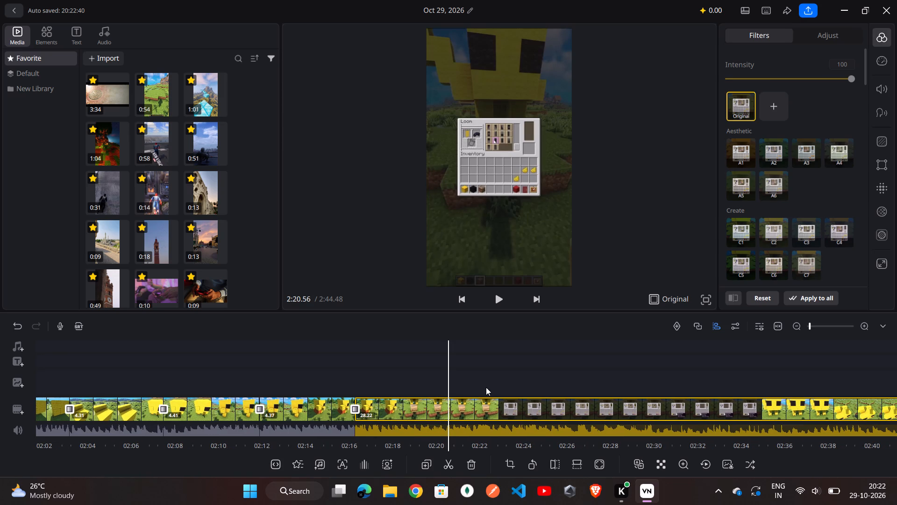
scroll(486, 387, "left", 3)
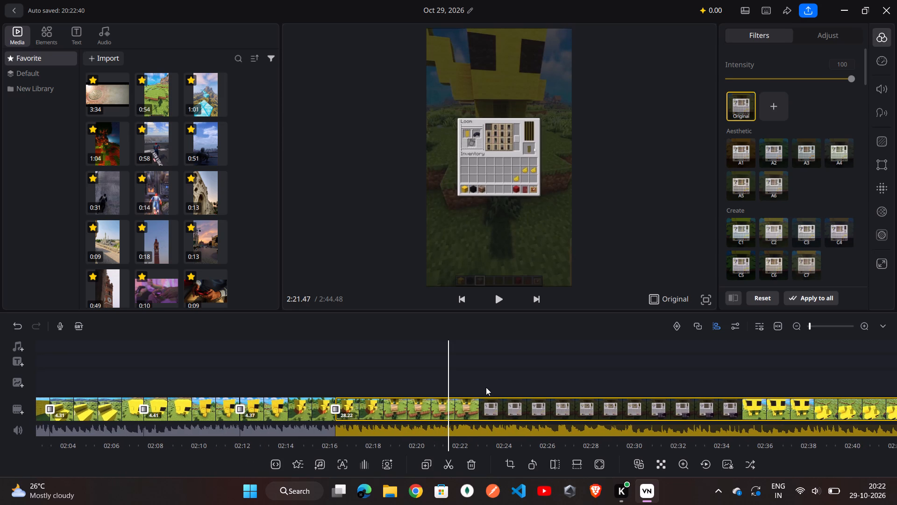
scroll(486, 387, "left", 3)
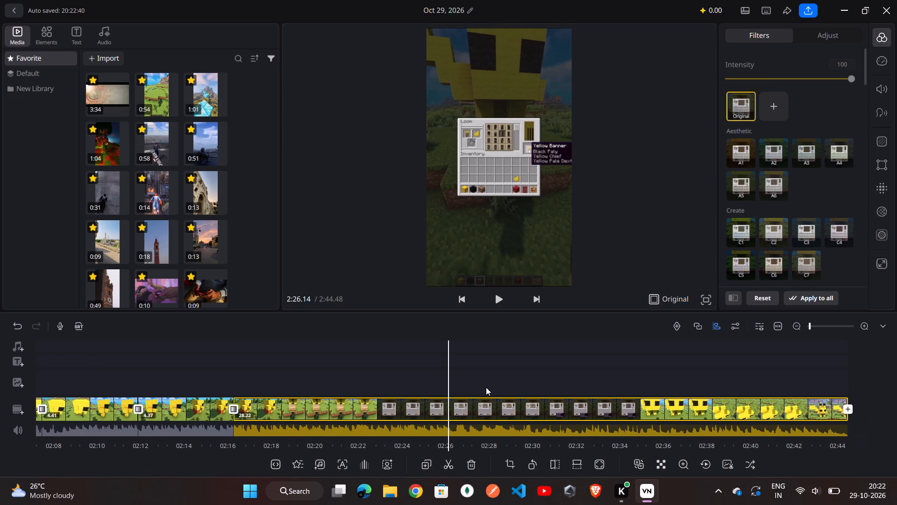
scroll(486, 387, "right", 3)
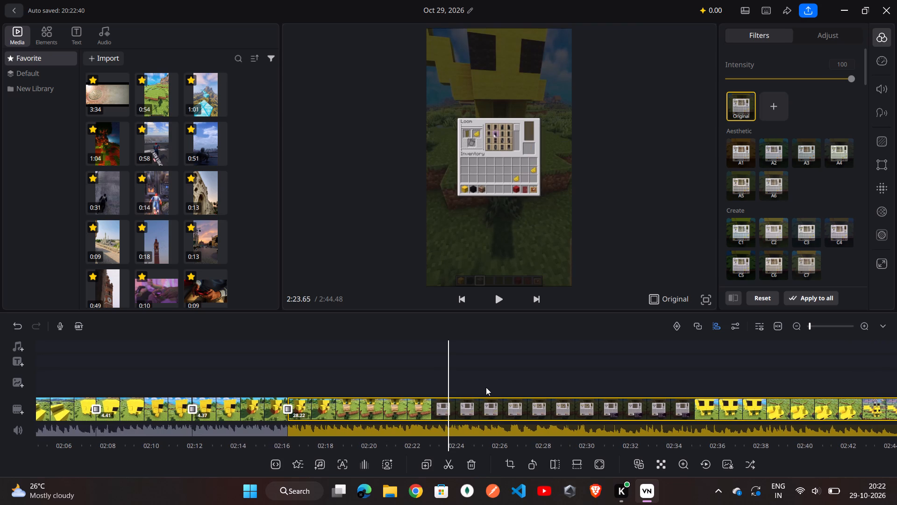
scroll(486, 387, "right", 1)
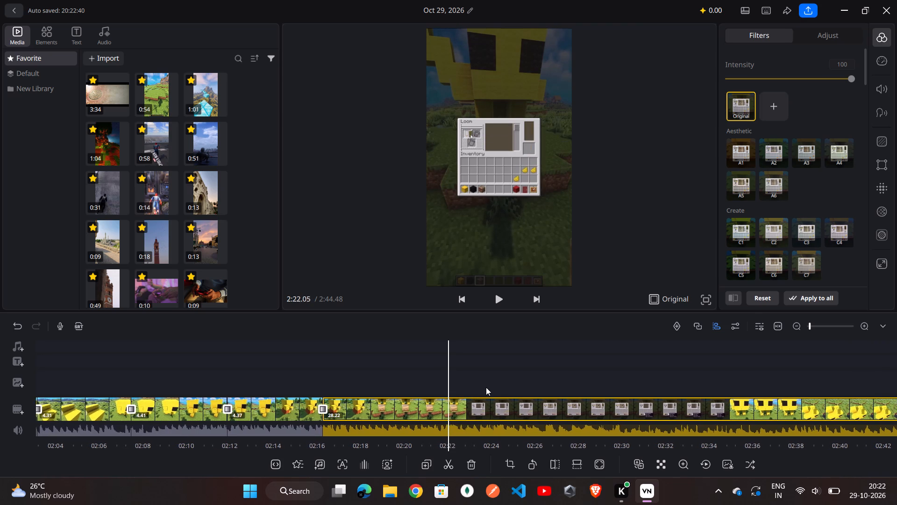
scroll(486, 387, "right", 1)
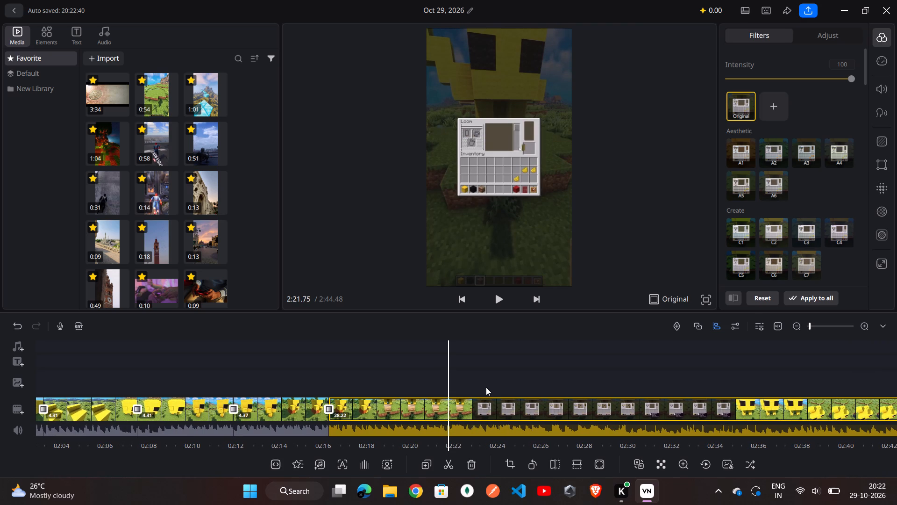
left_click(448, 461)
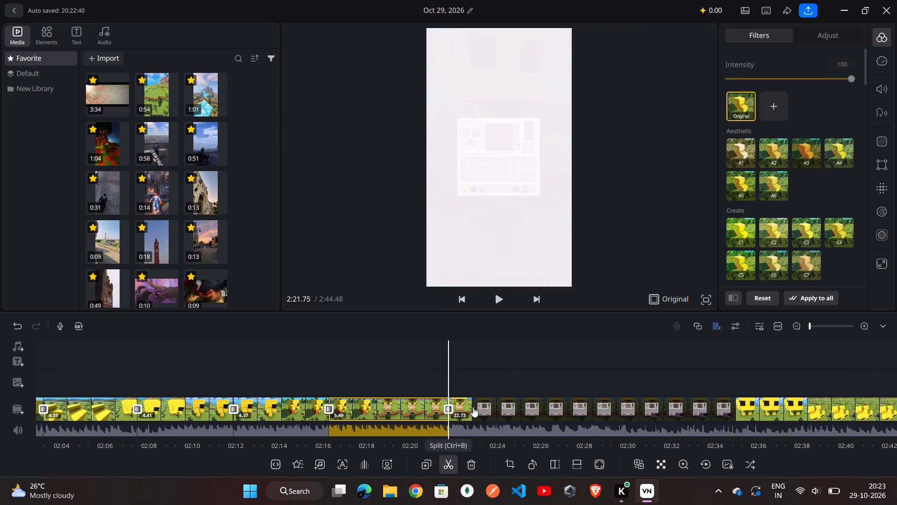
Split the remaining Minecraft footage at about 2:27.16, during the loom inventory part, cutting a segment 5.40 s long.
scroll(507, 364, "left", 3)
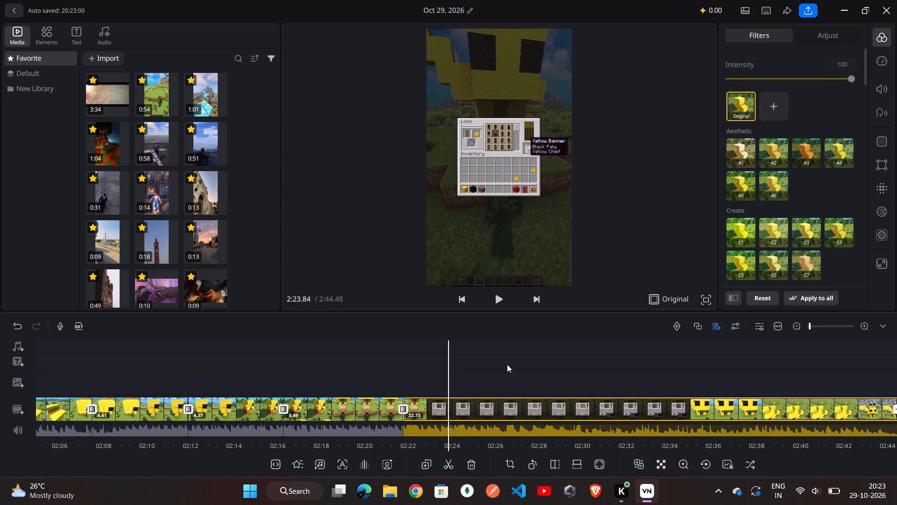
scroll(507, 364, "left", 1)
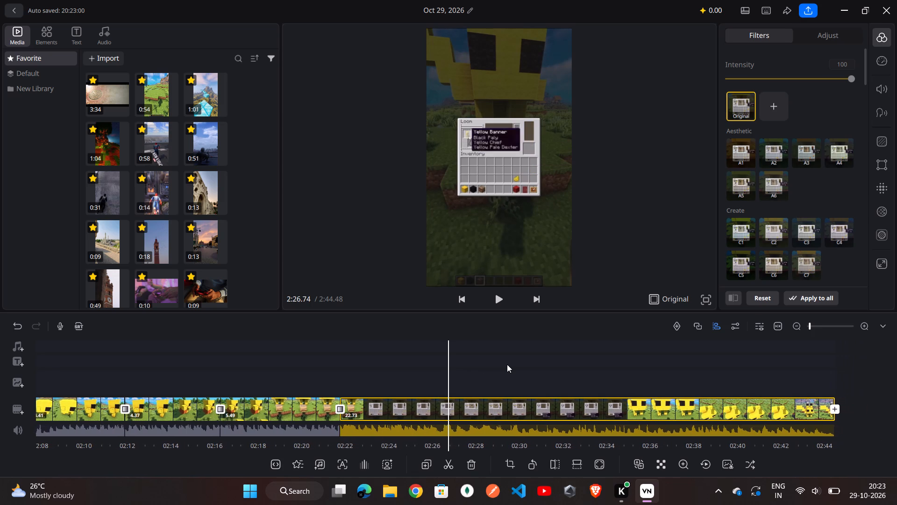
scroll(507, 364, "left", 1)
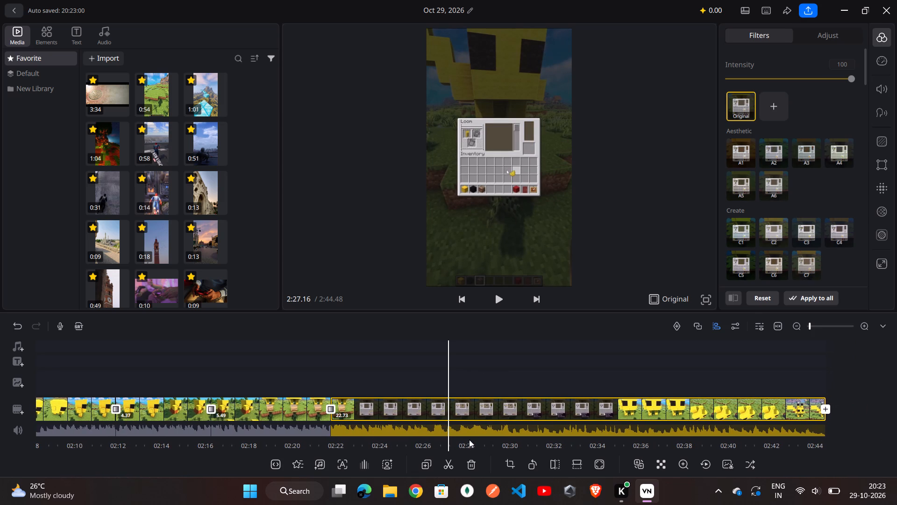
left_click(454, 462)
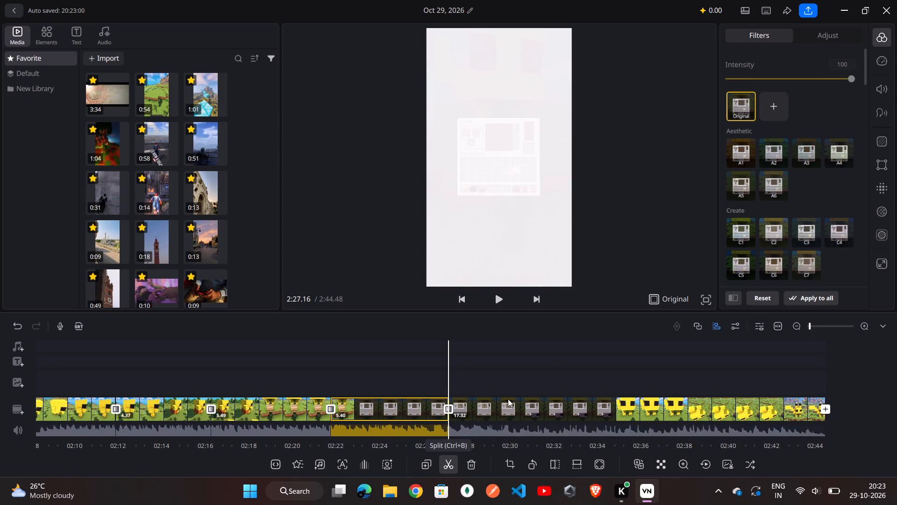
Split the remaining Minecraft footage at about 2:32.61, cutting a segment 5.45 s long.
scroll(546, 365, "left", 2)
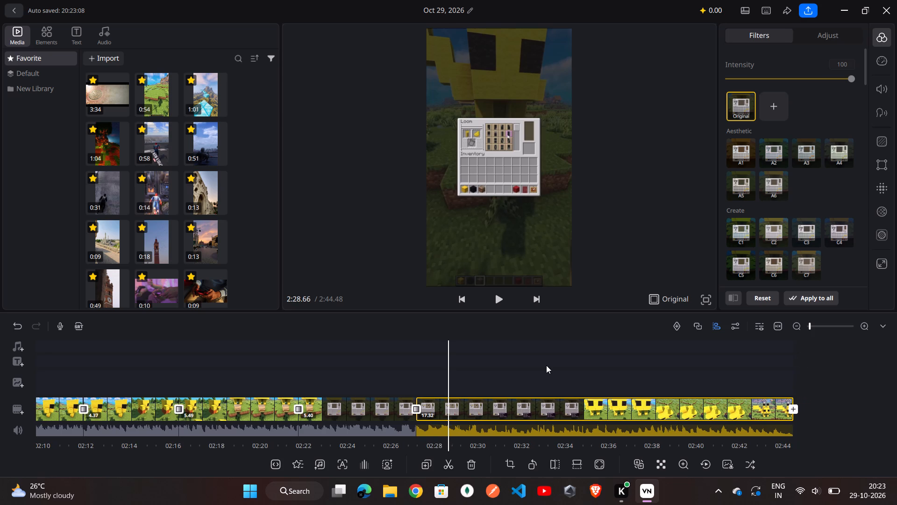
scroll(546, 365, "left", 2)
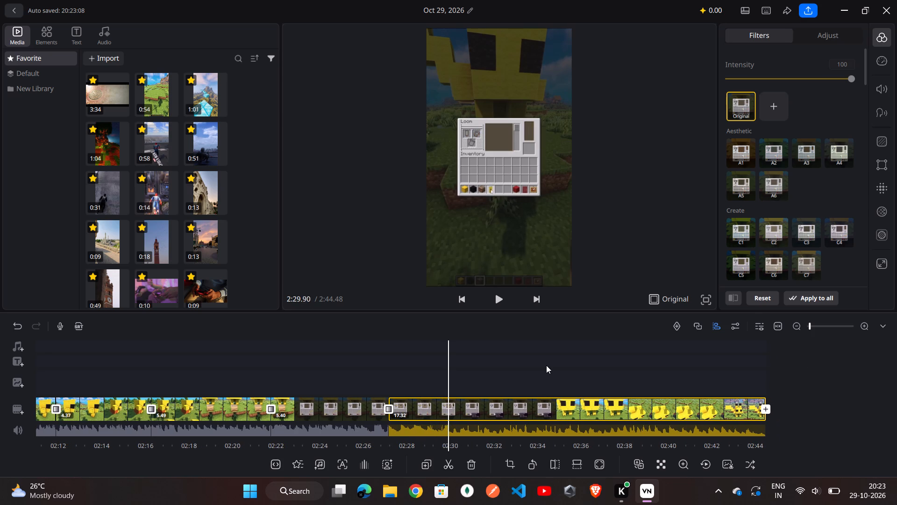
scroll(546, 365, "left", 2)
scroll(546, 365, "right", 1)
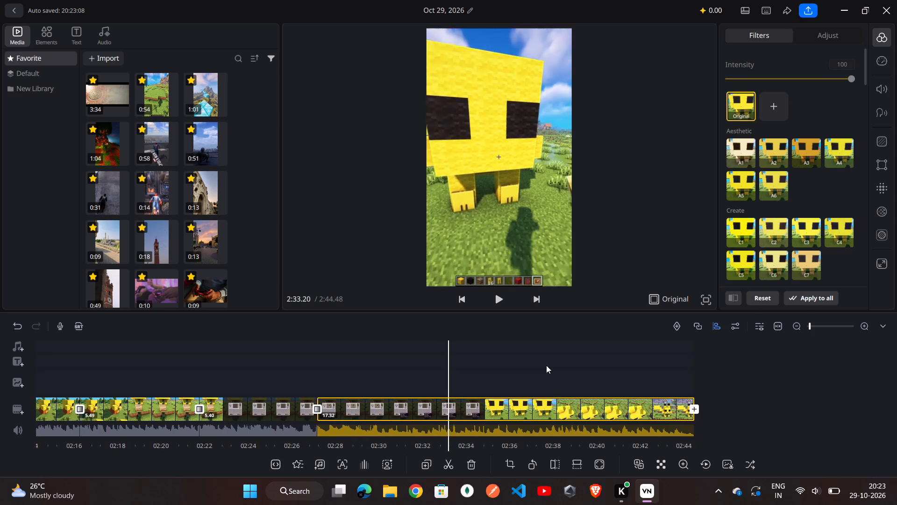
scroll(546, 365, "right", 1)
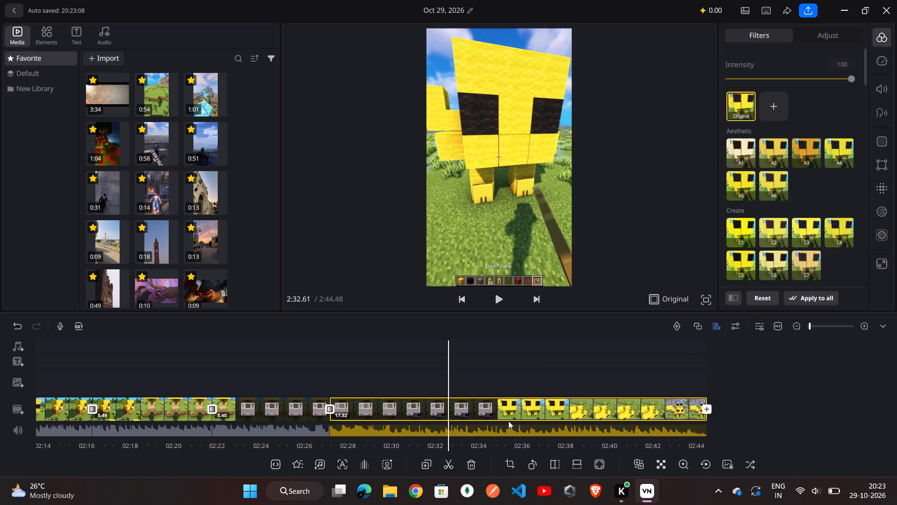
left_click(452, 466)
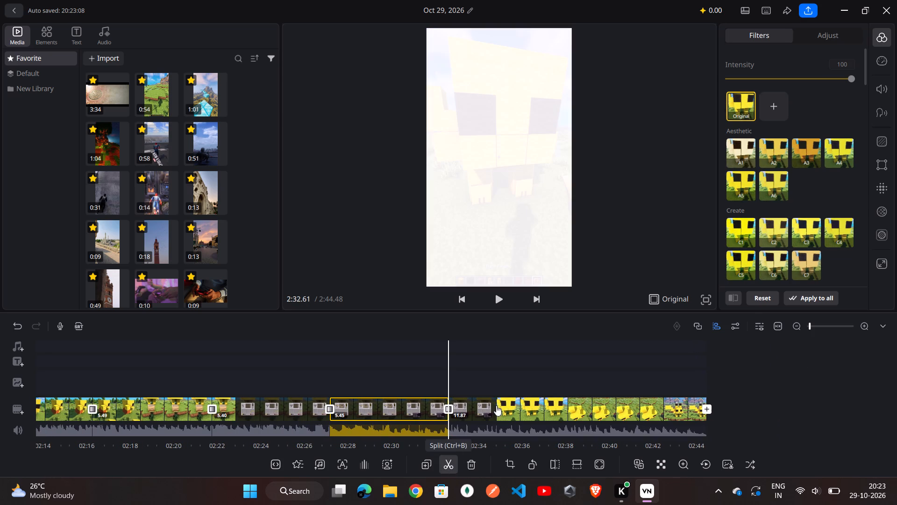
Split the remaining Minecraft footage at about 2:38.04, cutting a segment 5.43 s long and leaving the final segment.
scroll(512, 391, "left", 4)
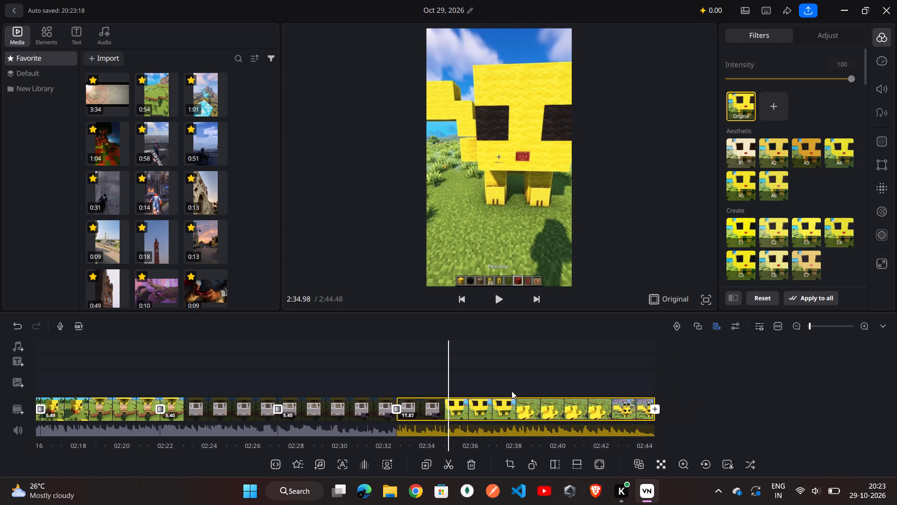
scroll(512, 391, "left", 1)
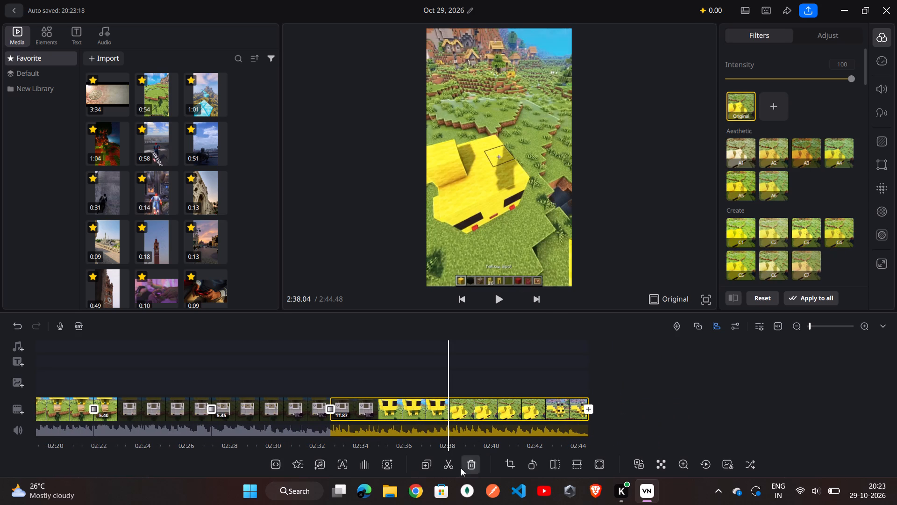
left_click(448, 468)
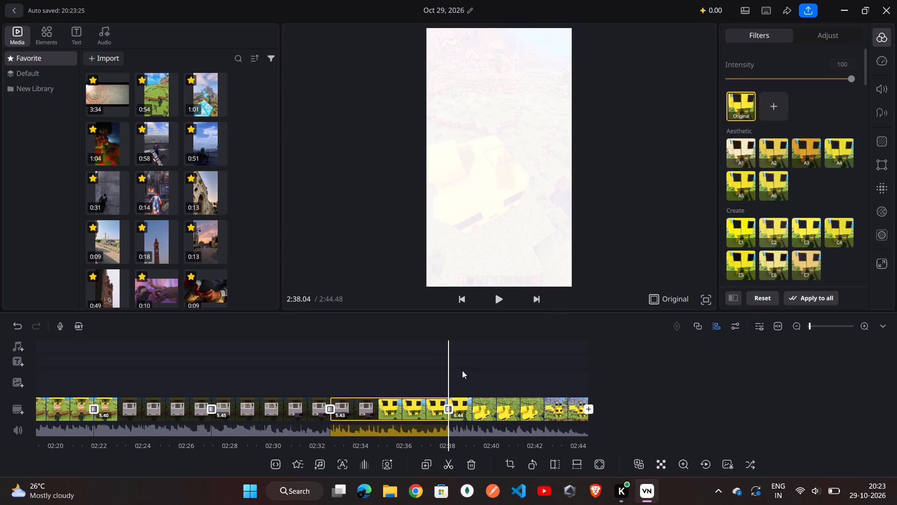
Apply the A5 Aesthetic filter to the last two Minecraft segments, 5.43 s and 6.44 s long.
scroll(462, 370, "right", 2)
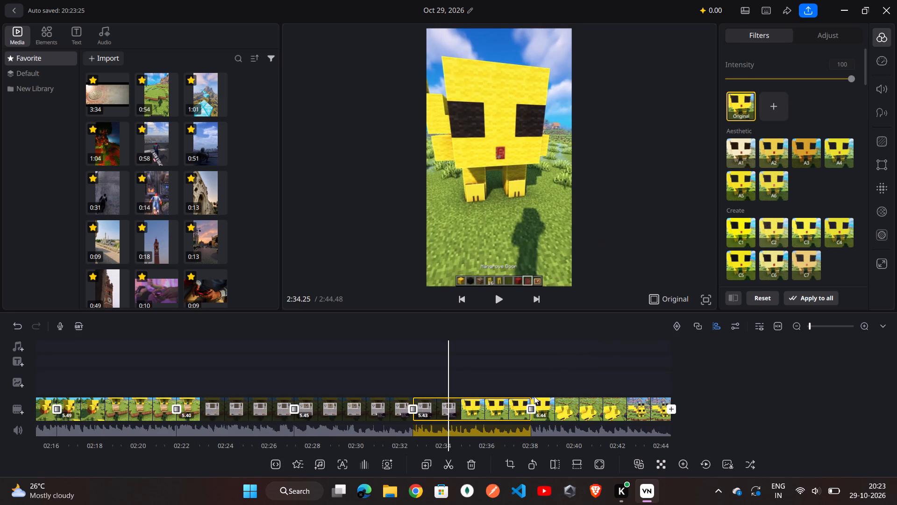
left_click(508, 397)
left_click(508, 397)
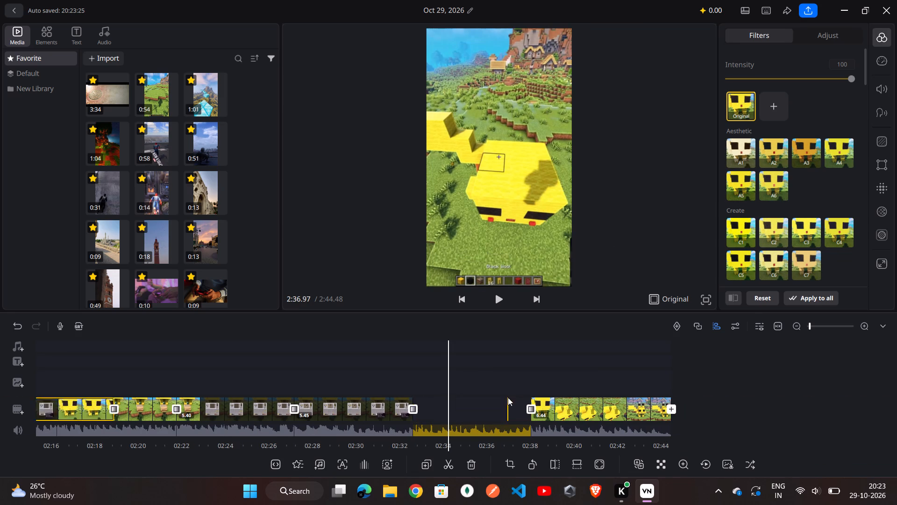
left_click(737, 187)
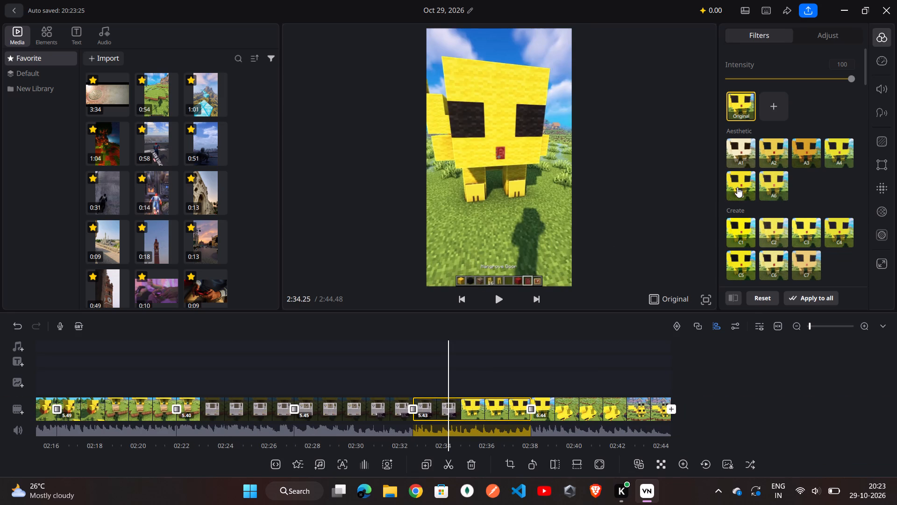
left_click(569, 411)
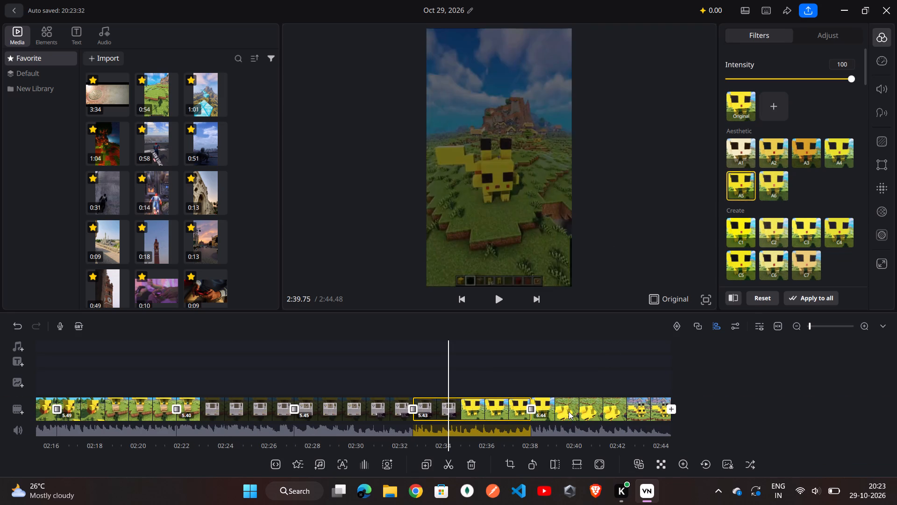
left_click(740, 176)
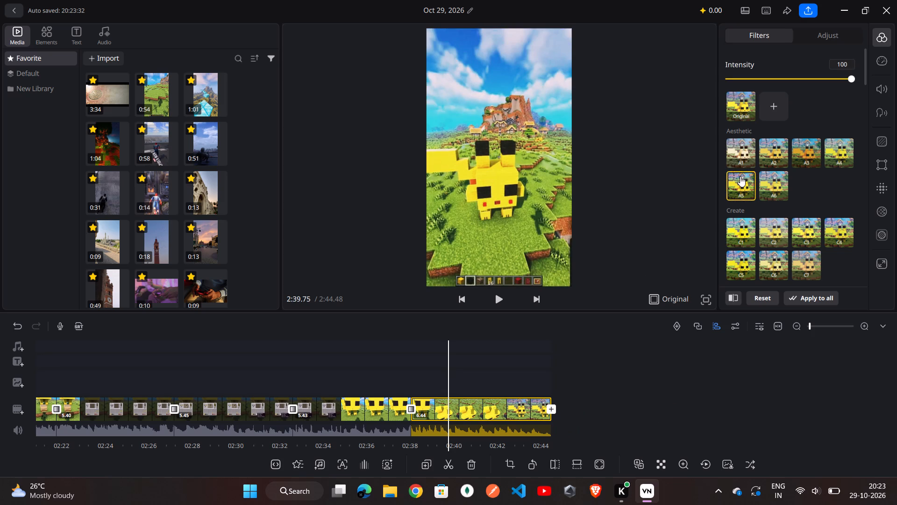
Apply the A5 filter to the 5.45 s loom segment and to the 5.49 s segment starting at about 2:16.
scroll(497, 379, "right", 1)
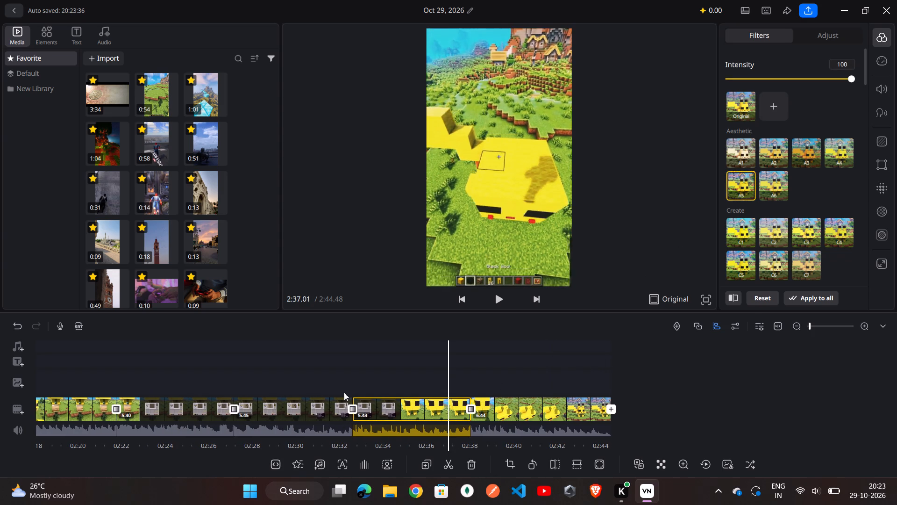
left_click(318, 407)
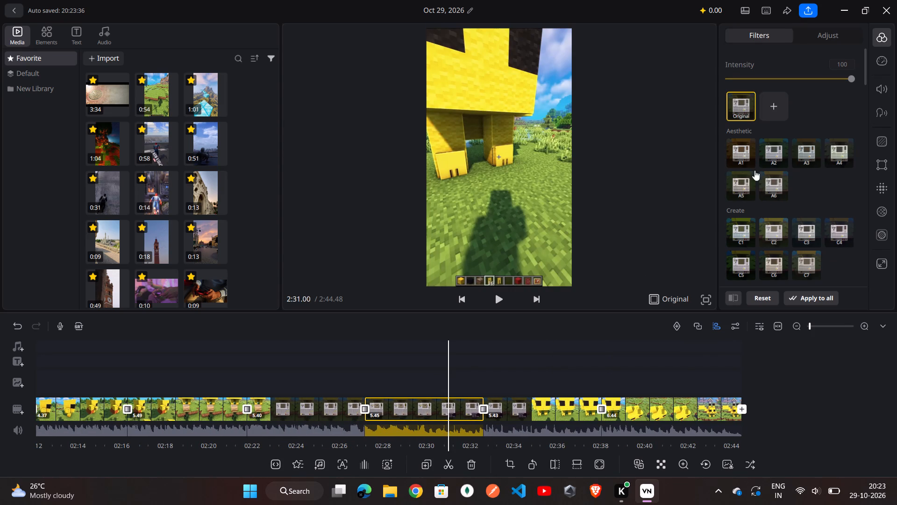
left_click(745, 180)
scroll(455, 343, "right", 2)
double_click(266, 408)
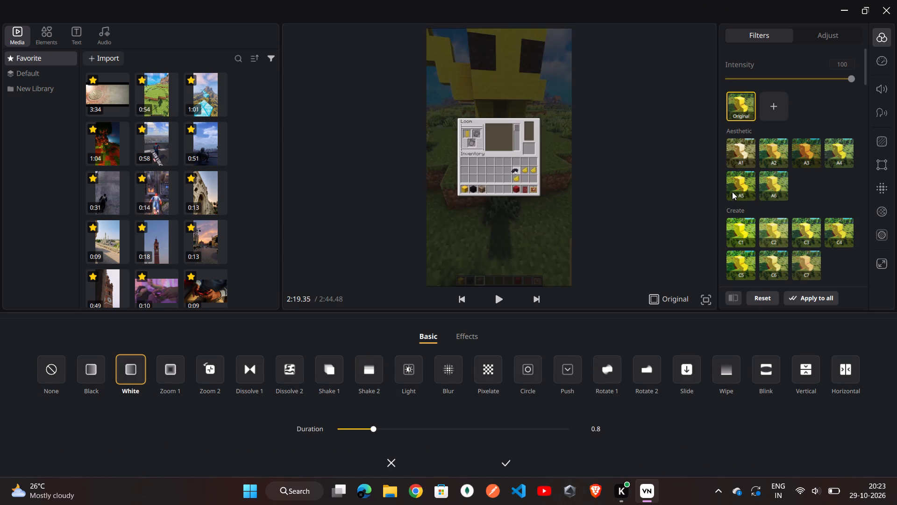
left_click(732, 192)
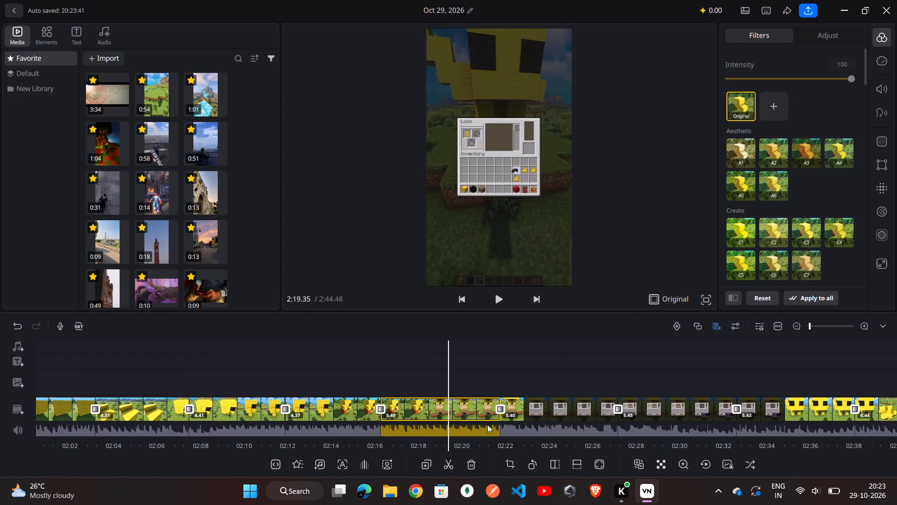
left_click(739, 196)
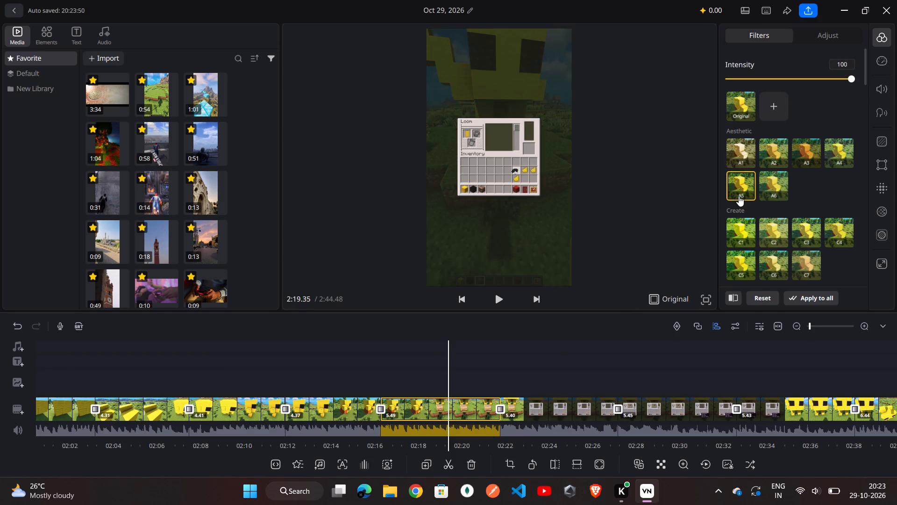
Apply the A5 filter to the 4.41 s Minecraft segment and to the 4.37 s segment starting at about 1:59.
double_click(266, 412)
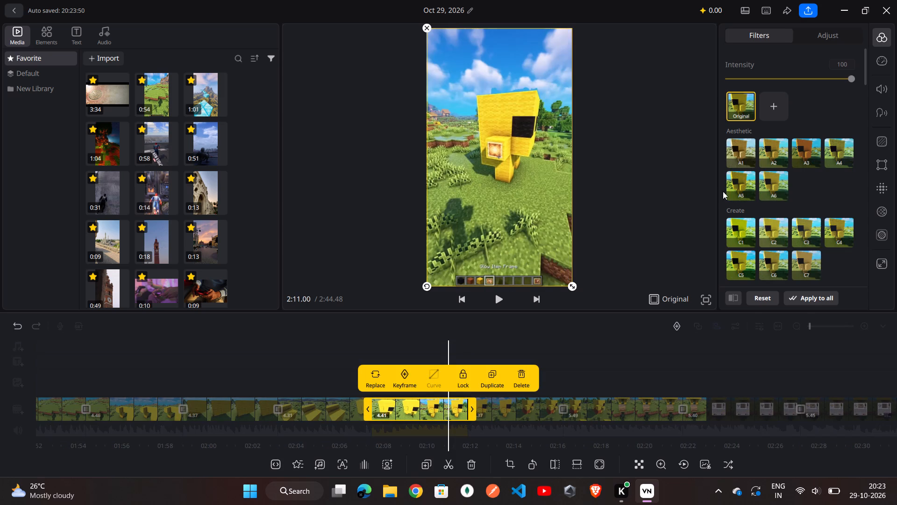
left_click(735, 189)
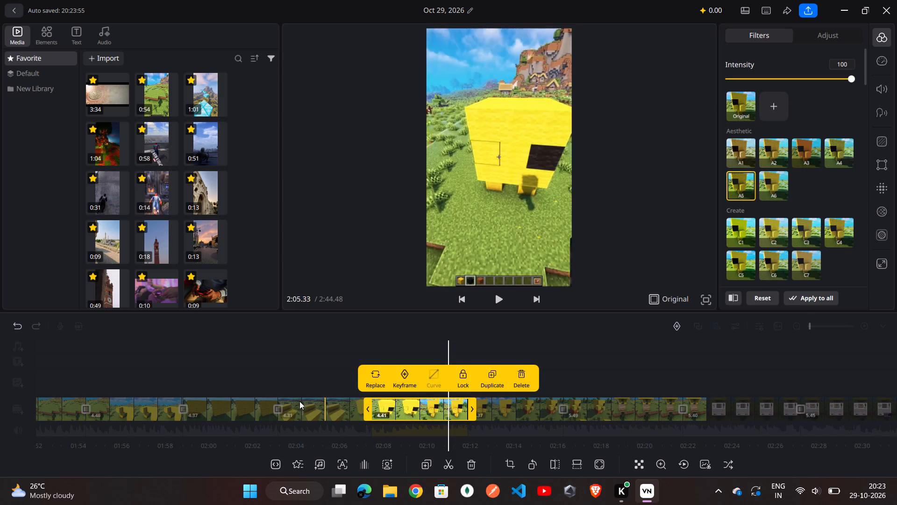
double_click(262, 408)
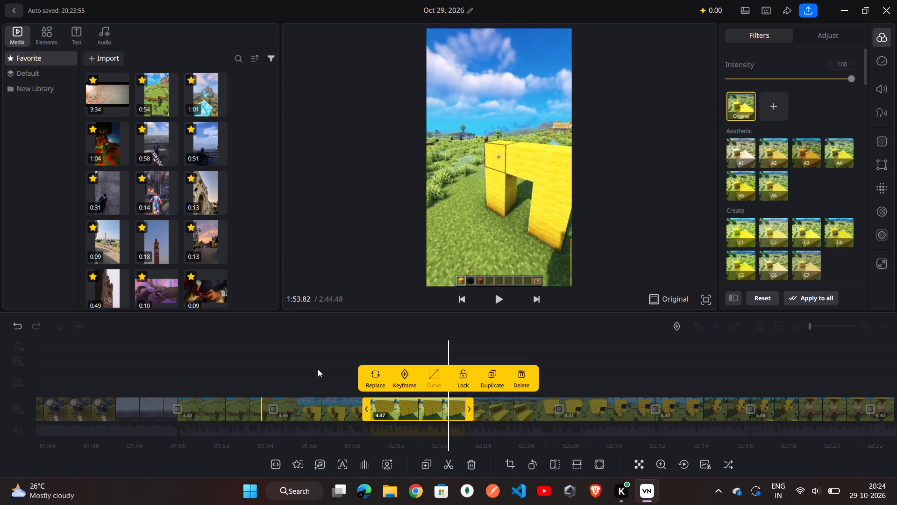
left_click(740, 186)
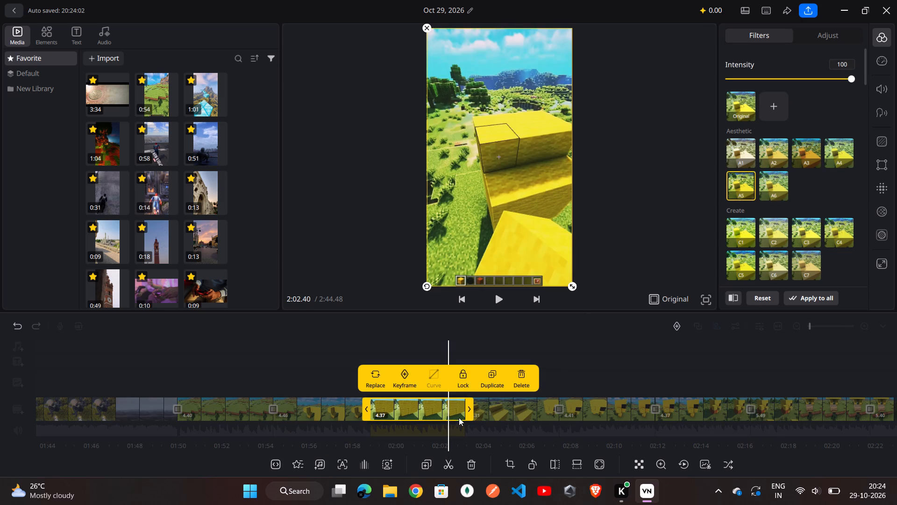
Try the Bullet Time speed curve on the 4.31 s Minecraft segment, and replace it with the Montage curve.
scroll(461, 414, "right", 3)
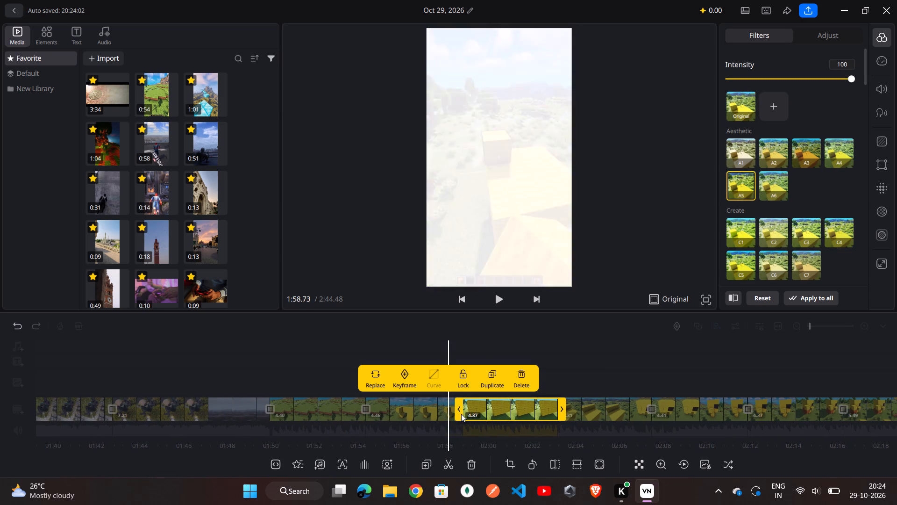
scroll(461, 414, "right", 3)
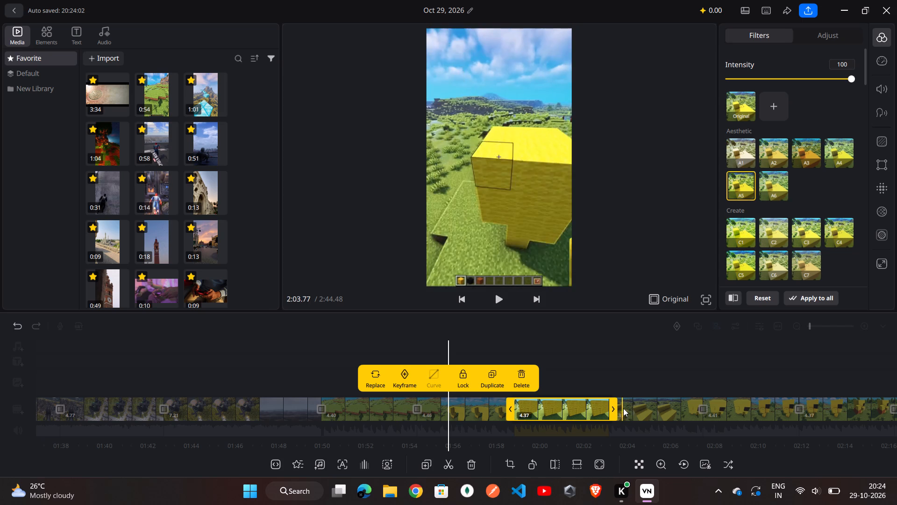
left_click(648, 411)
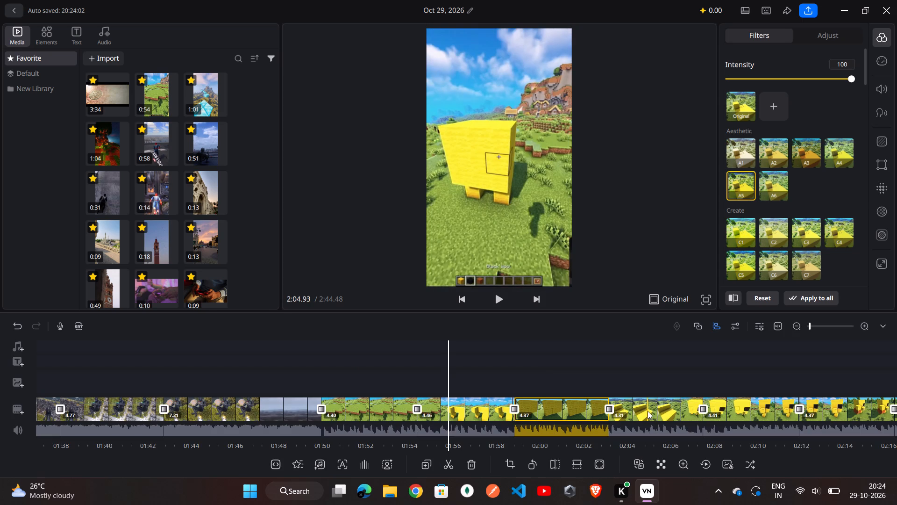
left_click(658, 411)
double_click(654, 411)
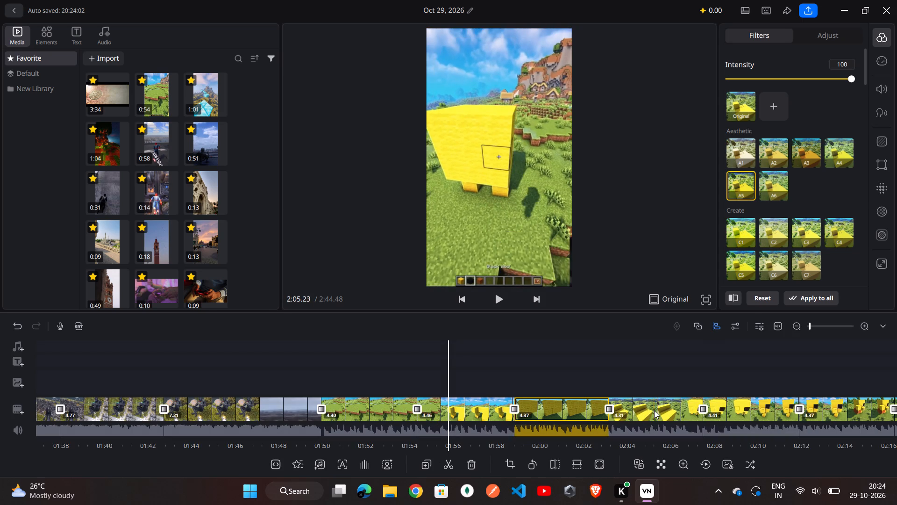
double_click(573, 407)
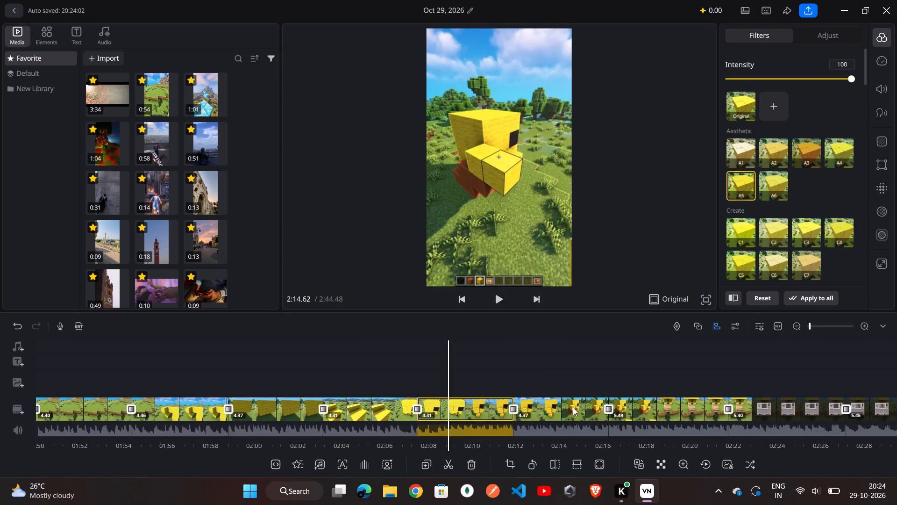
double_click(327, 412)
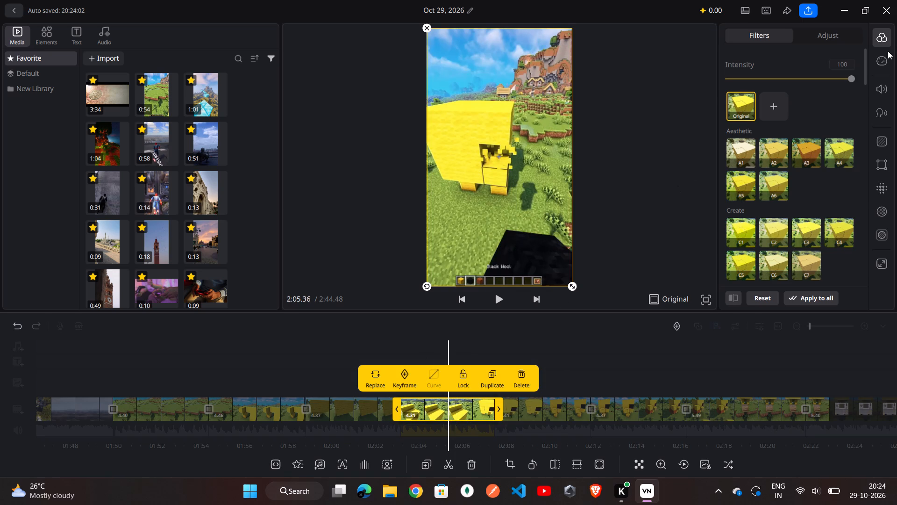
left_click(885, 65)
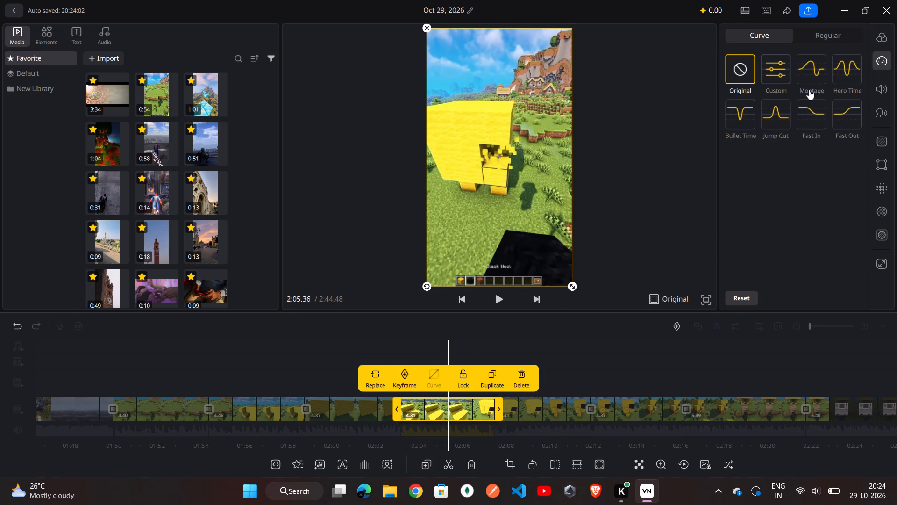
left_click(745, 116)
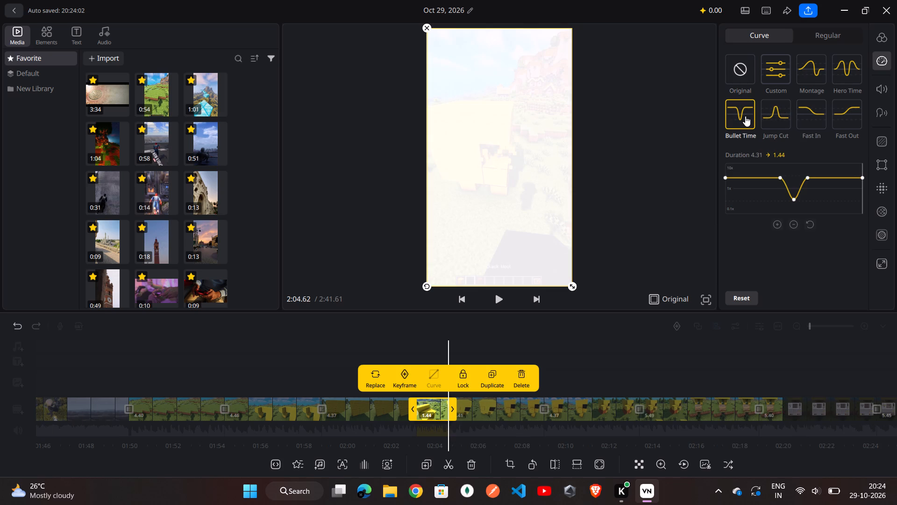
left_click(804, 70)
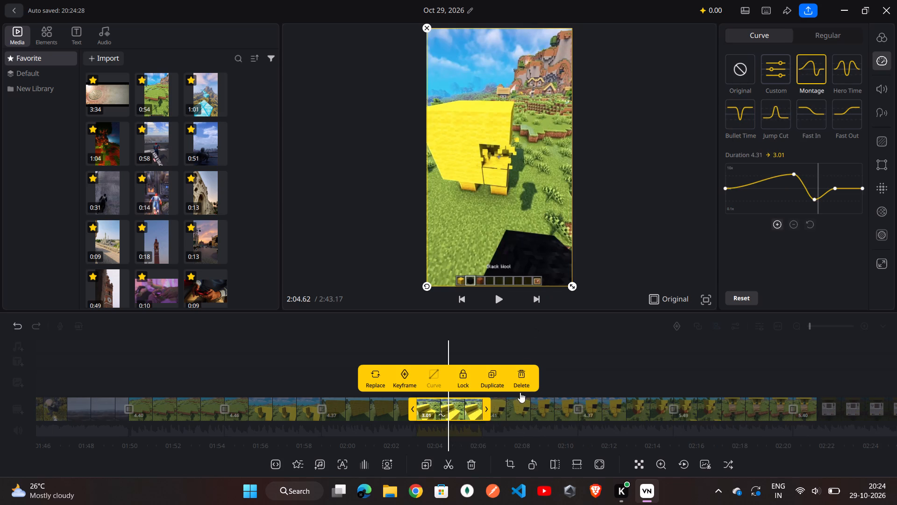
Apply the Hero Time speed curve to the 4.41 s Minecraft segment and the Montage curve to the 4.37 s segment after it.
left_click(519, 404)
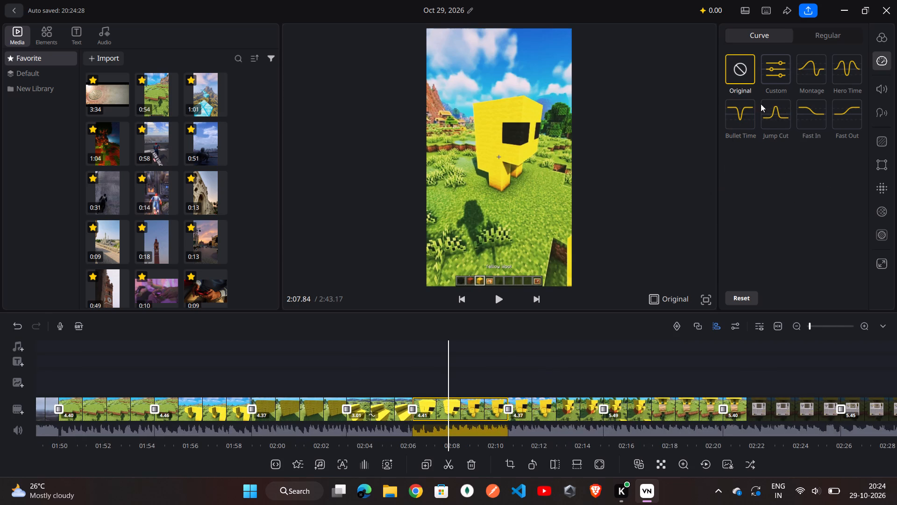
left_click(842, 65)
left_click(518, 414)
left_click(518, 414)
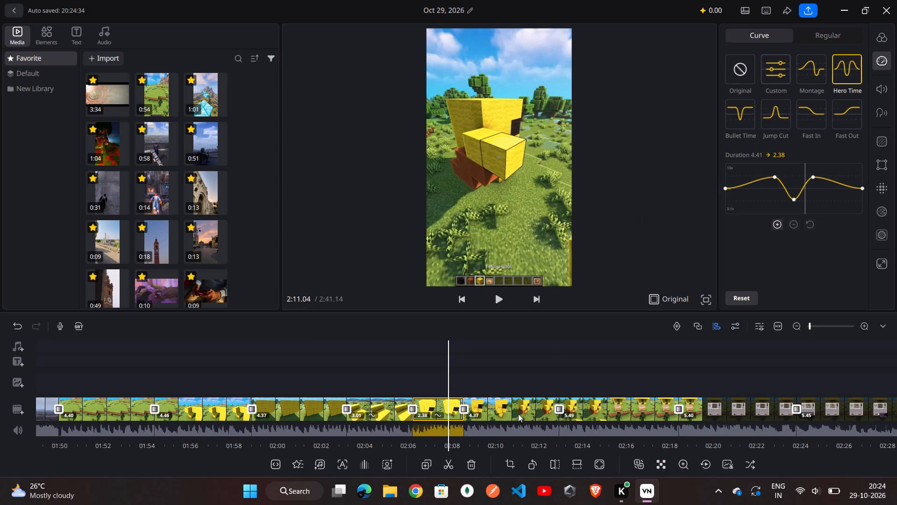
left_click(518, 414)
double_click(518, 414)
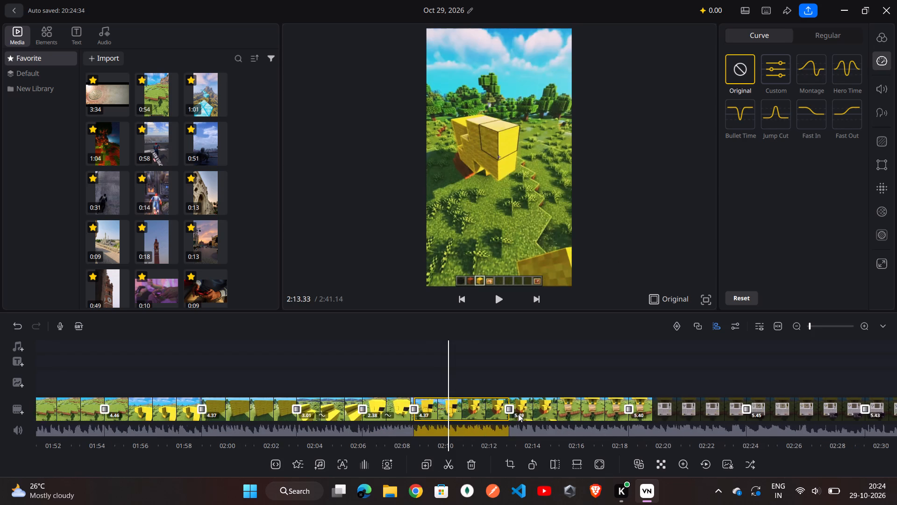
left_click(810, 82)
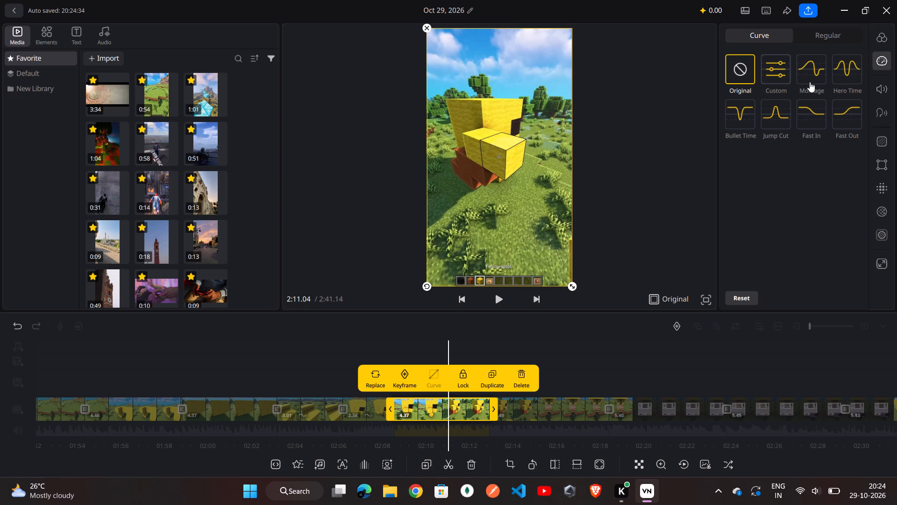
Apply the Hero Time speed curve to the 5.49 s Minecraft segment.
double_click(523, 408)
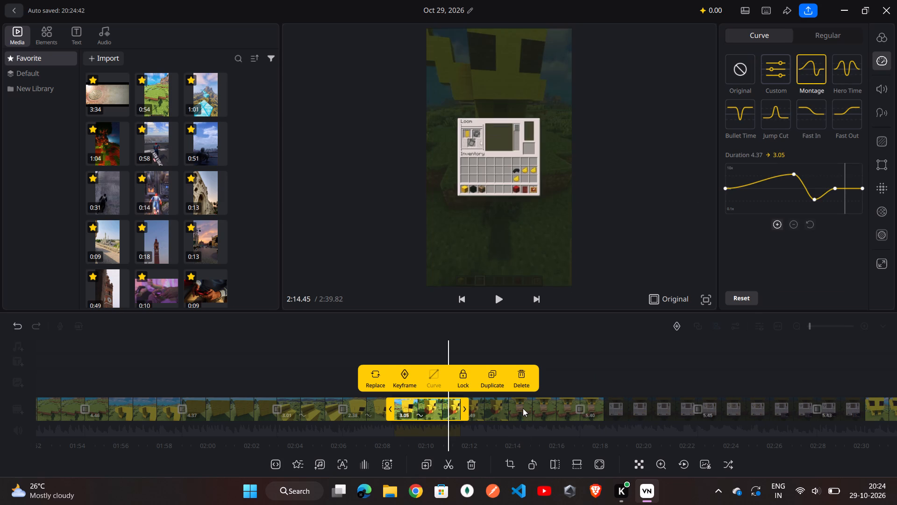
left_click(816, 70)
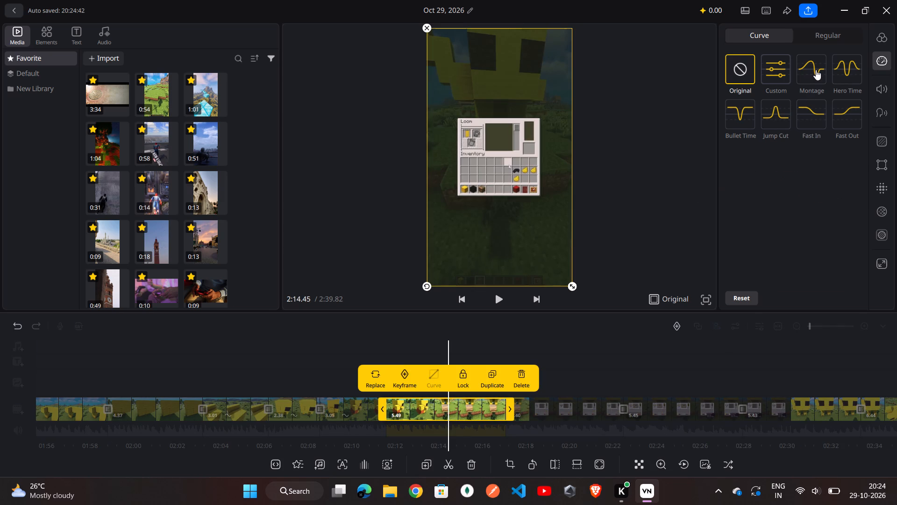
left_click(850, 59)
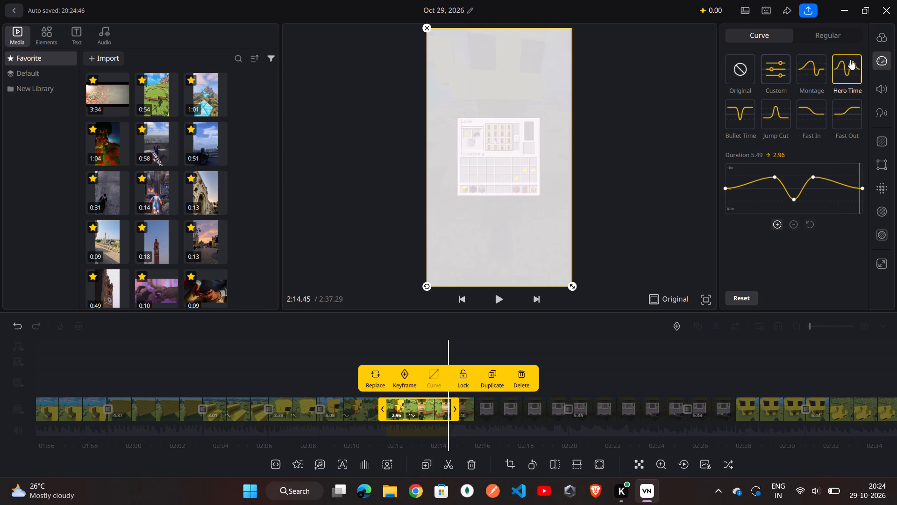
Apply the Bullet Time speed curve to the three consecutive loom segments, 5.40 s, 5.45 s and 5.43 s long.
double_click(537, 406)
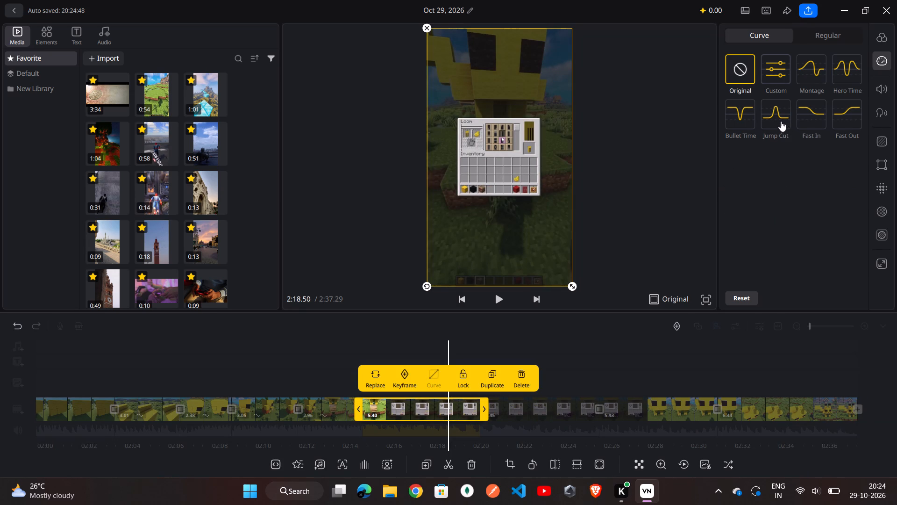
left_click(740, 118)
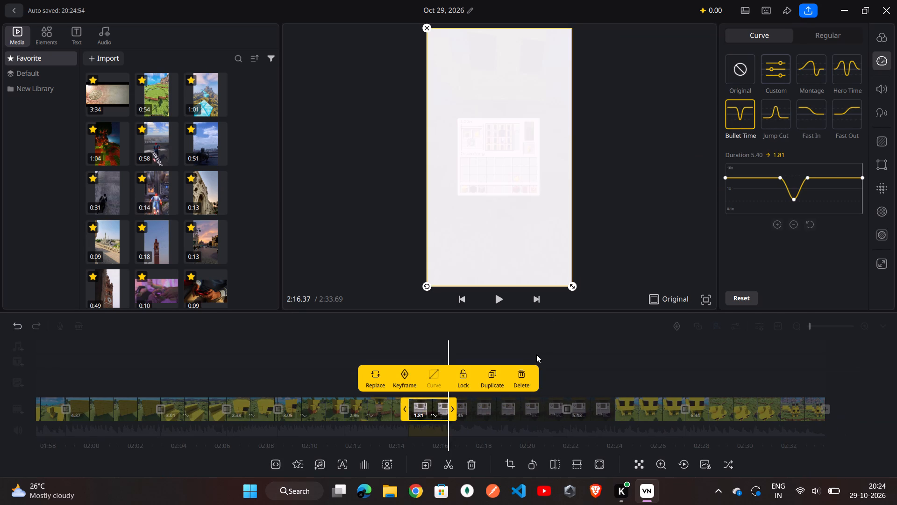
double_click(500, 409)
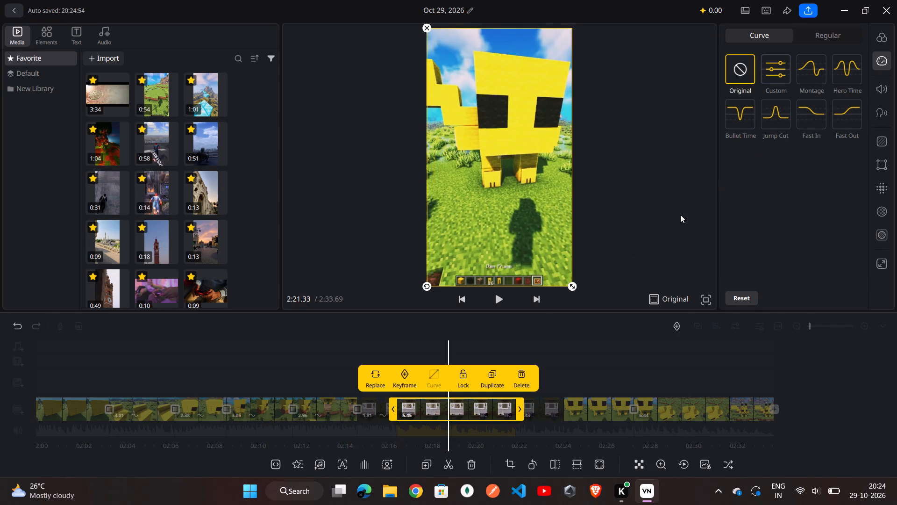
left_click(738, 118)
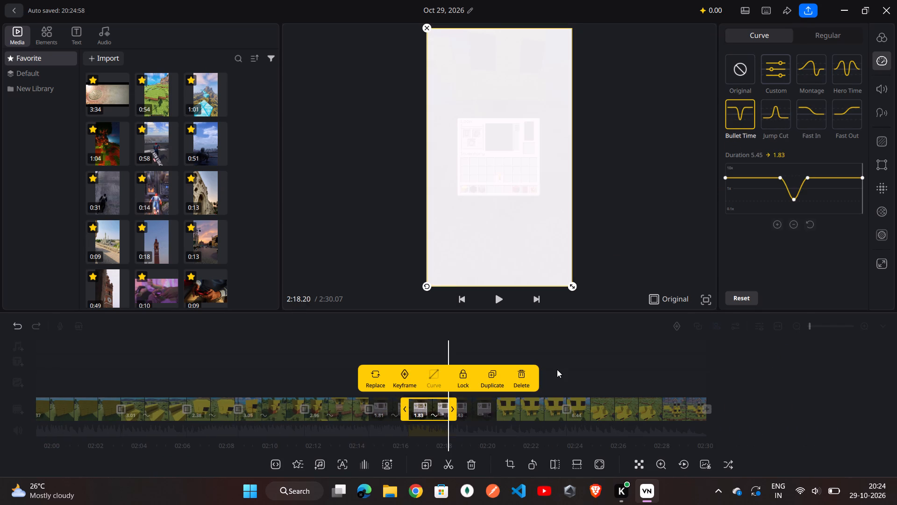
double_click(511, 411)
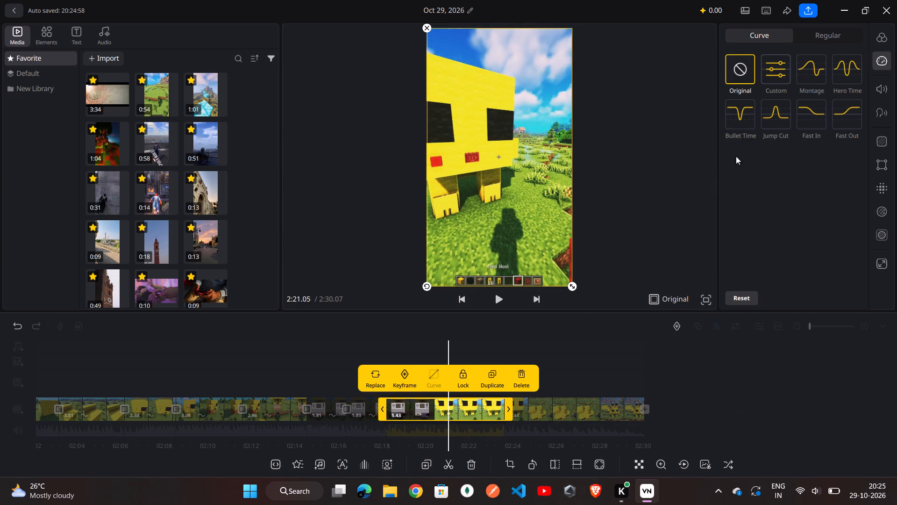
left_click(744, 126)
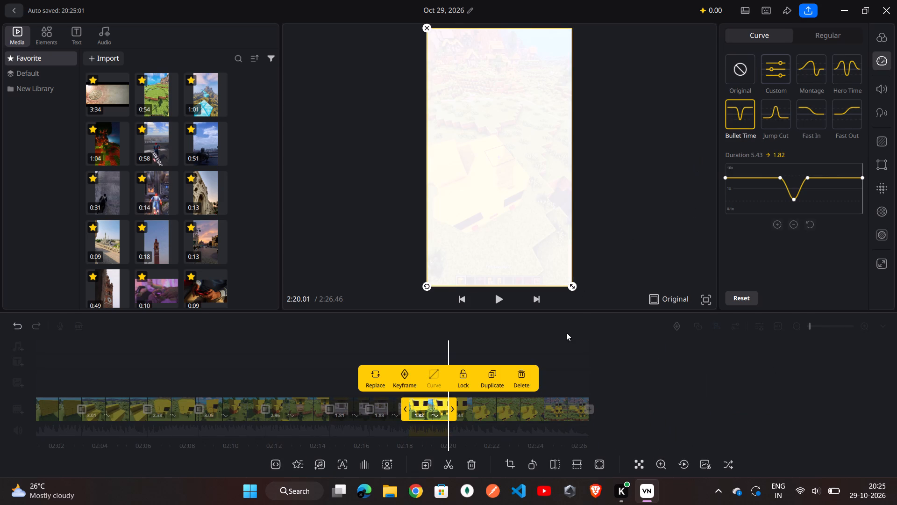
Apply the Jump Cut speed curve to the final 6.44 s Minecraft segment.
double_click(485, 418)
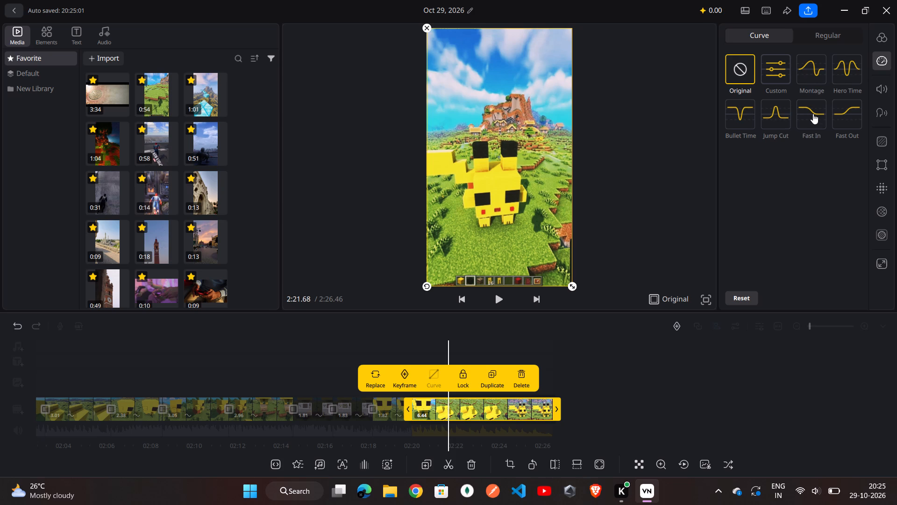
left_click(777, 125)
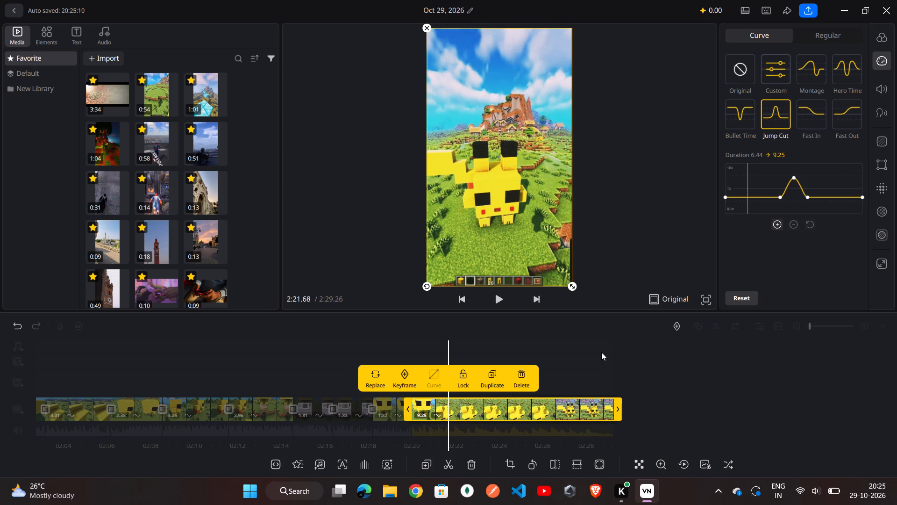
Apply the Jump Cut speed curve to the 7.21 s Spider-Man 2 segment just before the Minecraft footage.
scroll(601, 352, "right", 8)
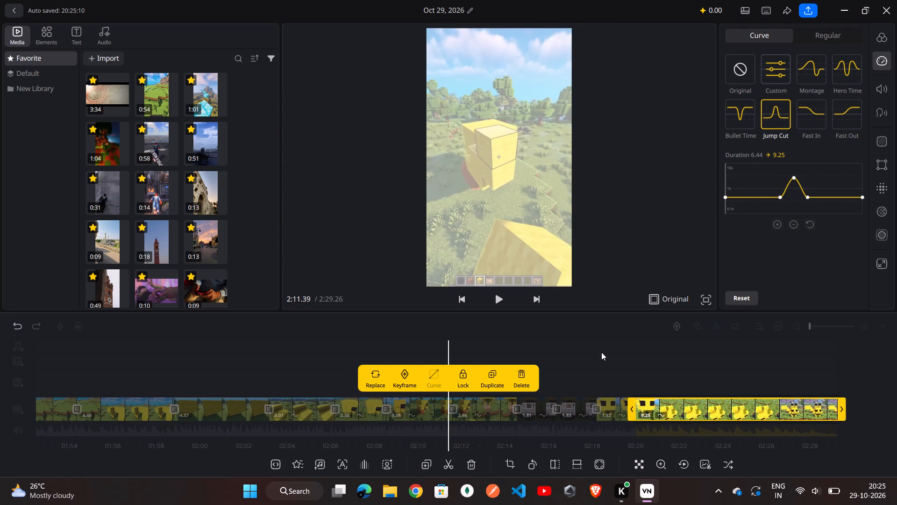
scroll(601, 352, "right", 3)
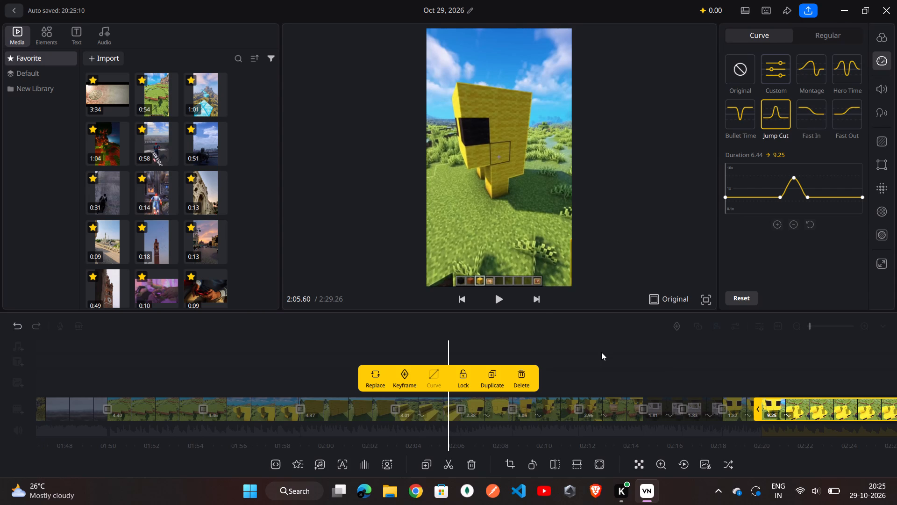
scroll(601, 352, "right", 2)
scroll(601, 352, "down", 1)
scroll(601, 352, "right", 1)
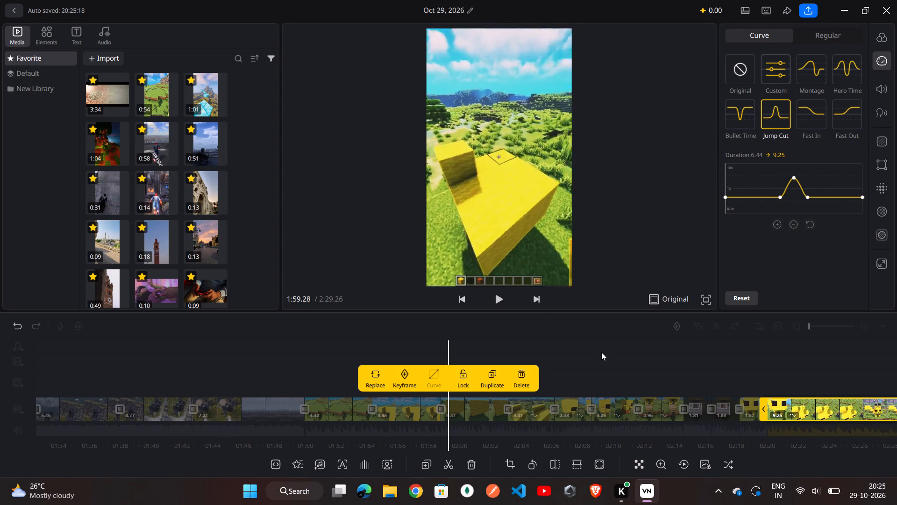
scroll(601, 352, "right", 5)
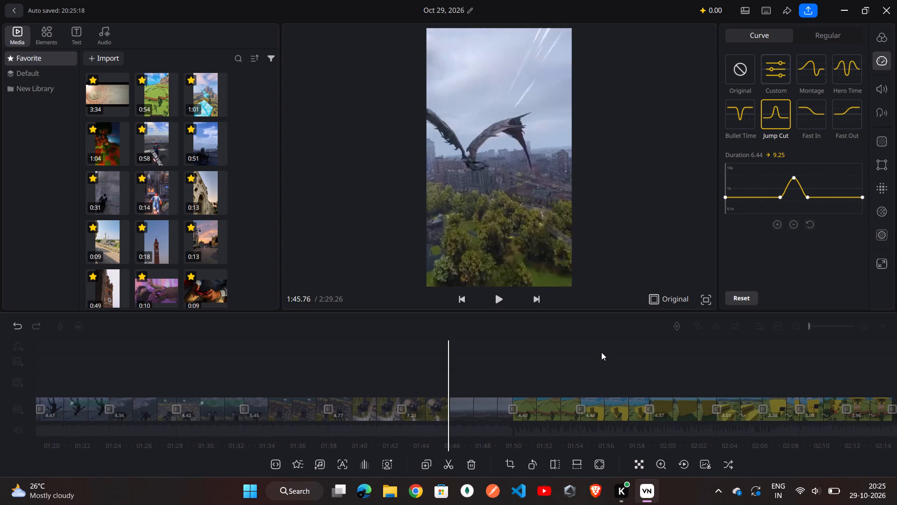
scroll(601, 352, "right", 1)
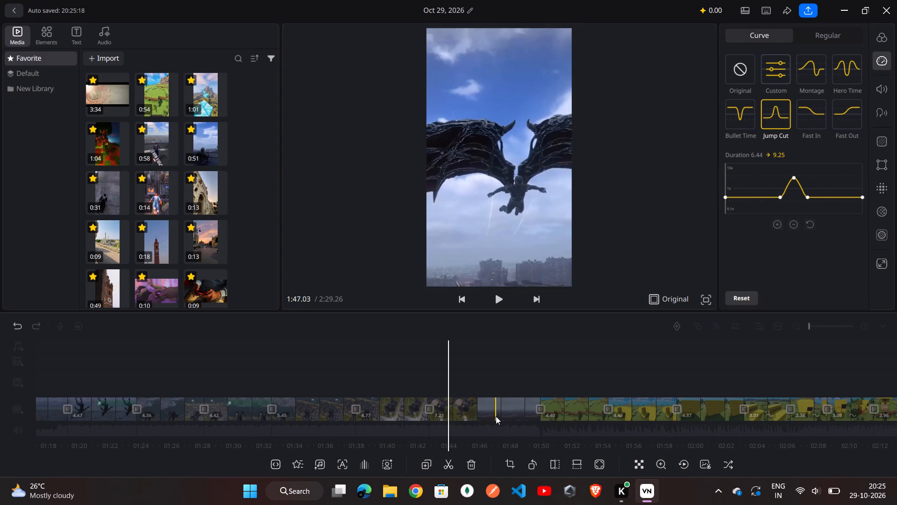
double_click(496, 416)
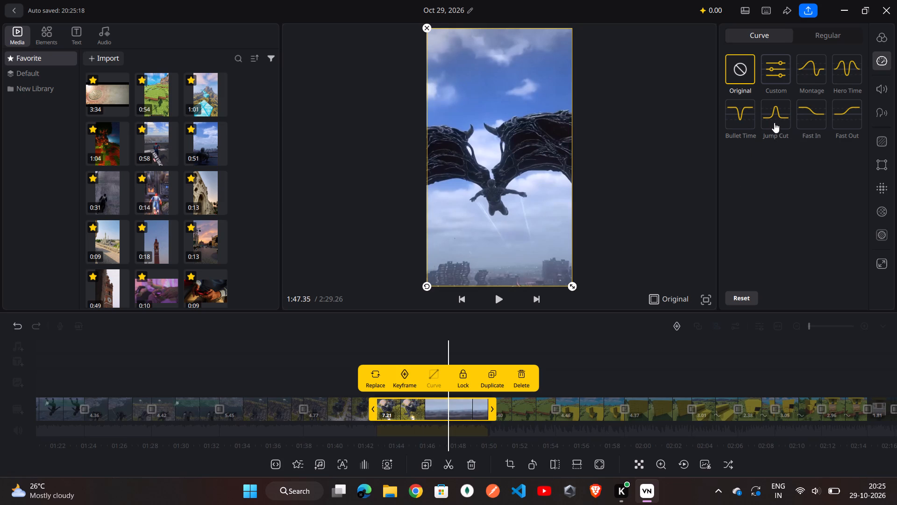
left_click(774, 123)
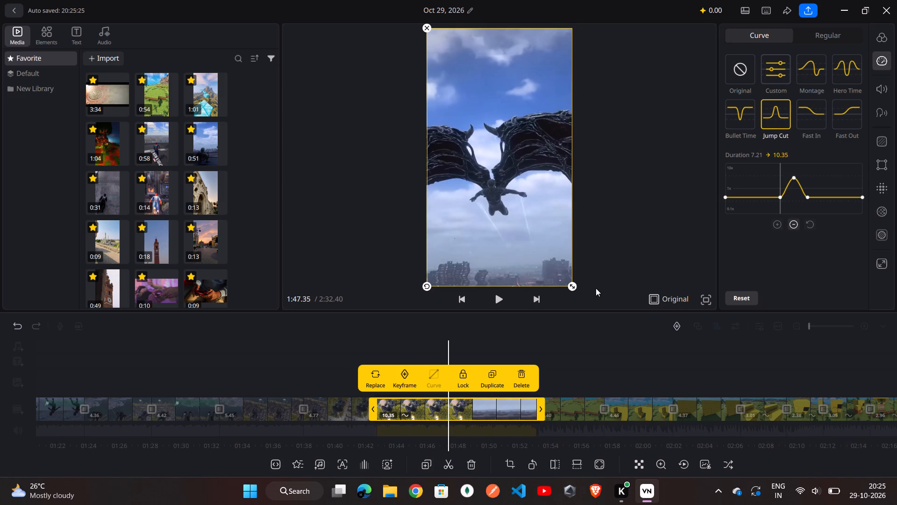
Apply the Fast In speed curve to the 8.96 s Spider-Man 2 segment, the fourth on the timeline.
scroll(554, 354, "right", 3)
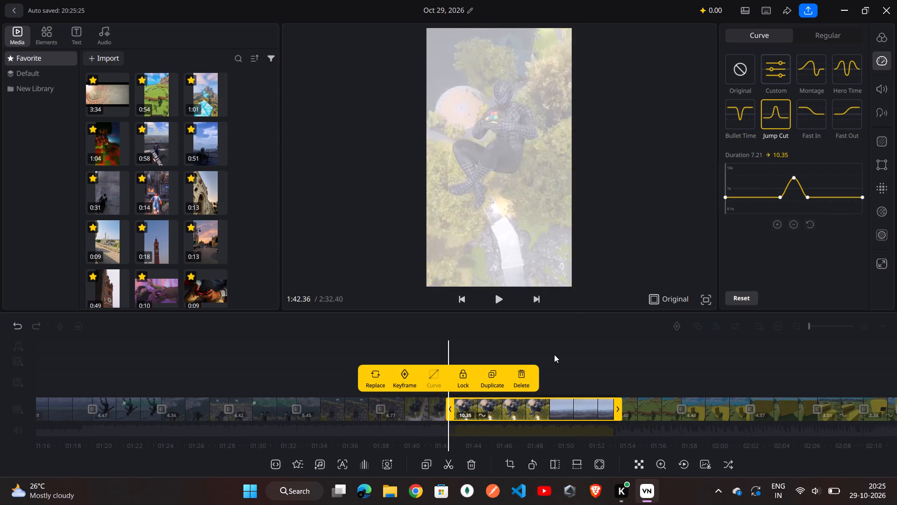
scroll(554, 354, "right", 2)
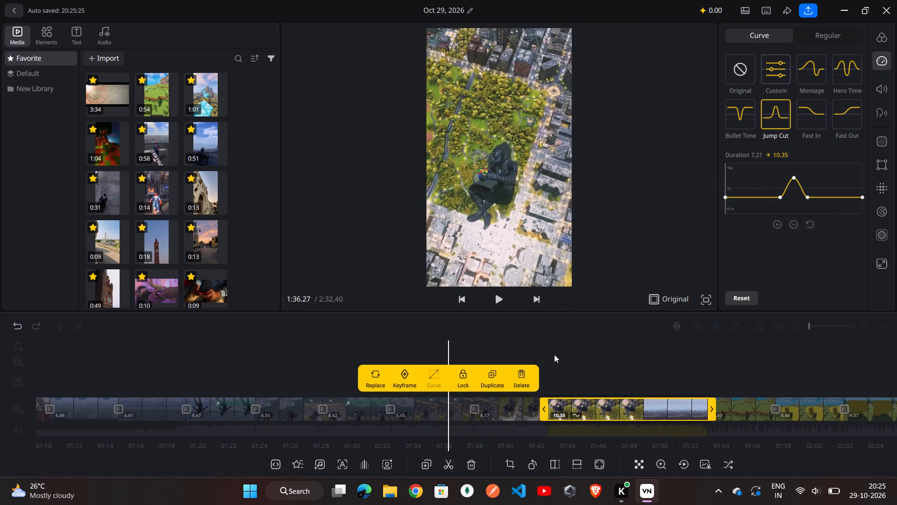
scroll(554, 354, "right", 4)
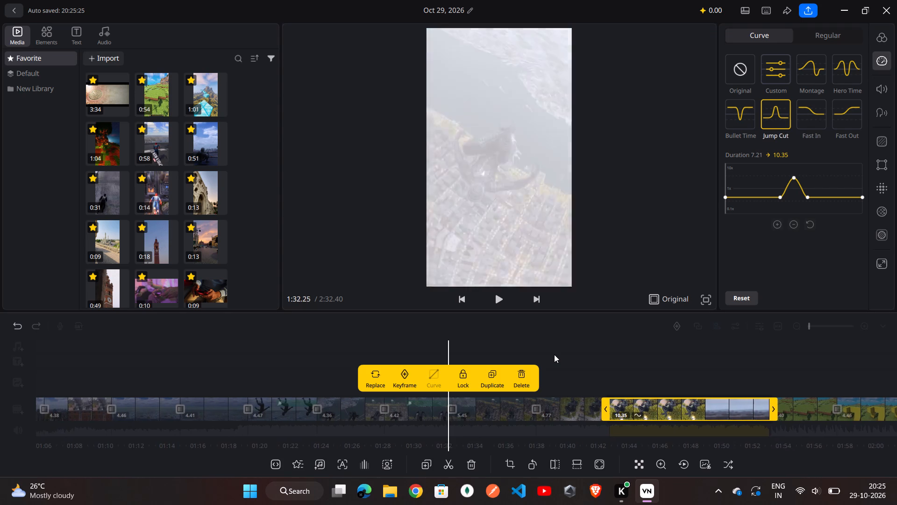
scroll(554, 354, "right", 8)
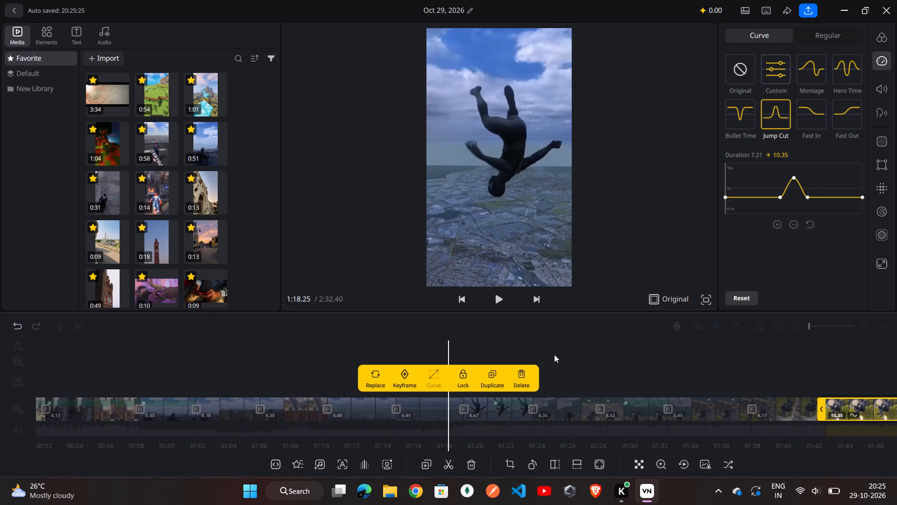
scroll(554, 354, "right", 1)
left_click(554, 354)
scroll(554, 354, "right", 2)
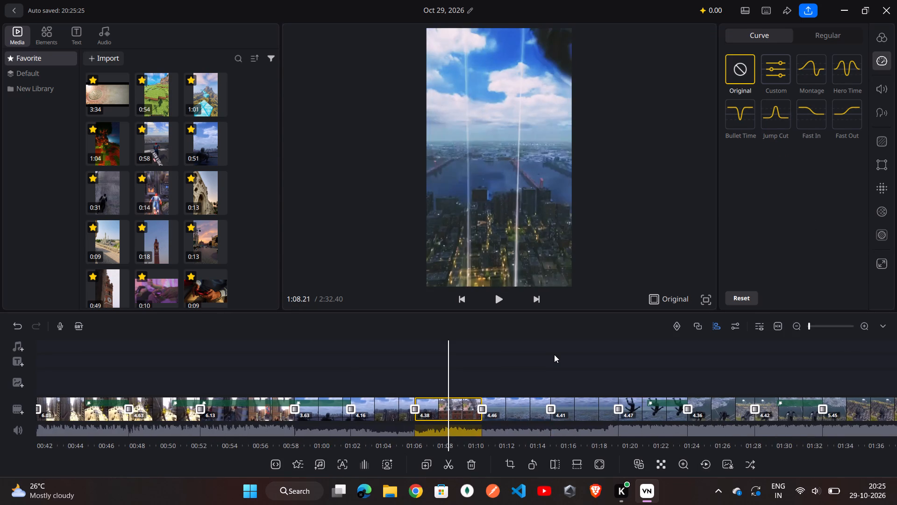
scroll(554, 354, "right", 4)
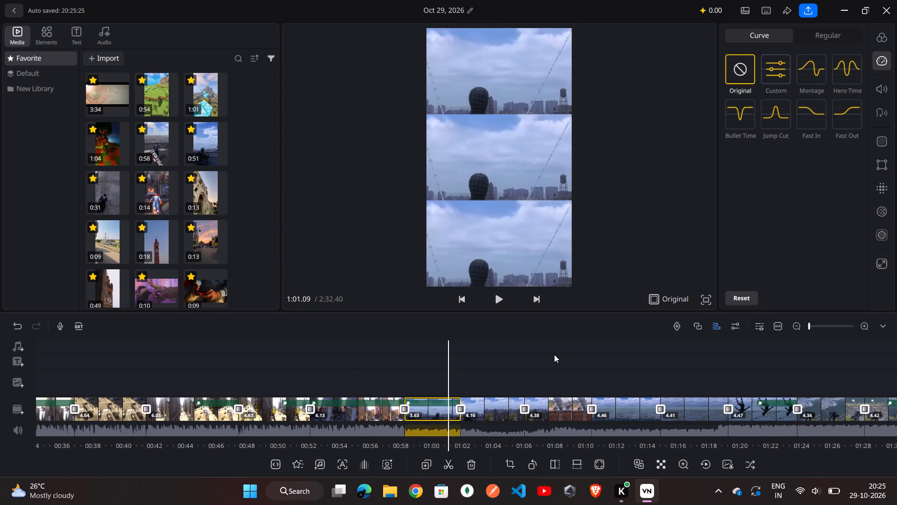
scroll(554, 354, "right", 3)
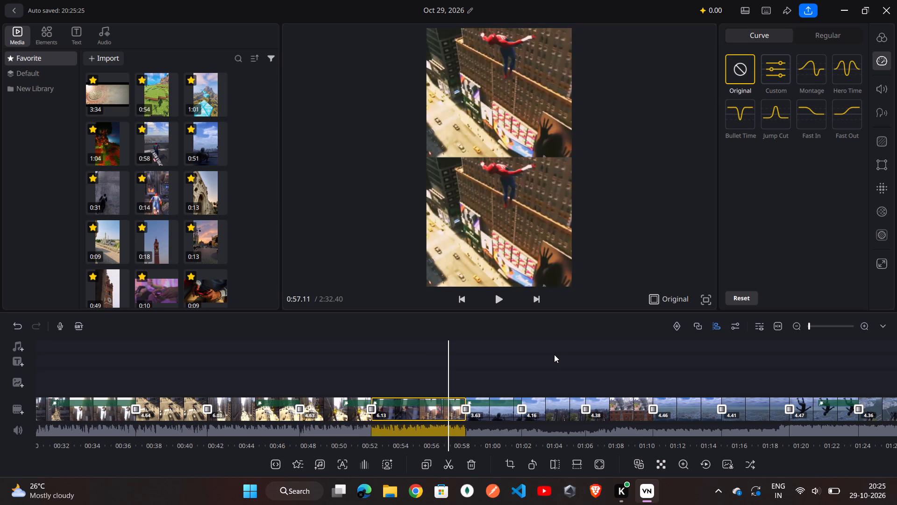
scroll(554, 354, "right", 3)
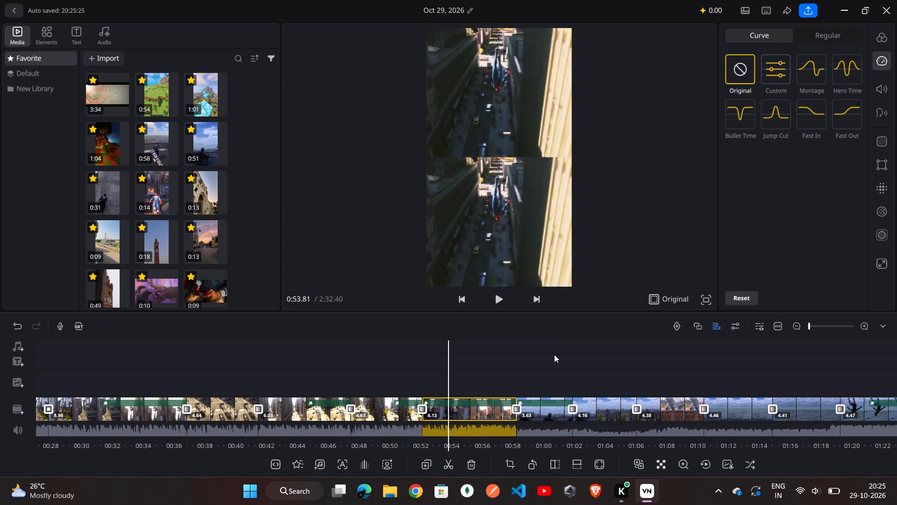
scroll(554, 354, "right", 4)
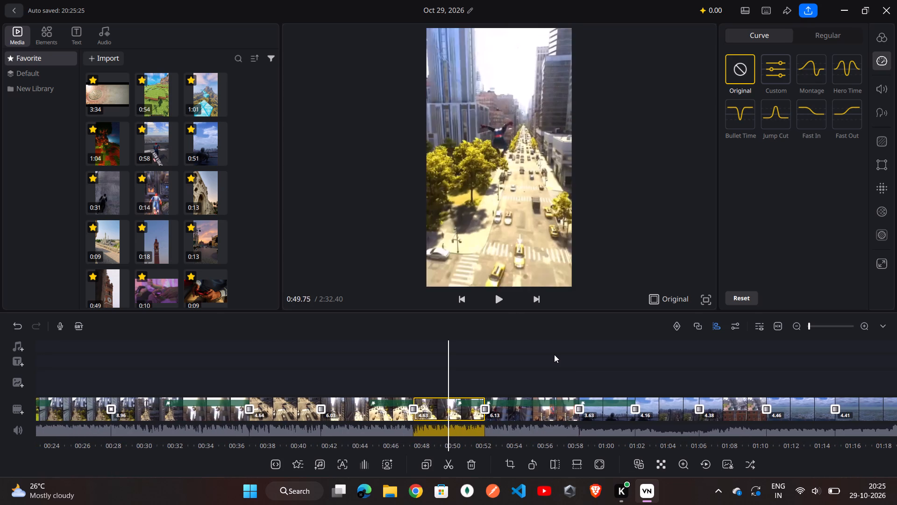
scroll(554, 354, "right", 3)
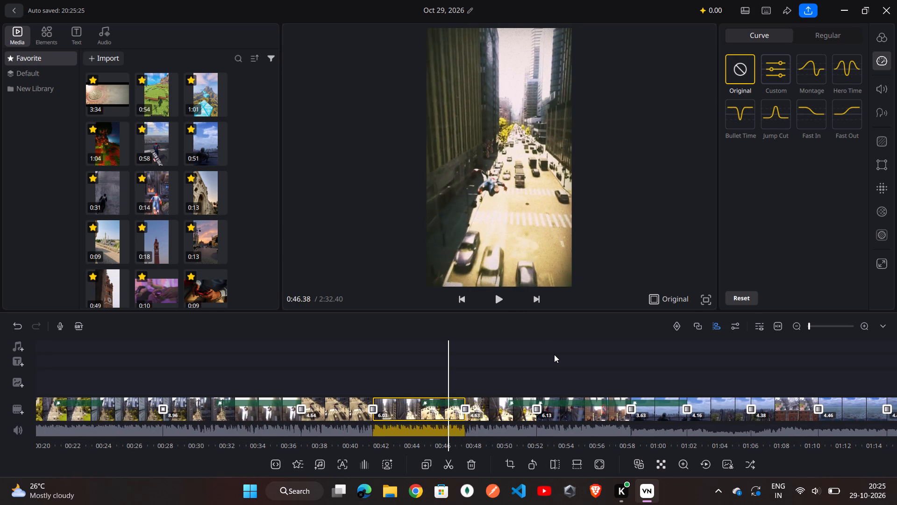
scroll(554, 354, "right", 4)
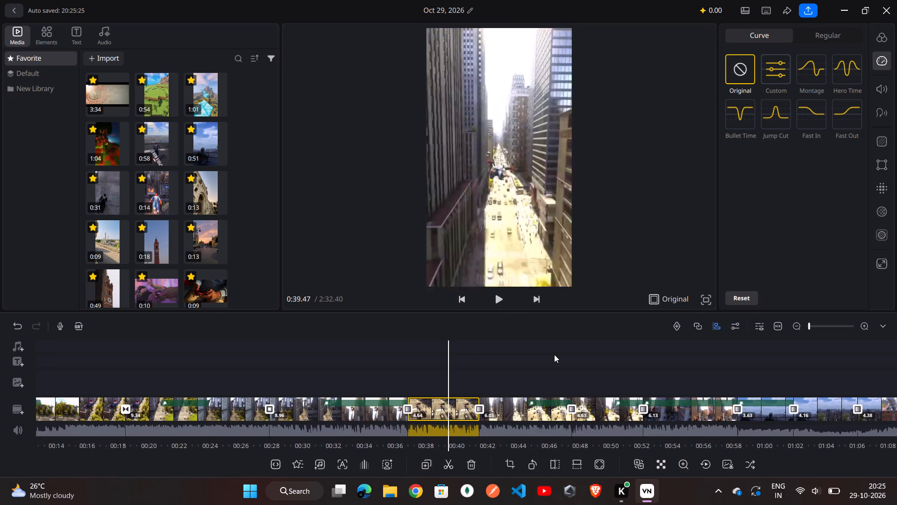
scroll(554, 354, "right", 3)
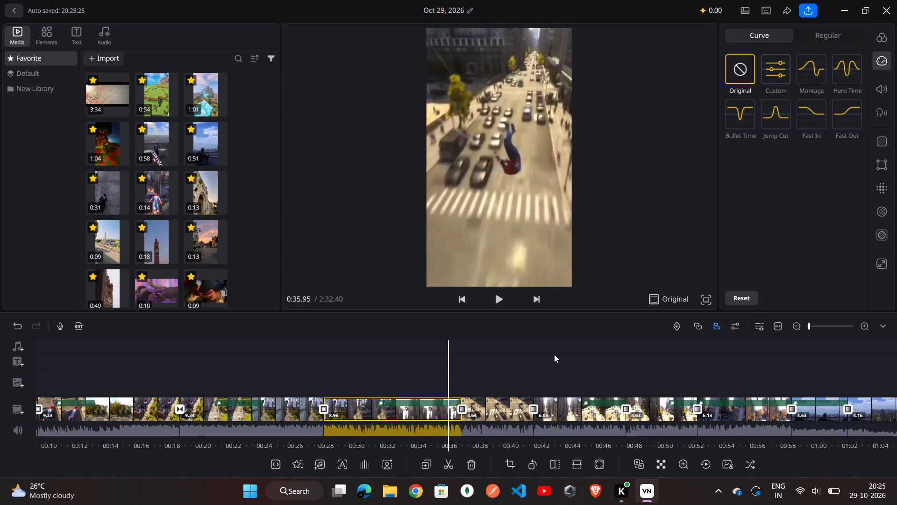
scroll(554, 354, "right", 1)
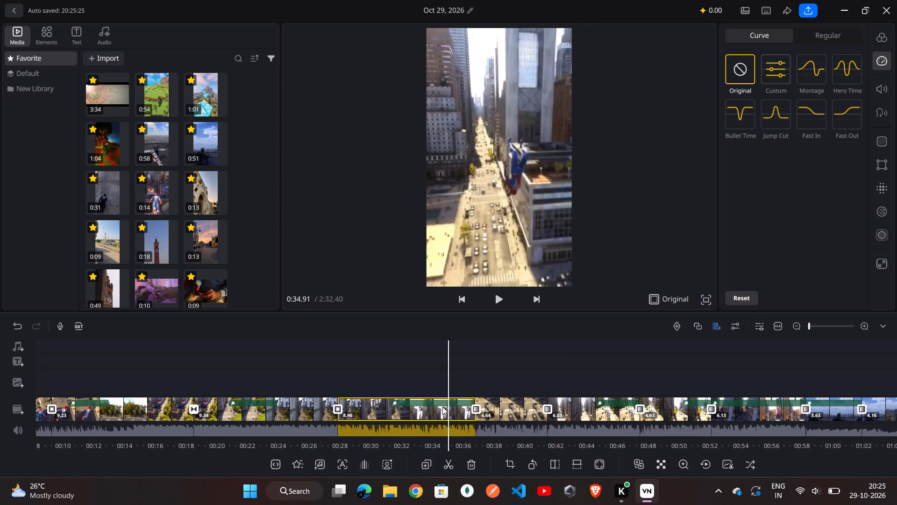
left_click(442, 407)
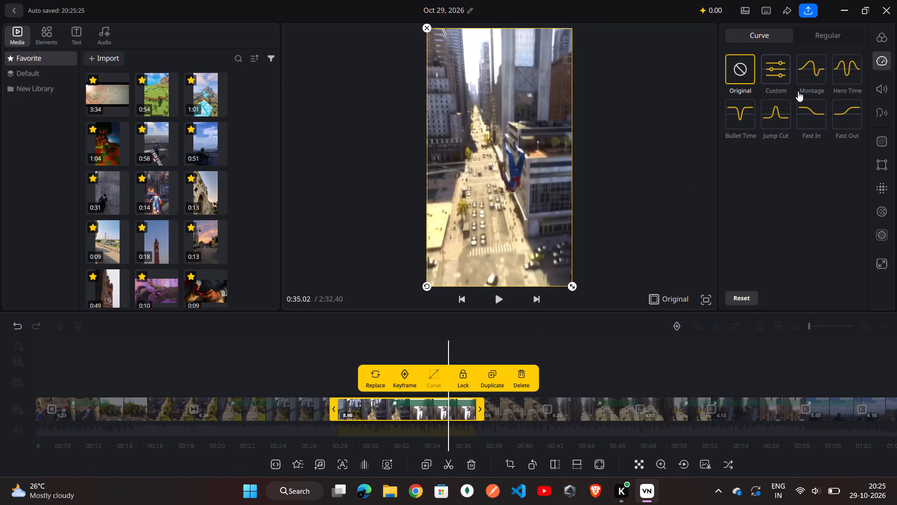
left_click(807, 110)
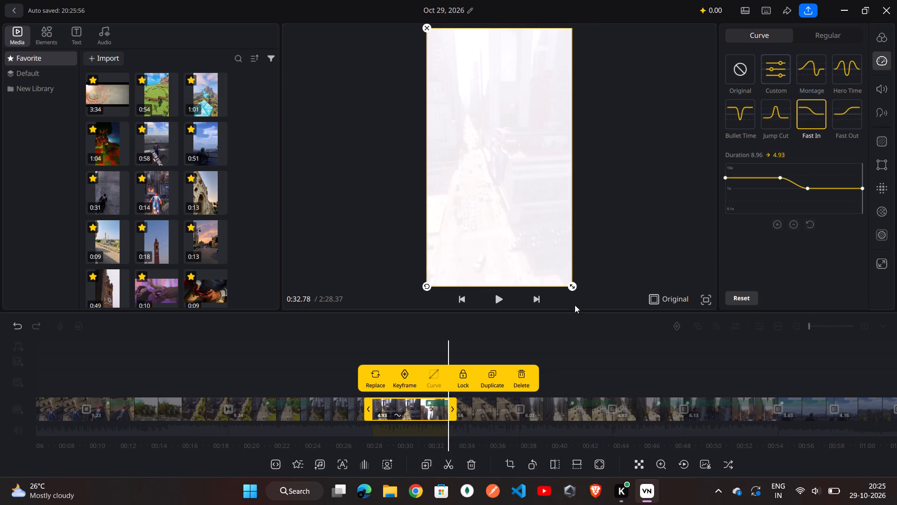
left_click(547, 345)
Apply the Fast Out speed curve to the 9.34 s Spider-Man 2 segment, the third on the timeline.
scroll(396, 393, "right", 1)
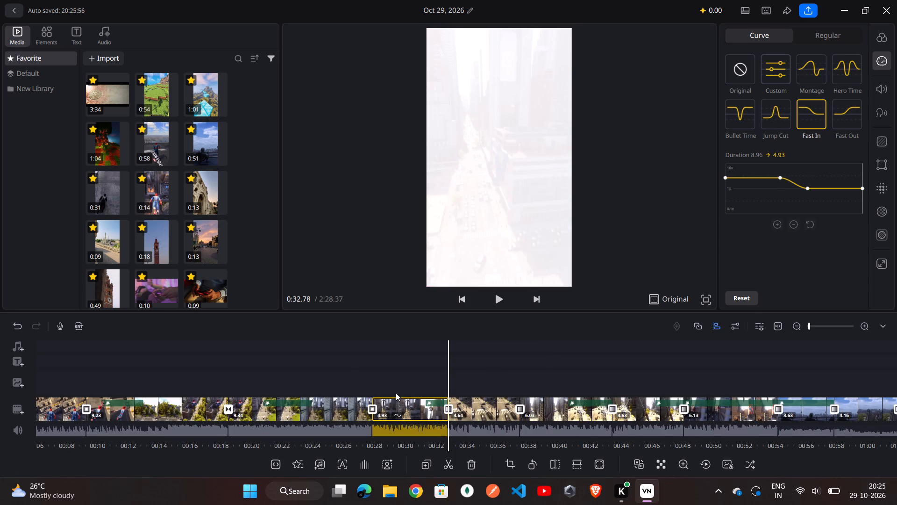
scroll(396, 393, "right", 2)
left_click(402, 407)
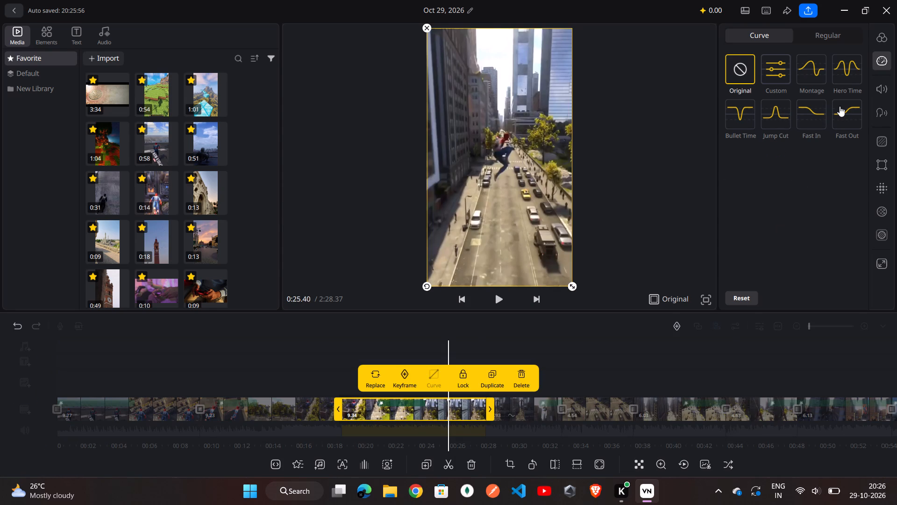
left_click(843, 108)
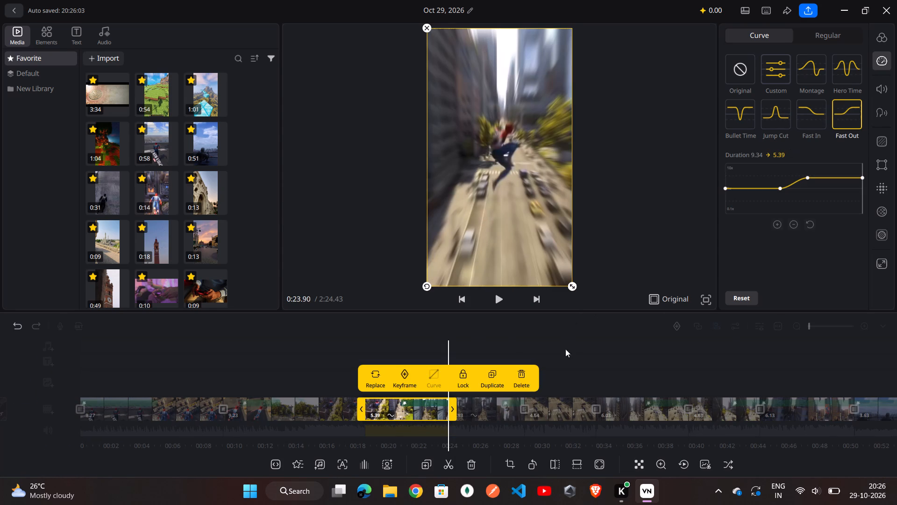
left_click(566, 354)
Try the Jump Cut speed curve on the 9.23 s second segment, and replace it with Fast In.
scroll(445, 387, "right", 2)
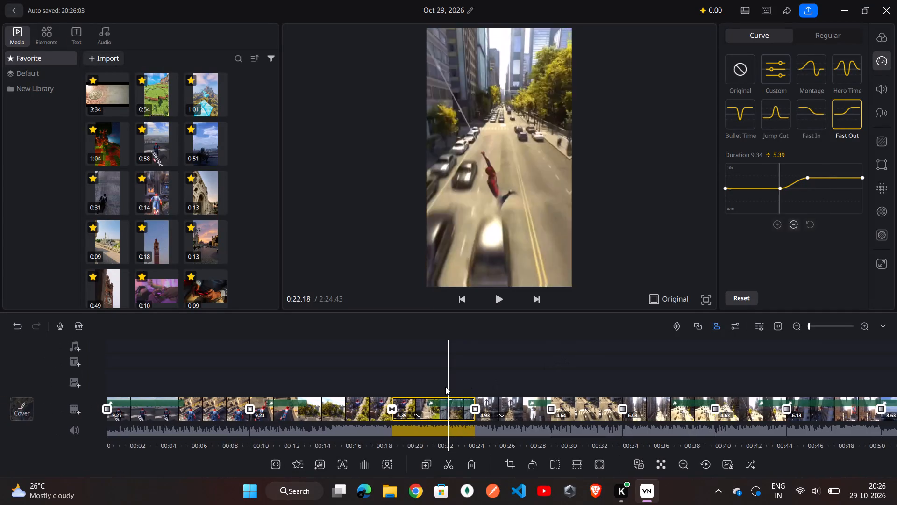
scroll(445, 387, "right", 2)
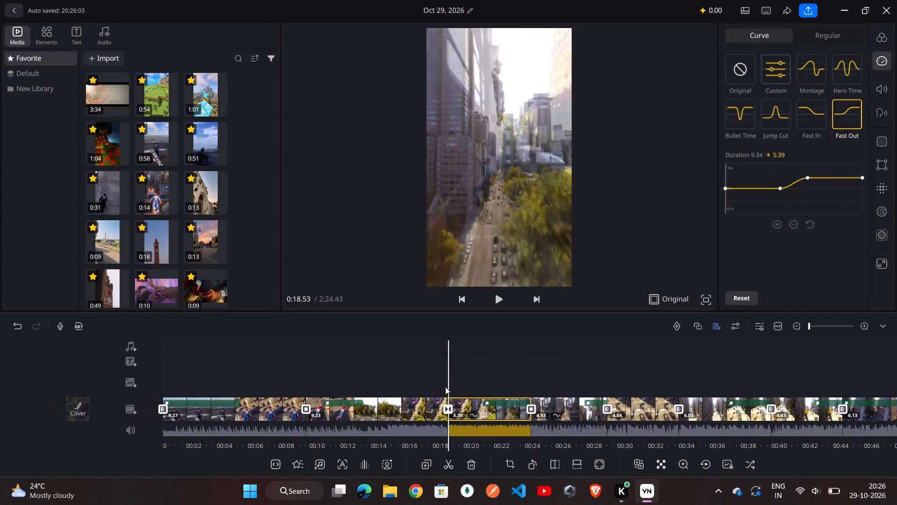
scroll(445, 387, "right", 1)
left_click(412, 408)
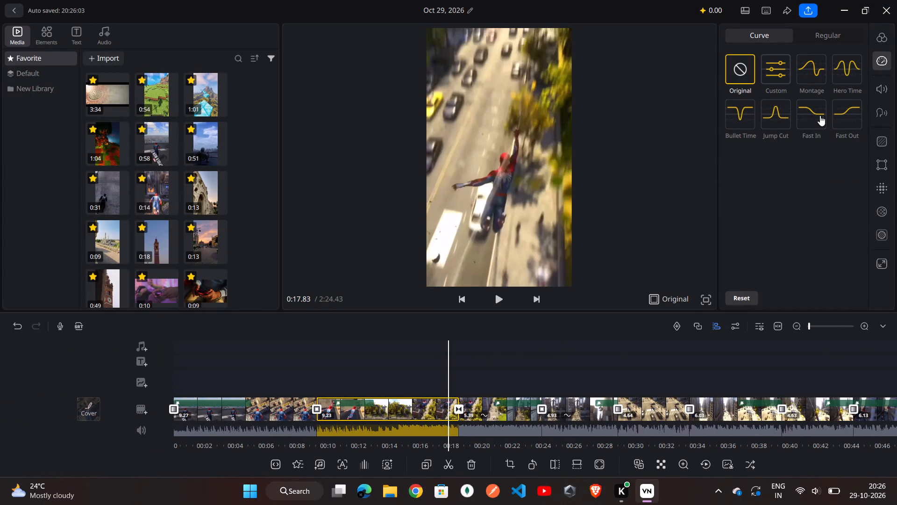
left_click(781, 113)
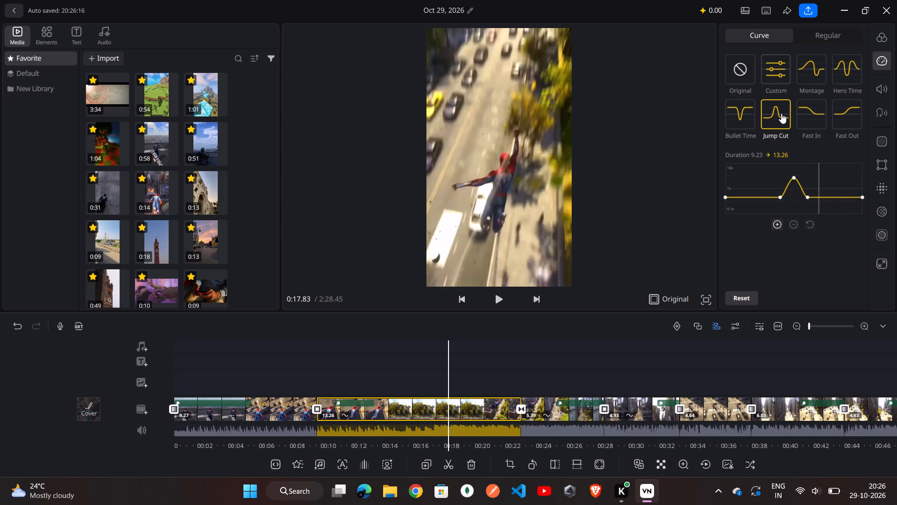
left_click(808, 111)
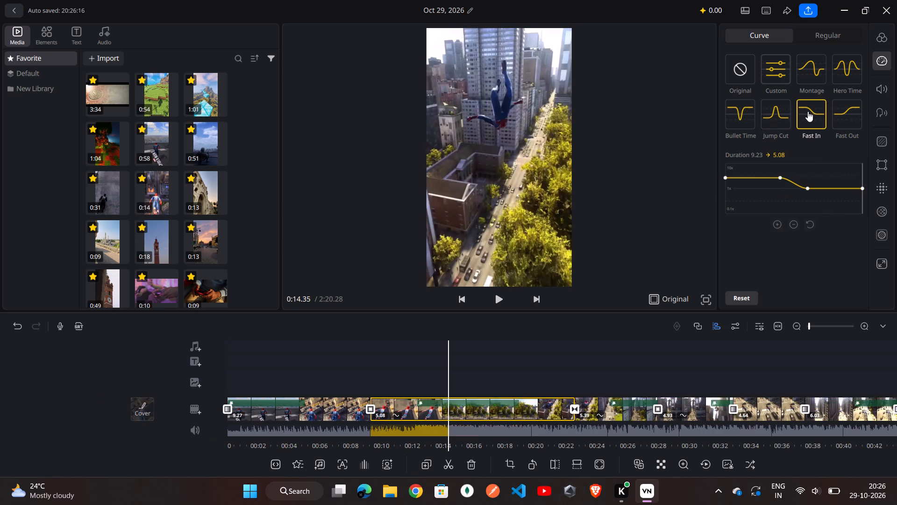
Apply the Fast In speed curve to the 9.27 s opening Spider-Man 2 segment.
scroll(441, 367, "right", 1)
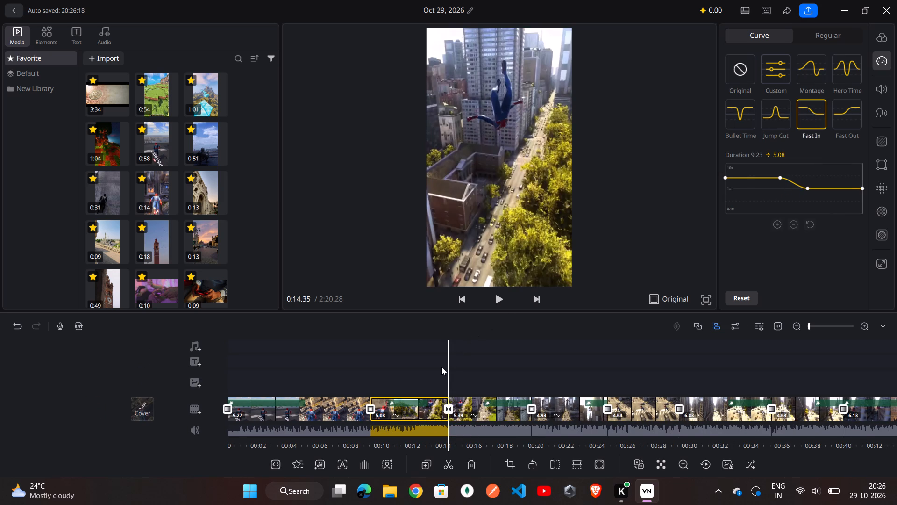
scroll(441, 367, "right", 3)
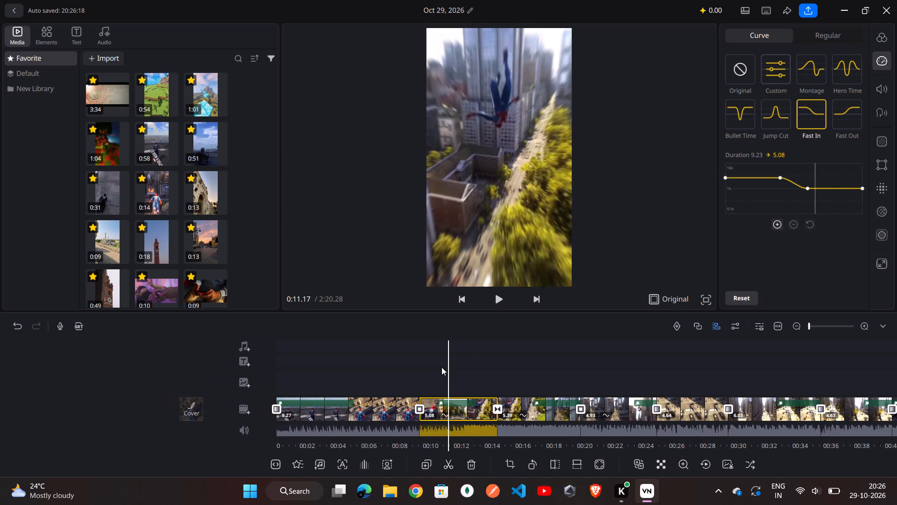
scroll(441, 367, "right", 2)
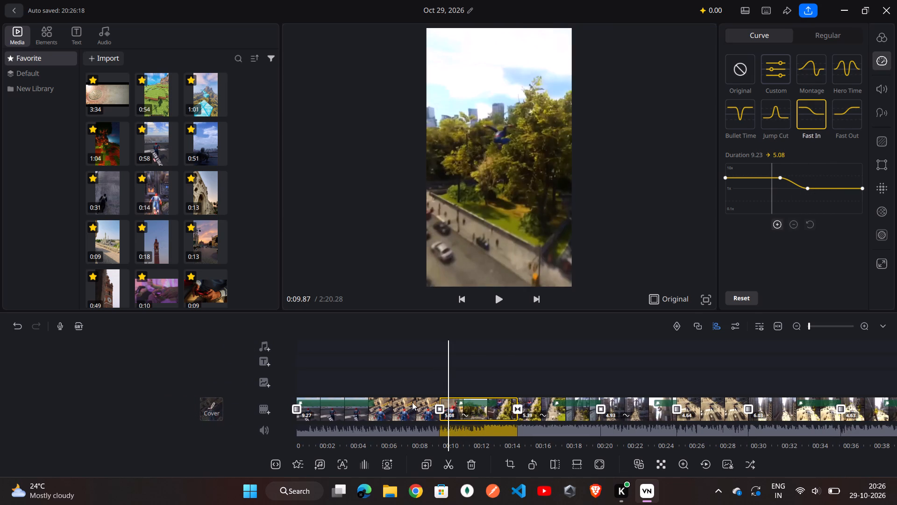
left_click(402, 410)
left_click(402, 410)
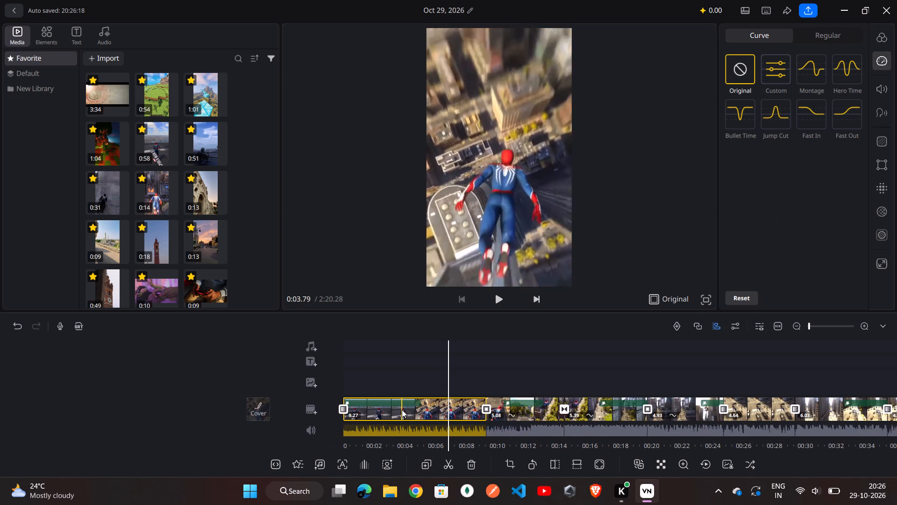
left_click(823, 115)
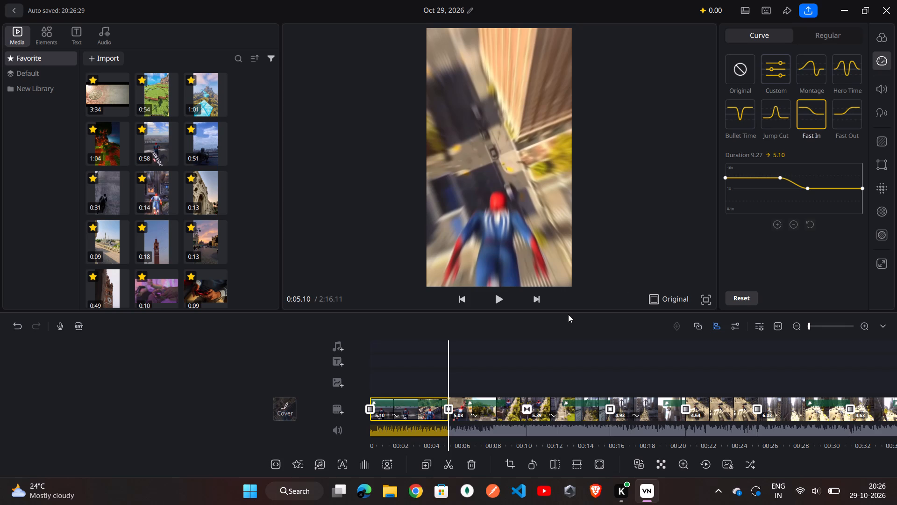
Play back the video from the beginning through the opening segments to check the new speed curves.
scroll(459, 353, "right", 6)
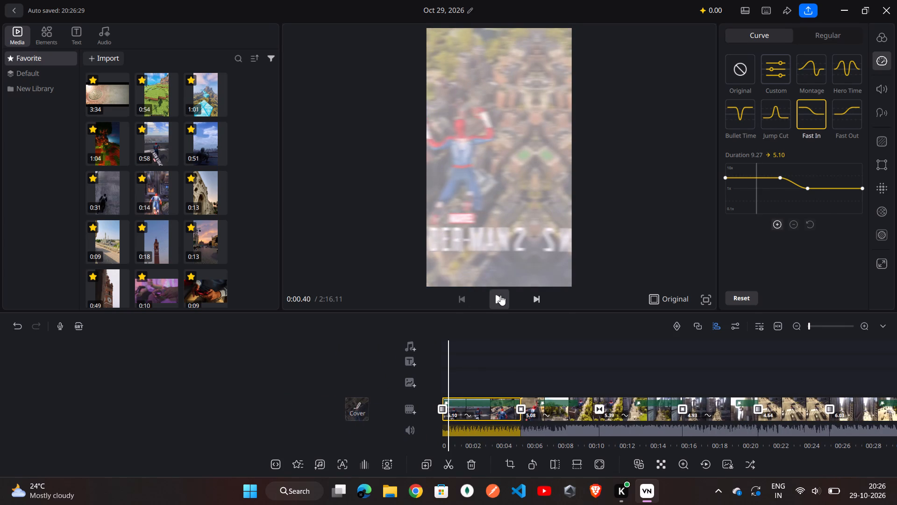
left_click(500, 295)
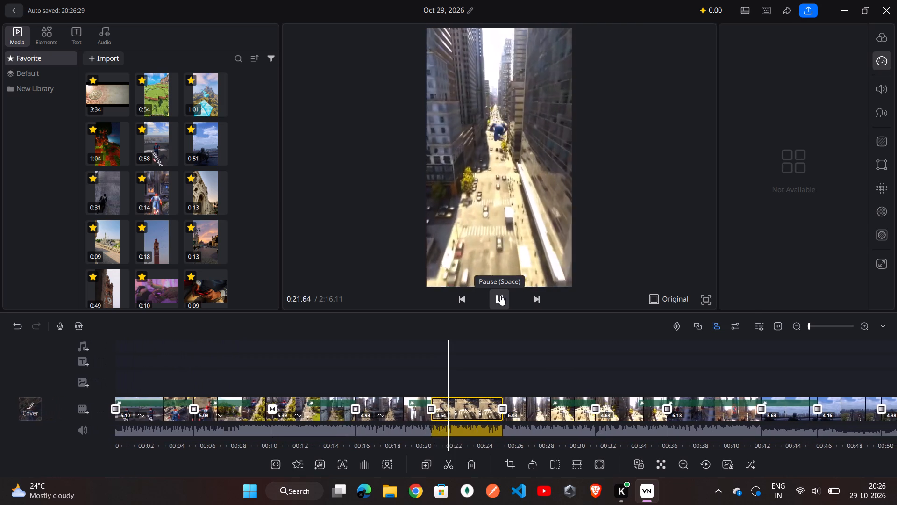
left_click(500, 295)
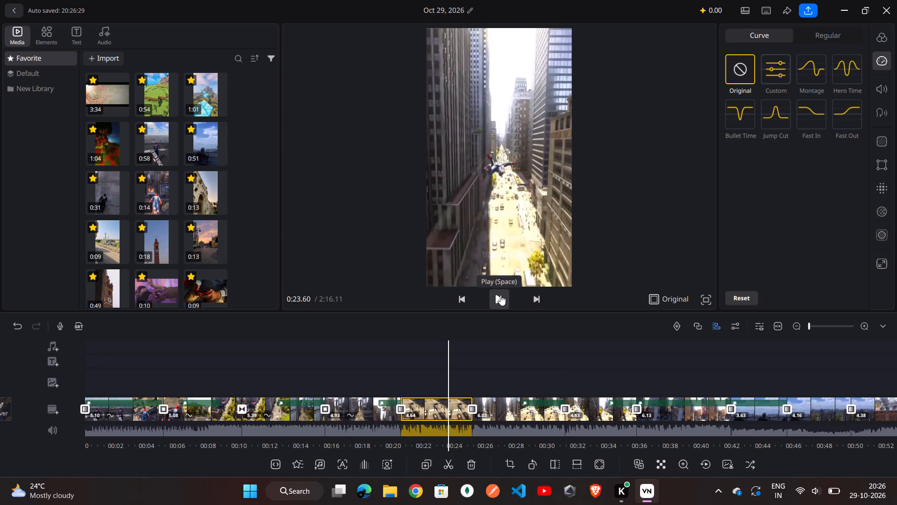
Return the playhead to the start of the timeline.
scroll(480, 357, "left", 2)
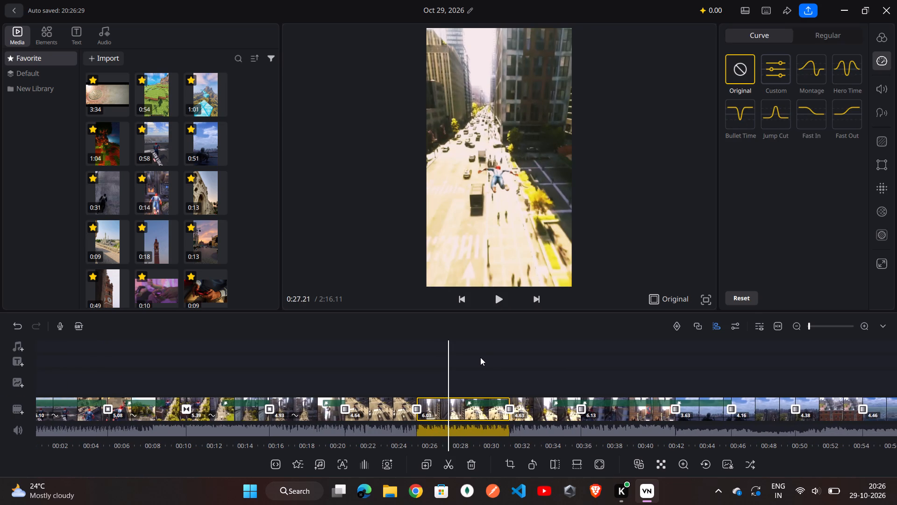
scroll(480, 357, "left", 1)
scroll(480, 357, "right", 17)
left_click(480, 357)
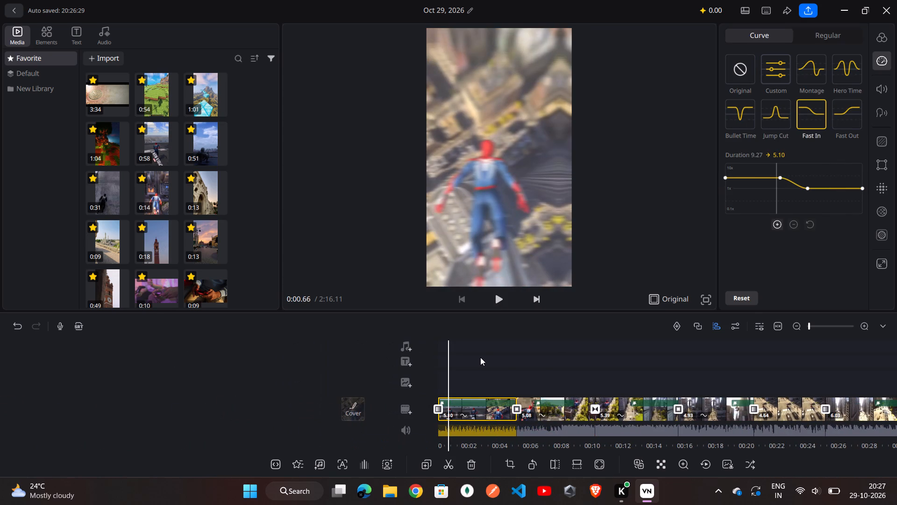
double_click(480, 357)
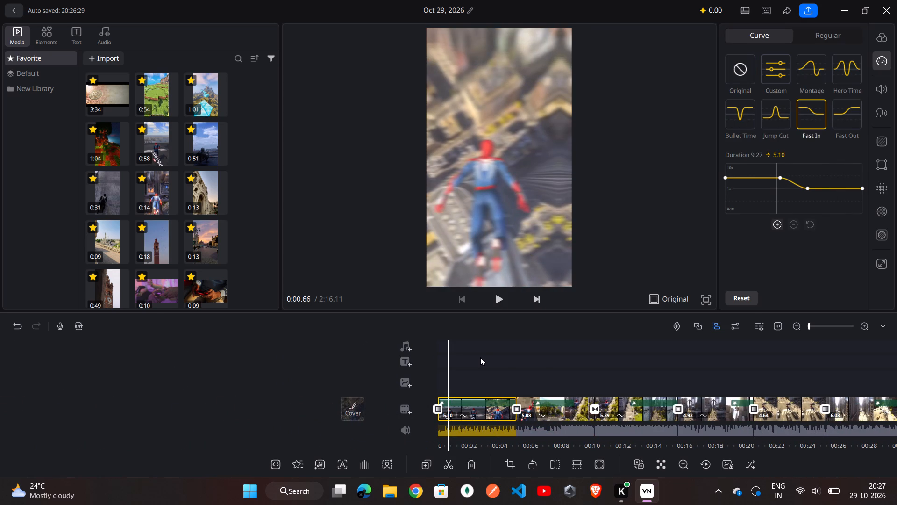
scroll(480, 357, "right", 1)
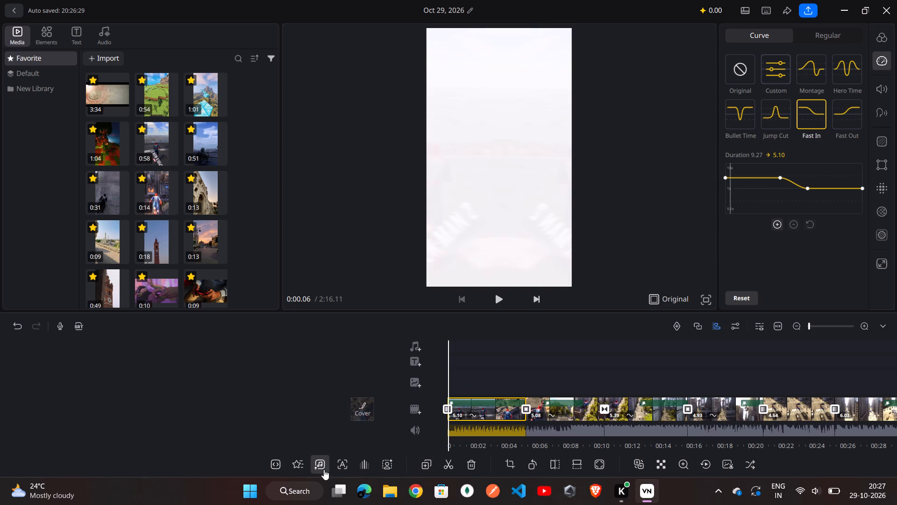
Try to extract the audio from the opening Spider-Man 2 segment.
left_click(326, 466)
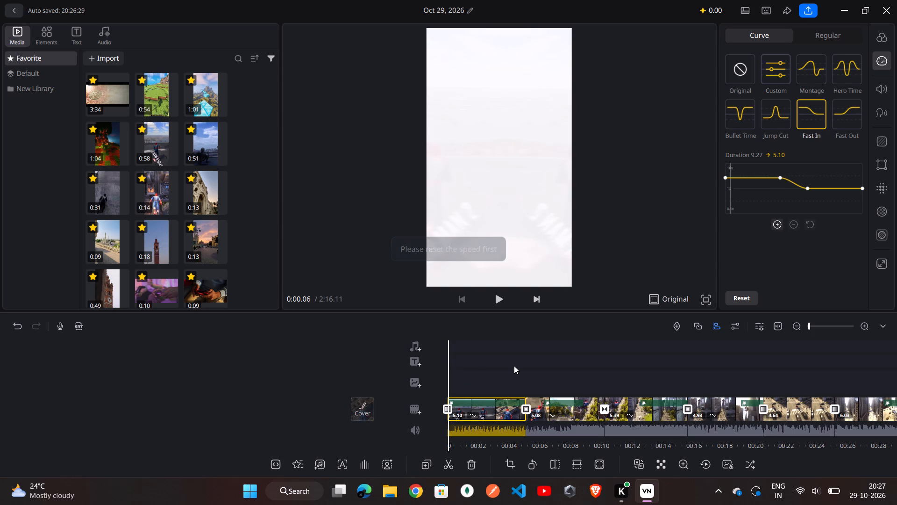
Review the whole timeline from the opening Spider-Man 2 segments through the Minecraft segments to the end of the video.
scroll(514, 366, "left", 3)
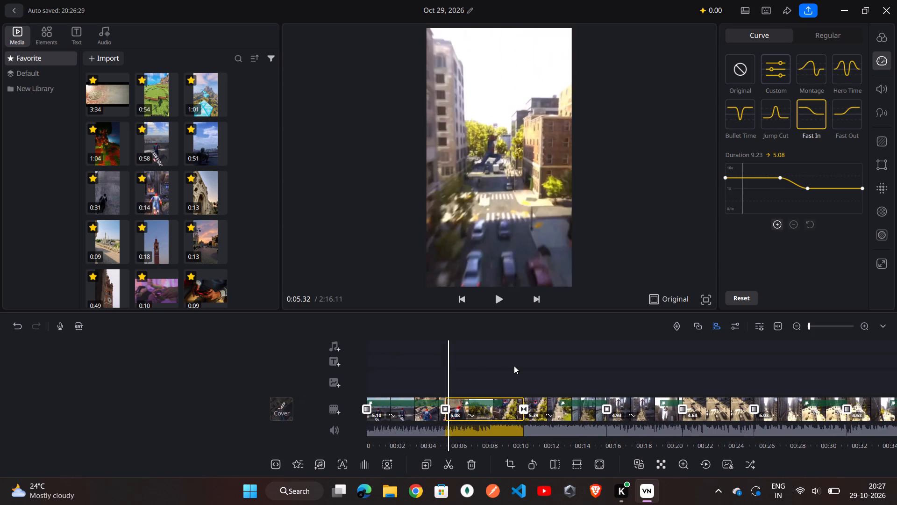
scroll(514, 366, "left", 5)
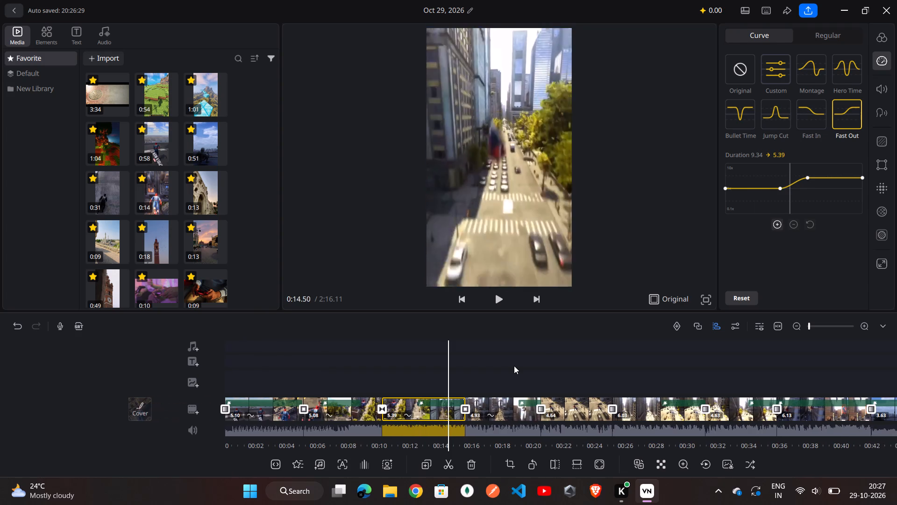
scroll(514, 366, "left", 5)
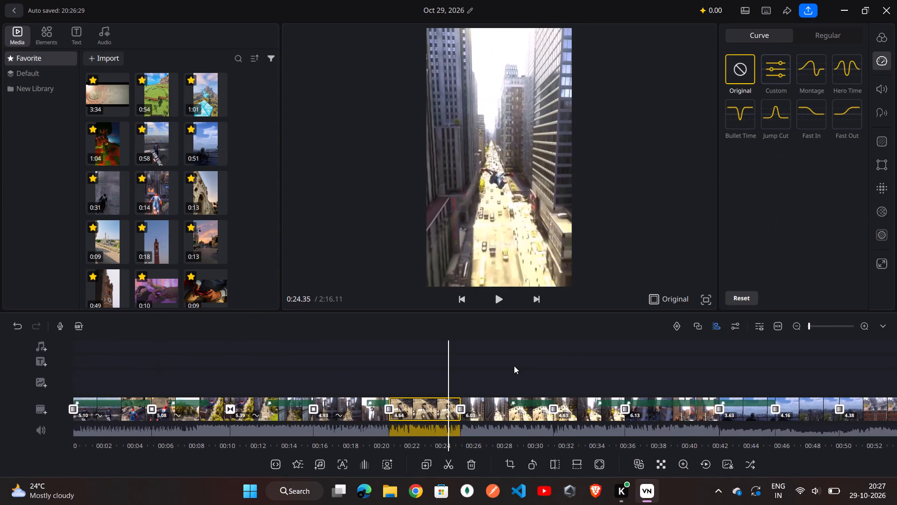
scroll(514, 366, "left", 5)
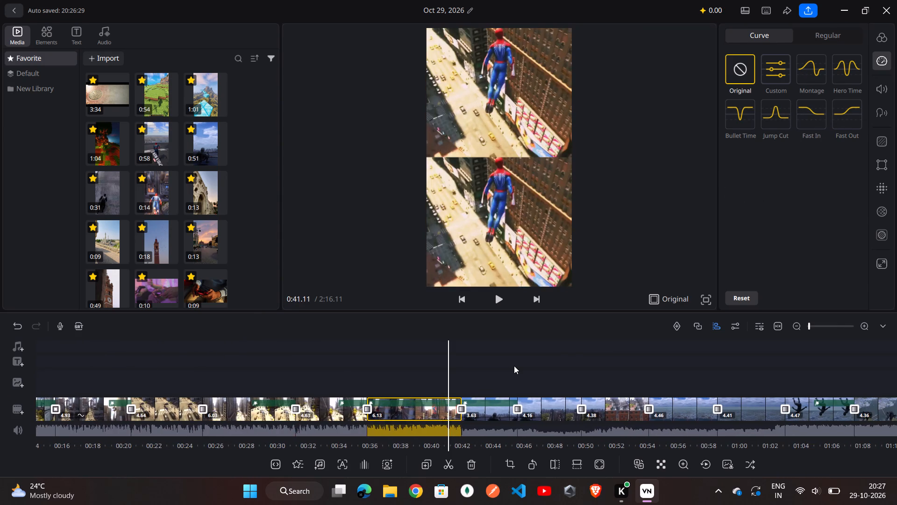
scroll(514, 366, "left", 7)
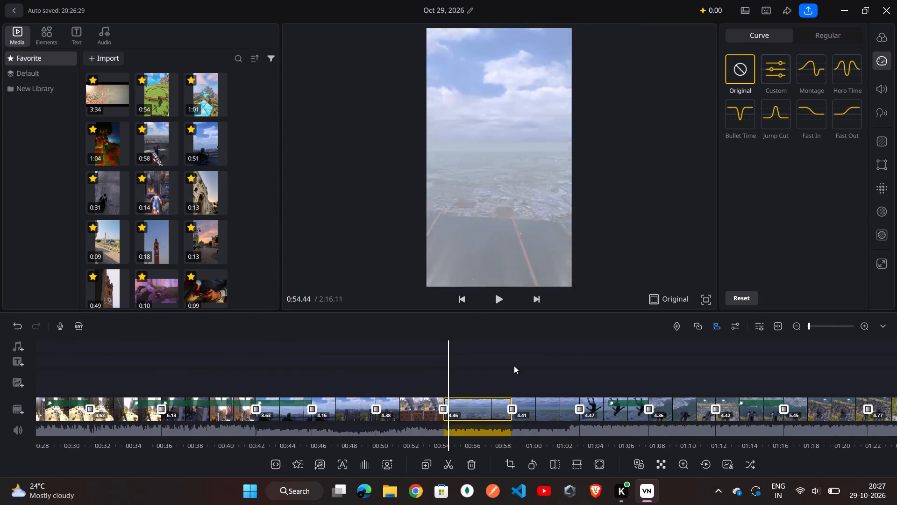
scroll(514, 366, "left", 4)
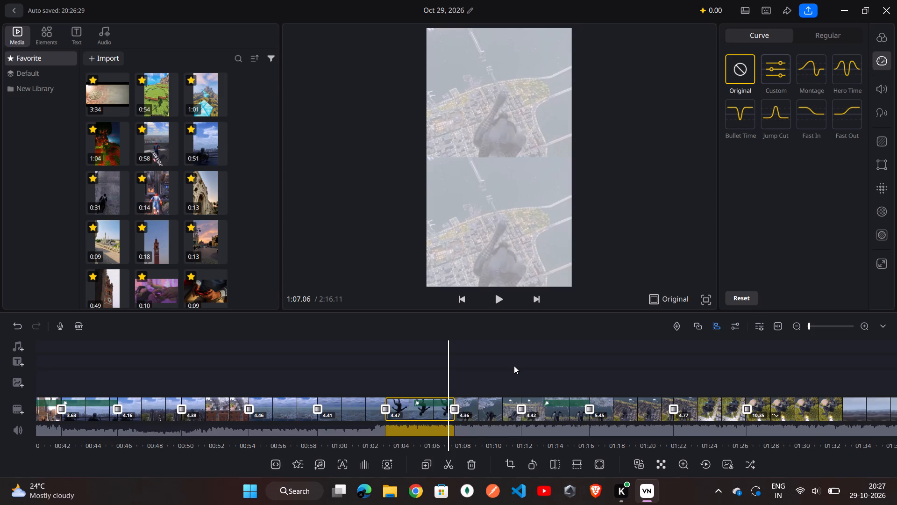
scroll(514, 366, "left", 5)
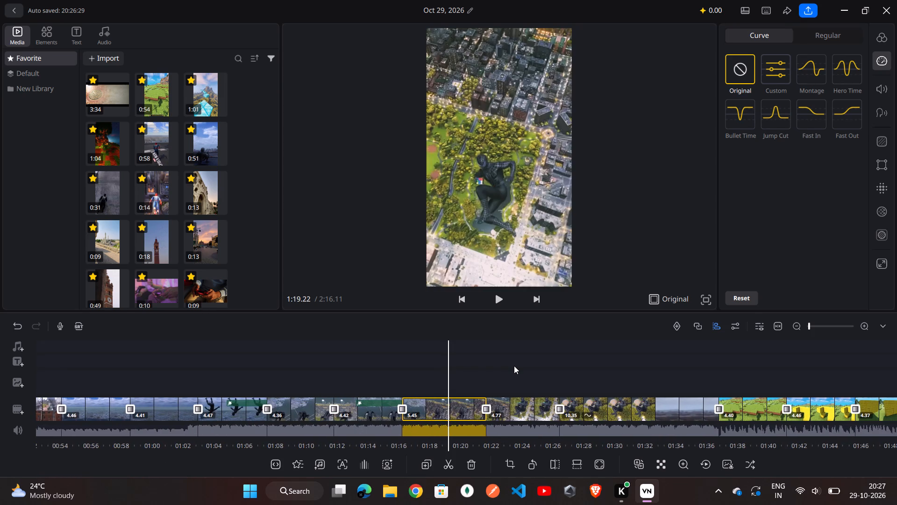
scroll(514, 366, "left", 4)
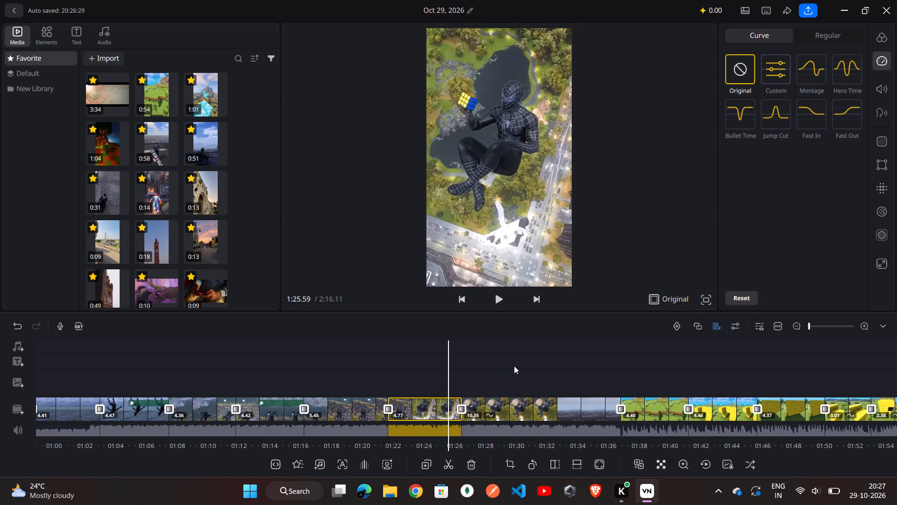
scroll(514, 366, "left", 3)
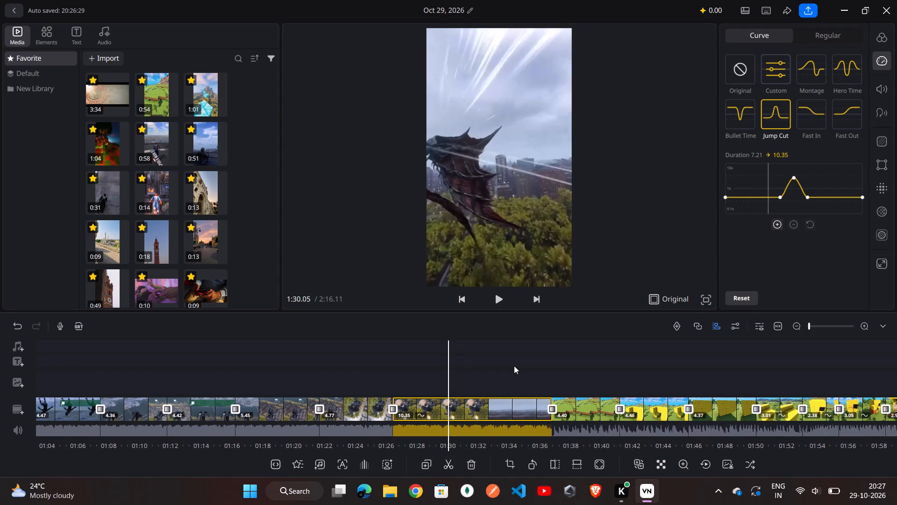
scroll(514, 366, "left", 2)
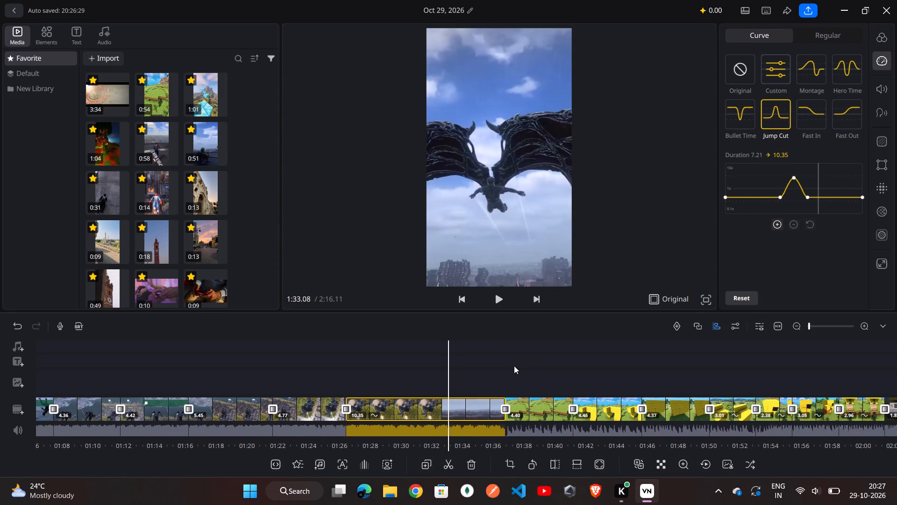
scroll(514, 366, "left", 2)
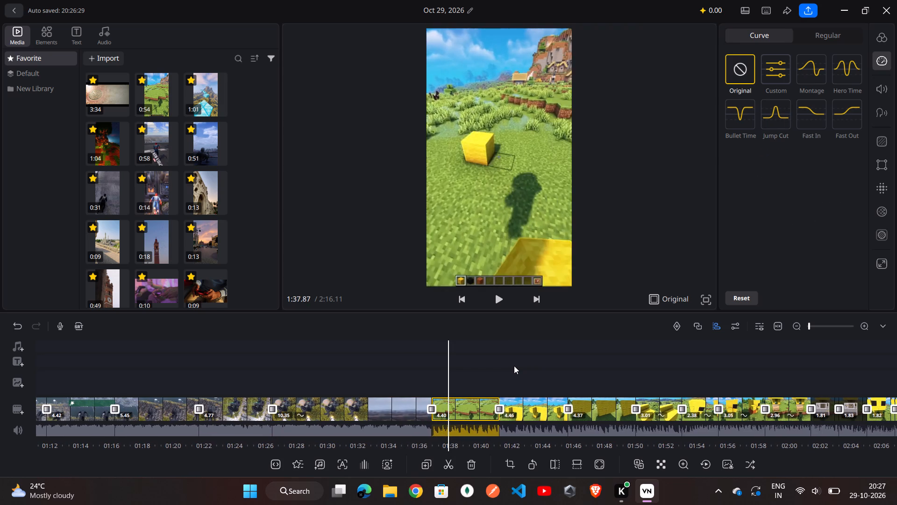
scroll(514, 366, "left", 2)
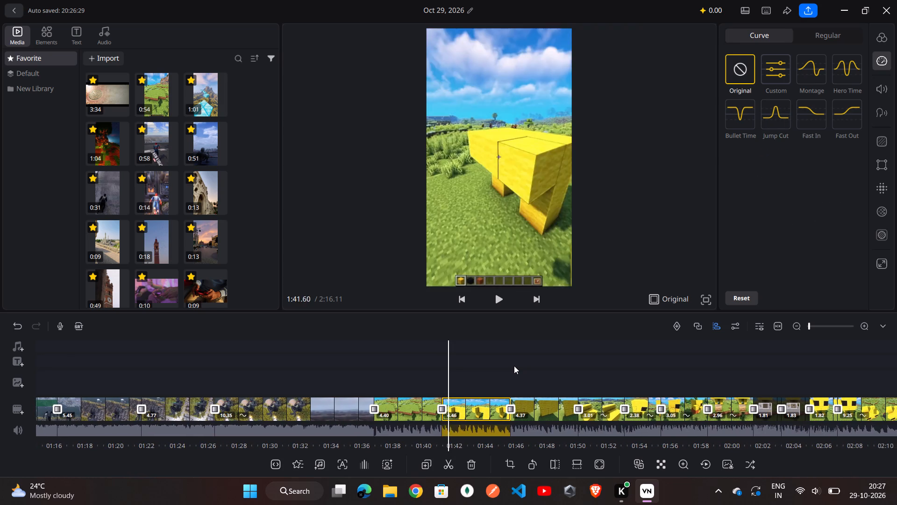
scroll(514, 366, "left", 3)
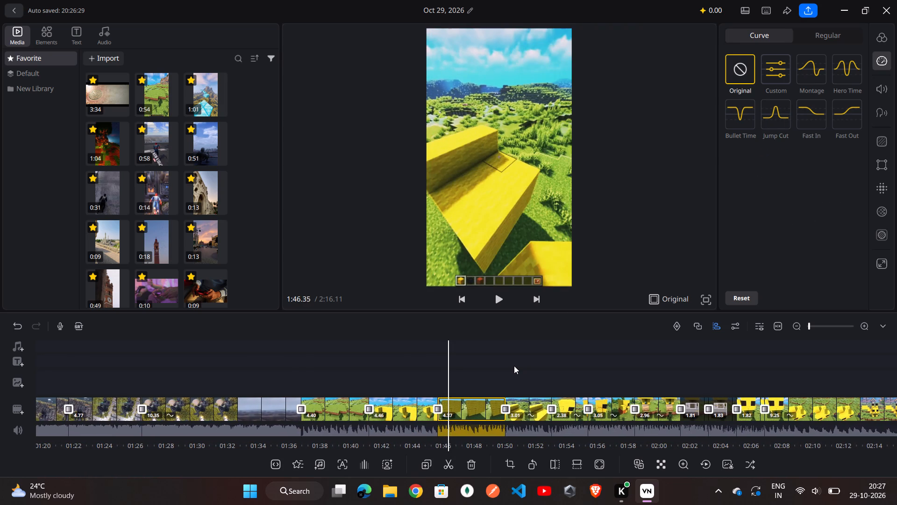
scroll(514, 366, "left", 3)
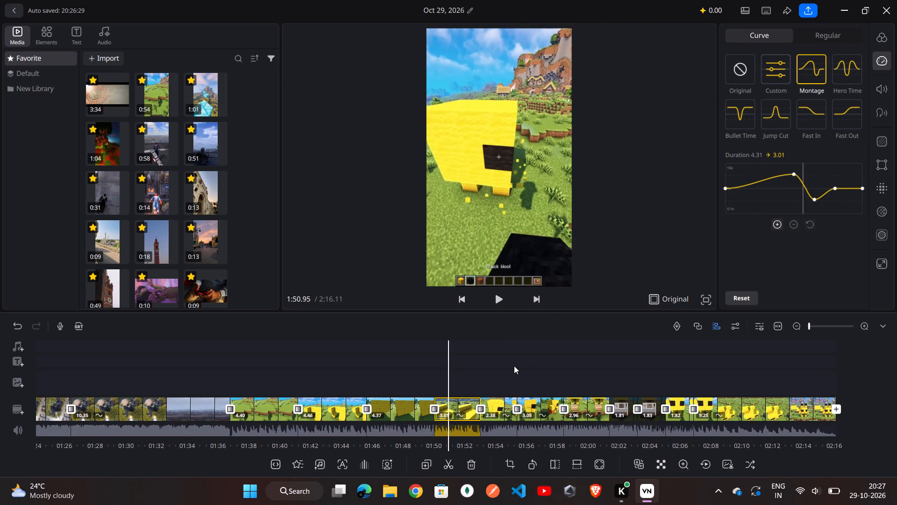
scroll(514, 366, "left", 3)
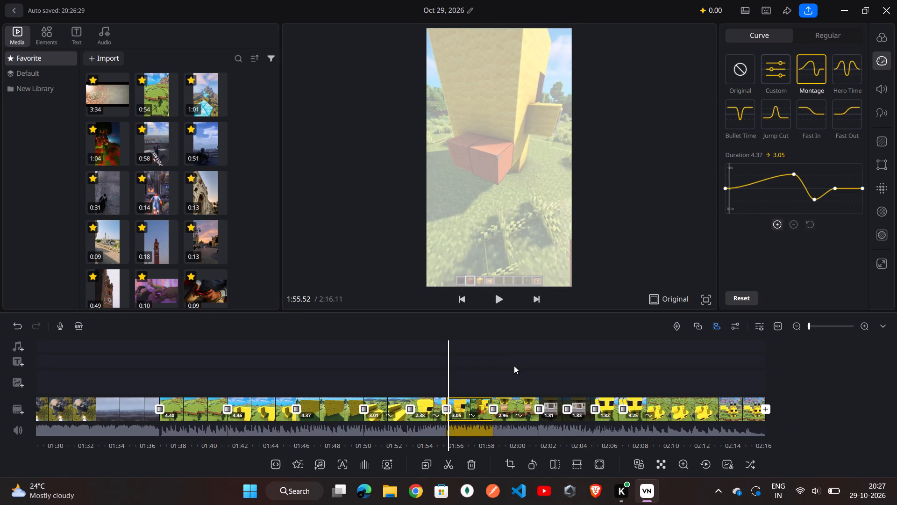
scroll(514, 366, "left", 8)
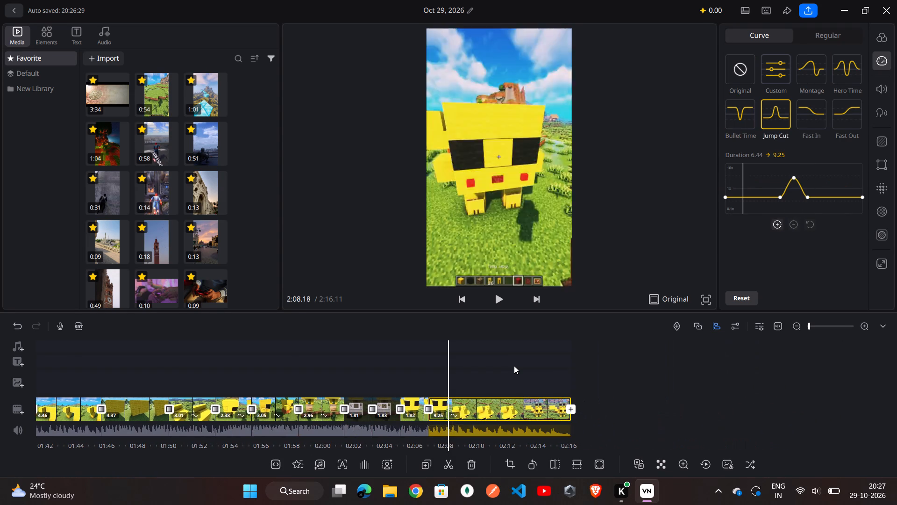
scroll(514, 366, "left", 5)
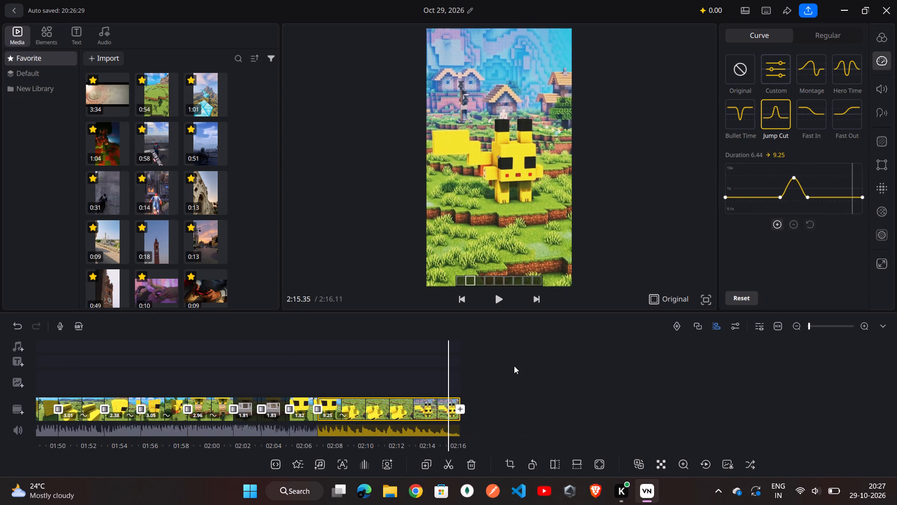
scroll(514, 366, "left", 2)
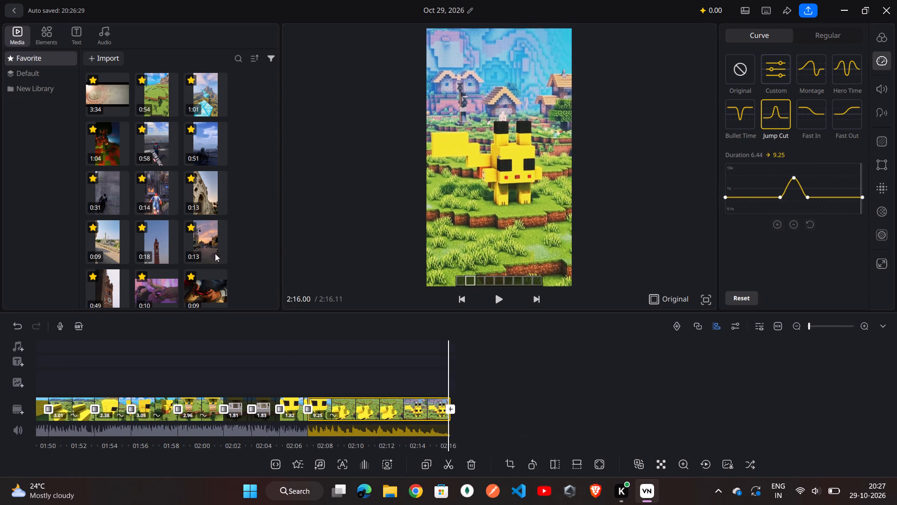
Add the 10-second purple-lit game controller clip, 8757844-uhd_3840_2160_24fps.mp4, to the end of the main video track.
scroll(193, 244, "down", 2)
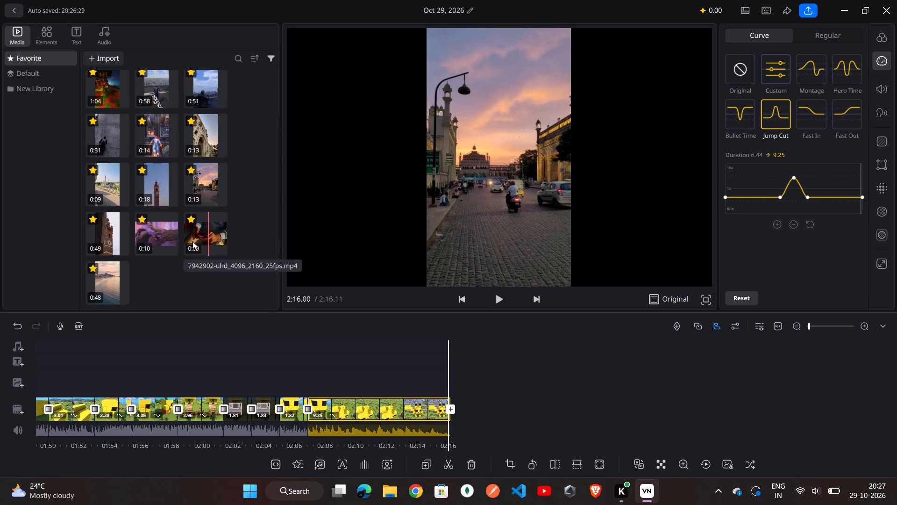
left_click_drag(159, 239, 160, 239)
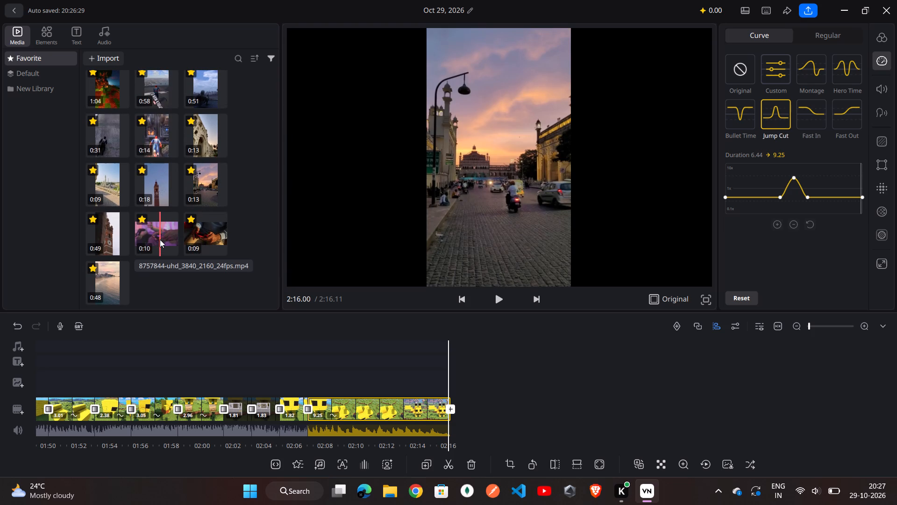
left_click_drag(160, 239, 491, 404)
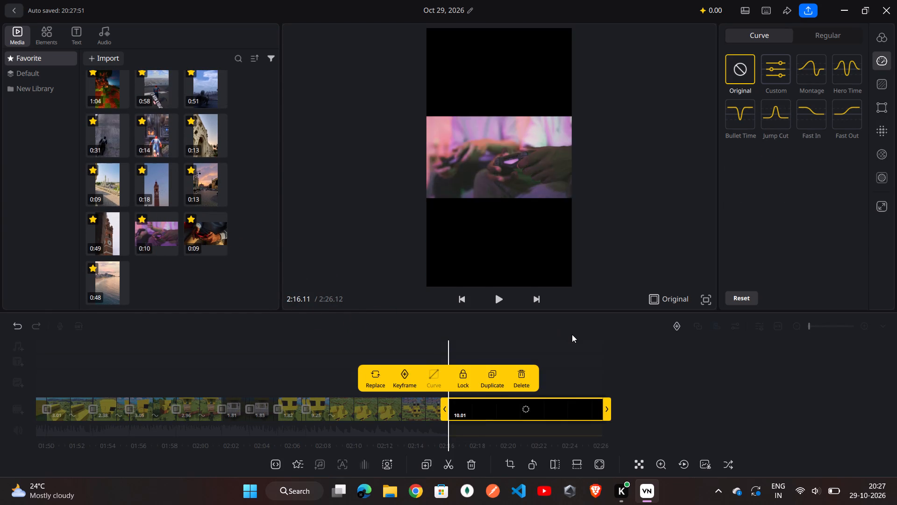
left_click(572, 335)
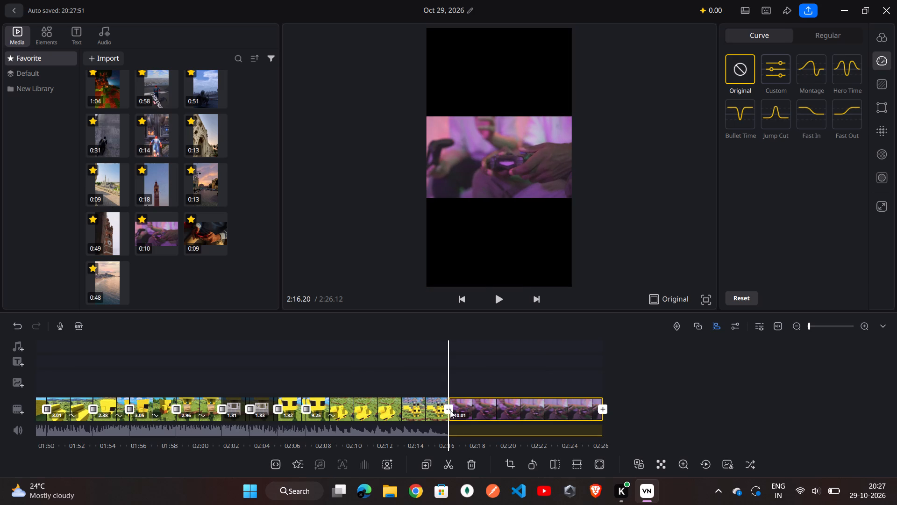
Try the Zoom 1 transition between the last Minecraft segment and the controller clip, and replace it with White at 0.8 duration.
left_click(450, 410)
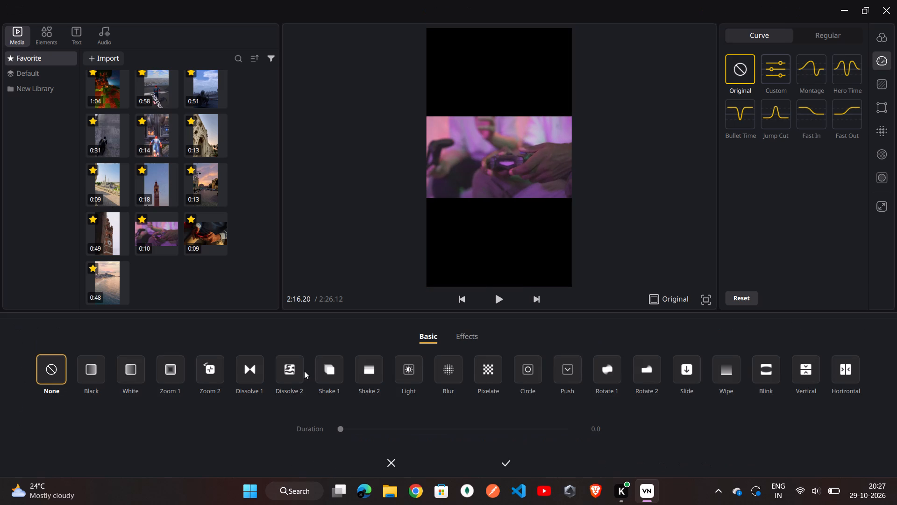
left_click(211, 372)
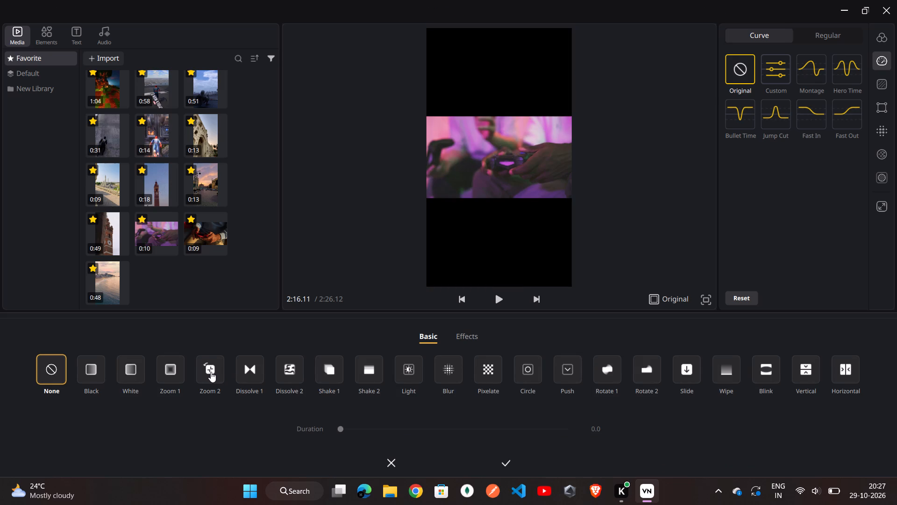
left_click(175, 370)
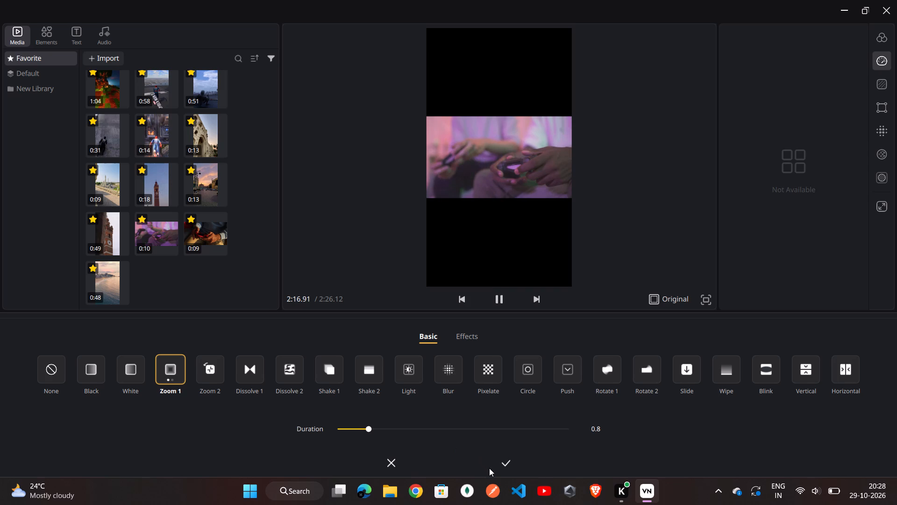
left_click(129, 372)
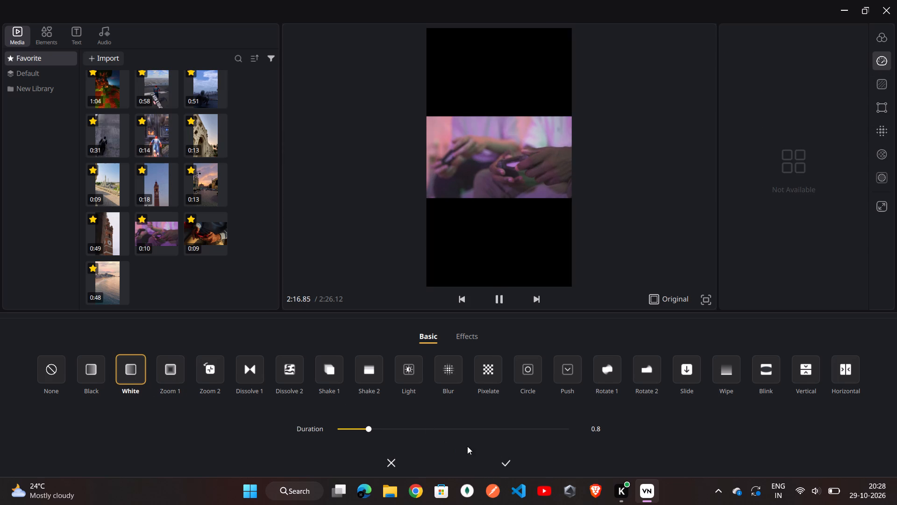
left_click(508, 464)
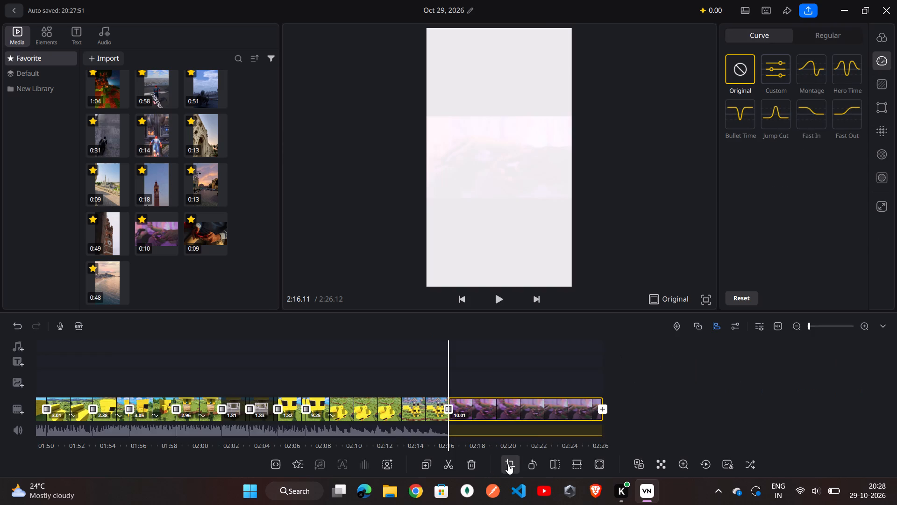
Scrub through the first half of the added controller clip to examine its footage, dismissing the battery notification.
scroll(492, 395, "left", 1)
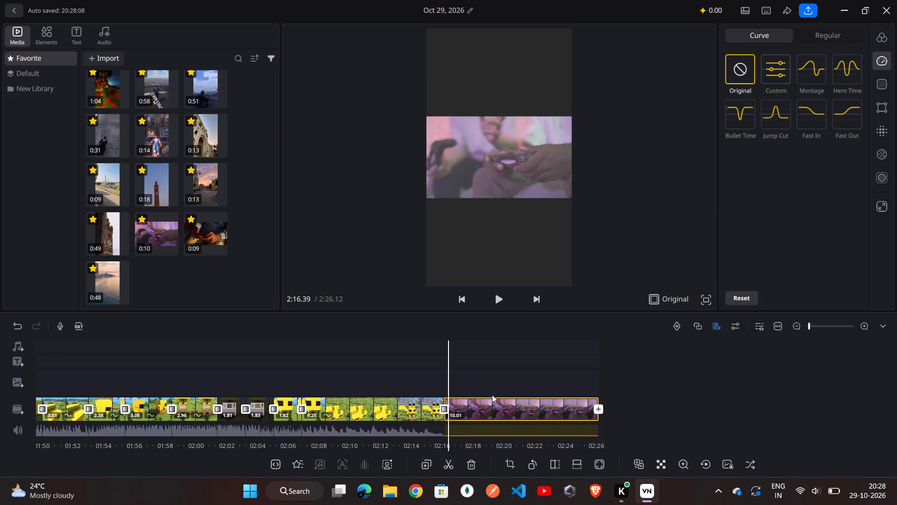
scroll(492, 395, "left", 2)
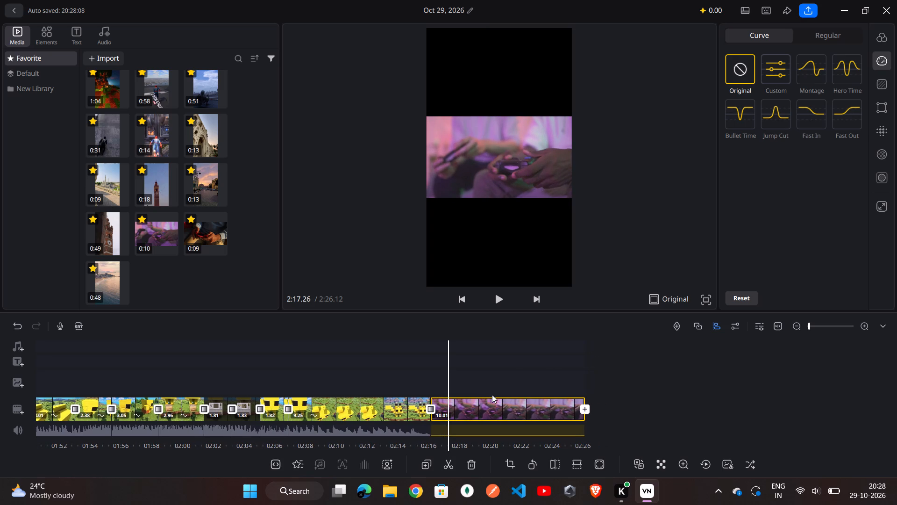
scroll(492, 395, "left", 3)
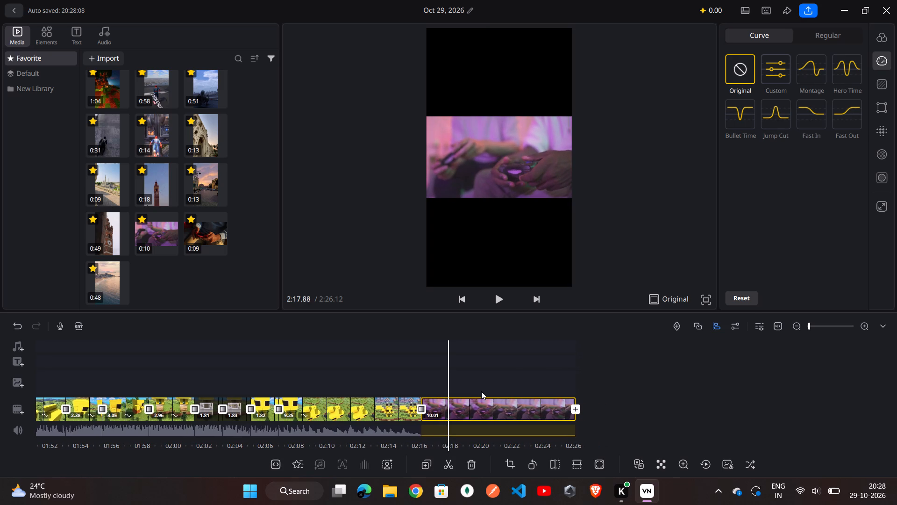
scroll(481, 391, "left", 3)
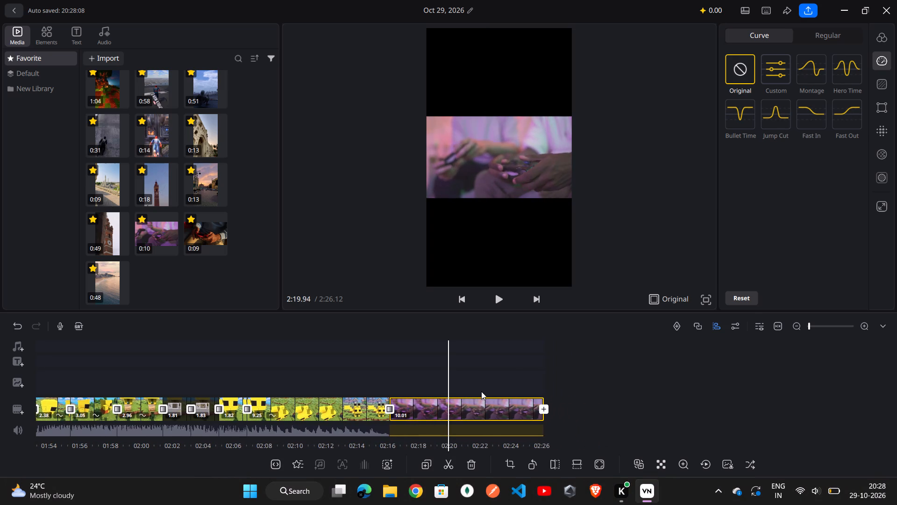
scroll(481, 391, "left", 1)
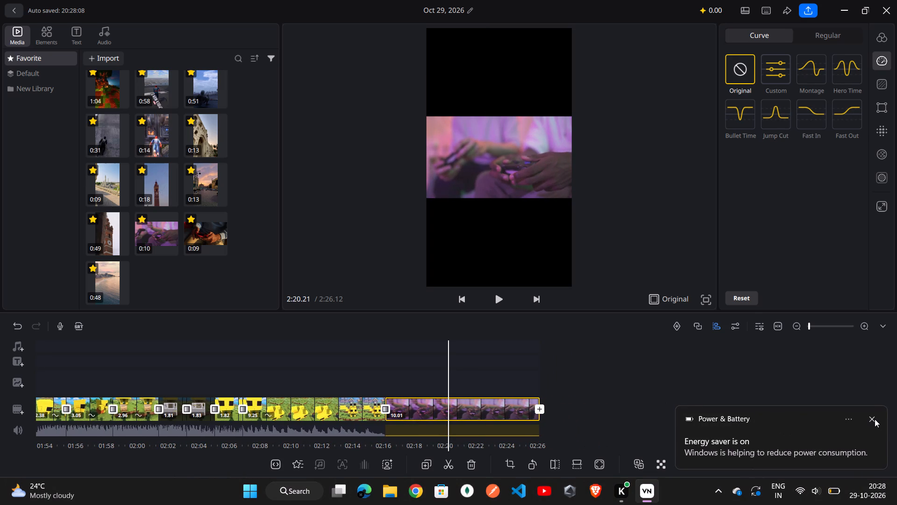
left_click(875, 419)
scroll(719, 408, "left", 1)
scroll(719, 408, "right", 3)
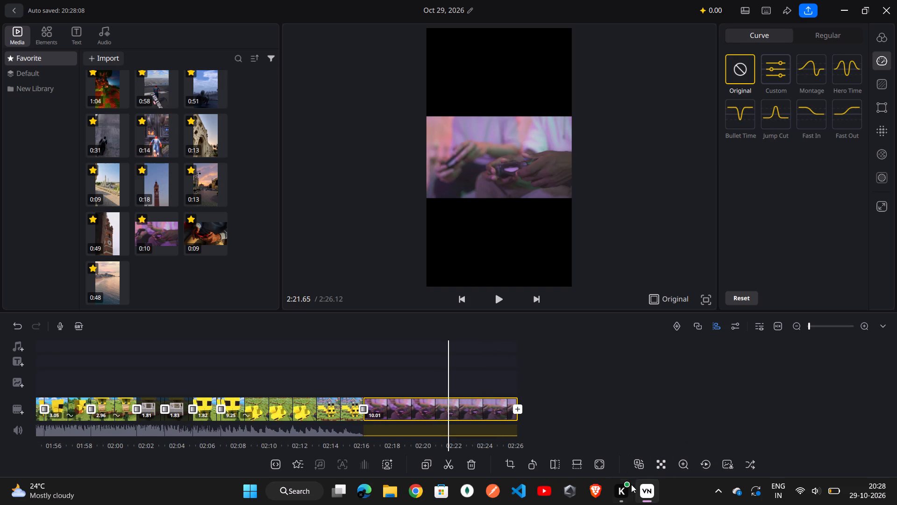
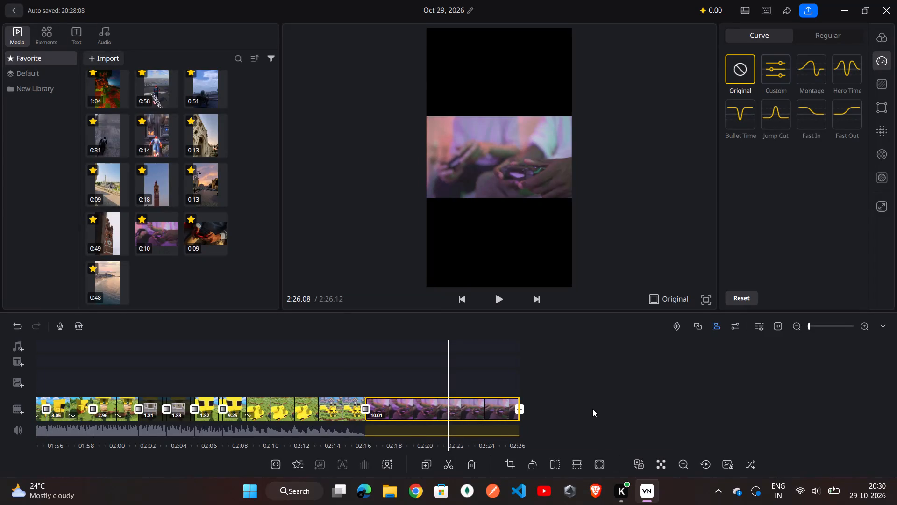
Split the purple-lit controller clip at the end of the main track about 4.8 seconds after its start.
scroll(592, 409, "right", 1)
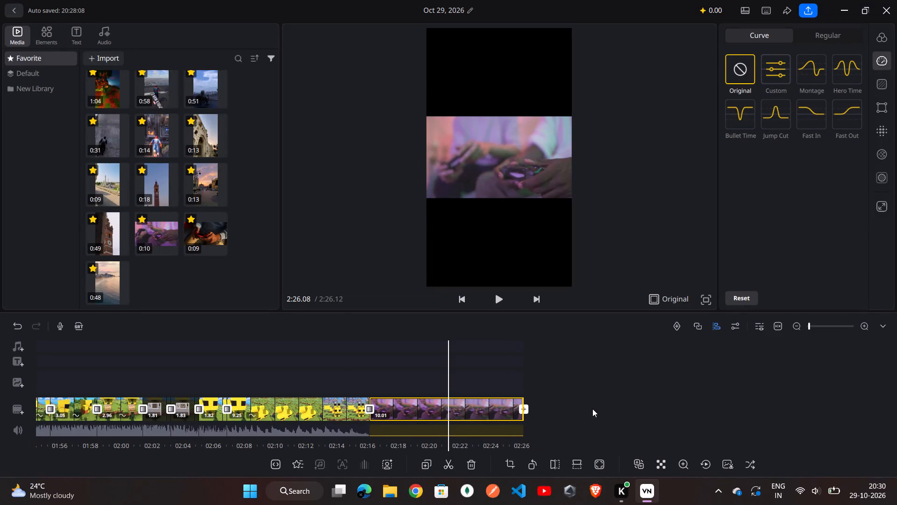
scroll(478, 411, "right", 1)
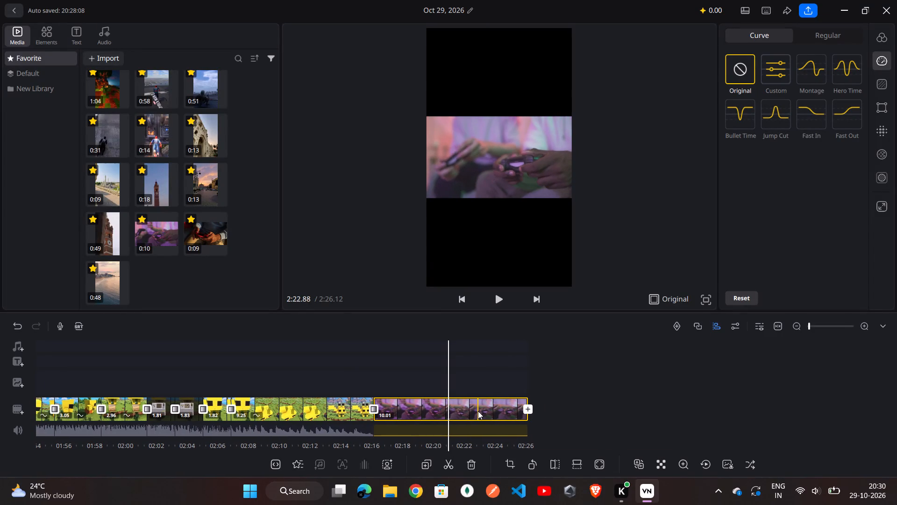
scroll(478, 411, "right", 2)
key("ctrl+b")
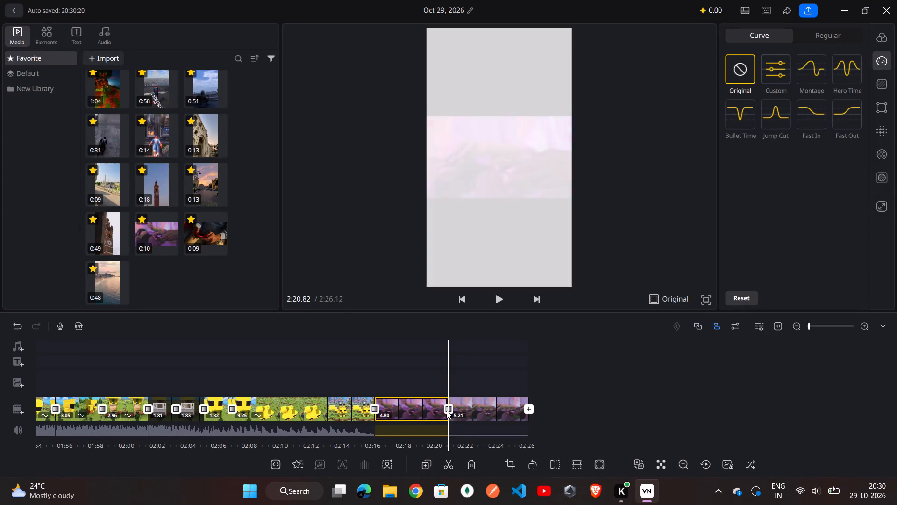
Set the White transition between the two controller segments to a duration of 1.1.
left_click(447, 410)
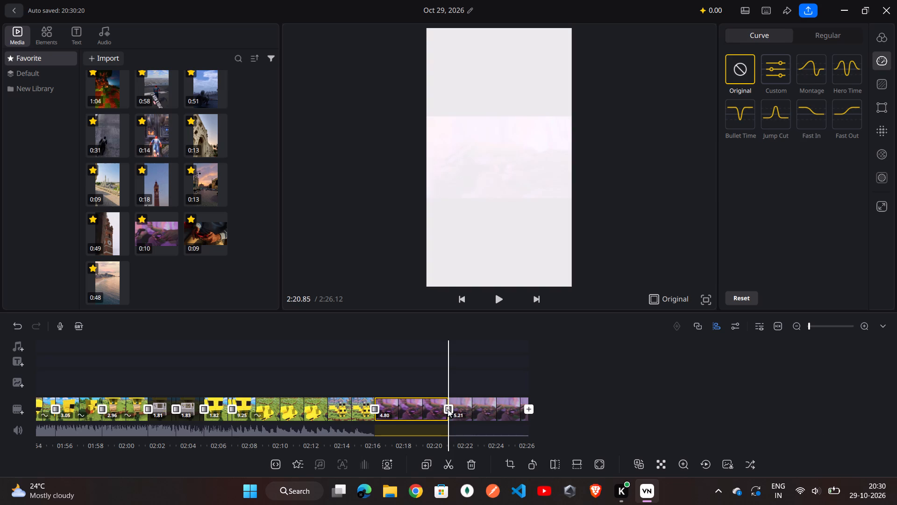
left_click(448, 409)
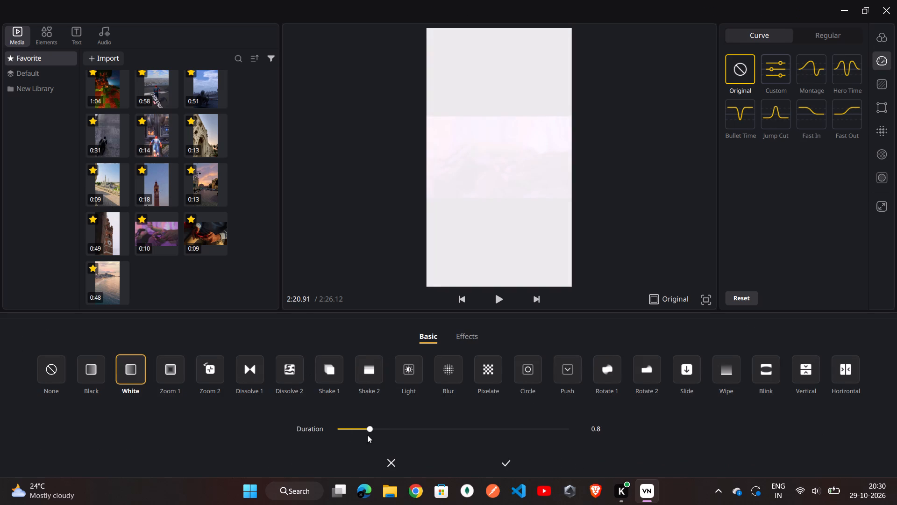
left_click(385, 428)
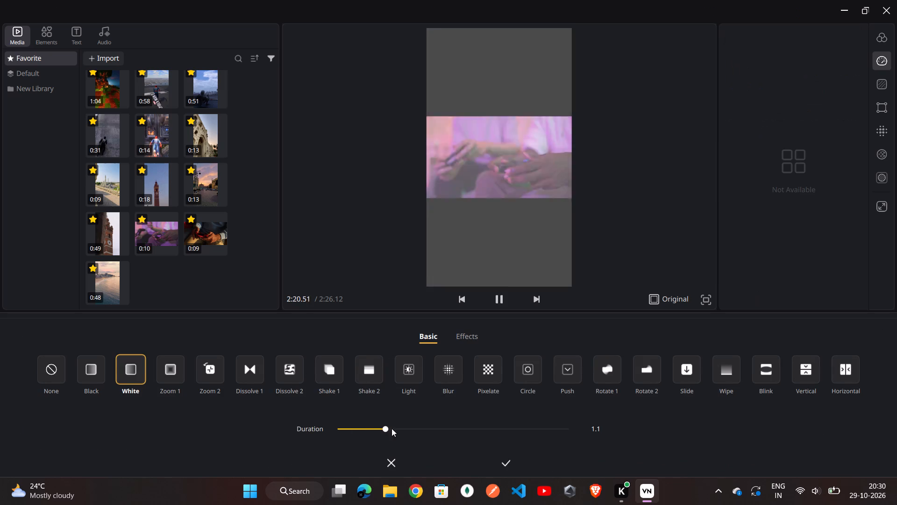
left_click(511, 465)
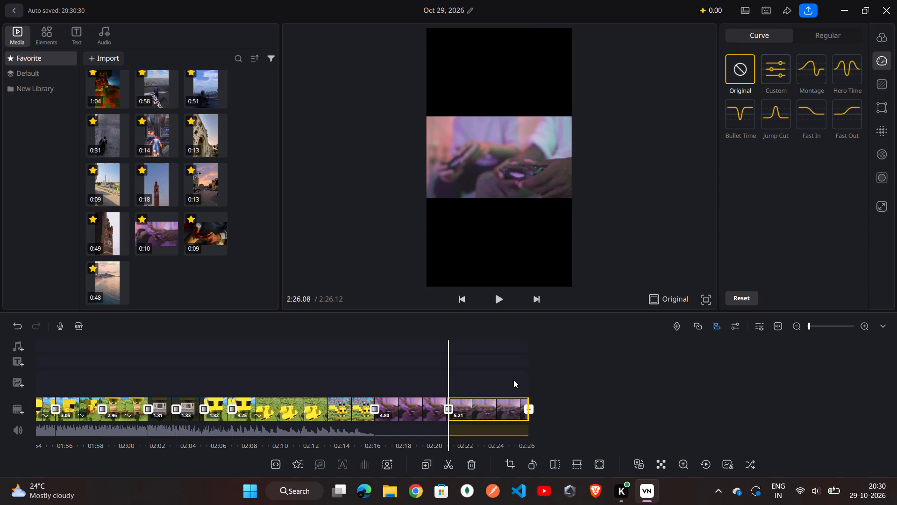
Add the 31-second clip of black-suited Spider-Man running up a wall to the end of the main video track.
scroll(510, 378, "left", 9)
scroll(510, 378, "left", 13)
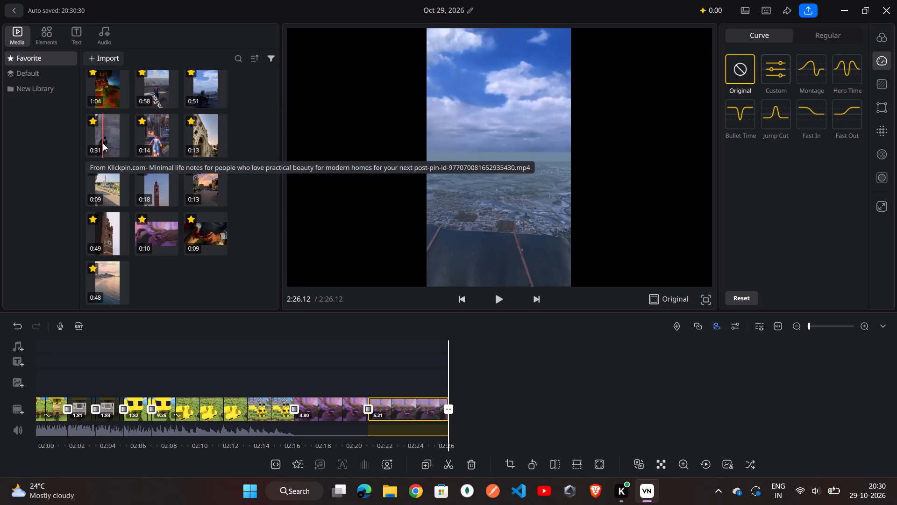
left_click_drag(103, 143, 474, 411)
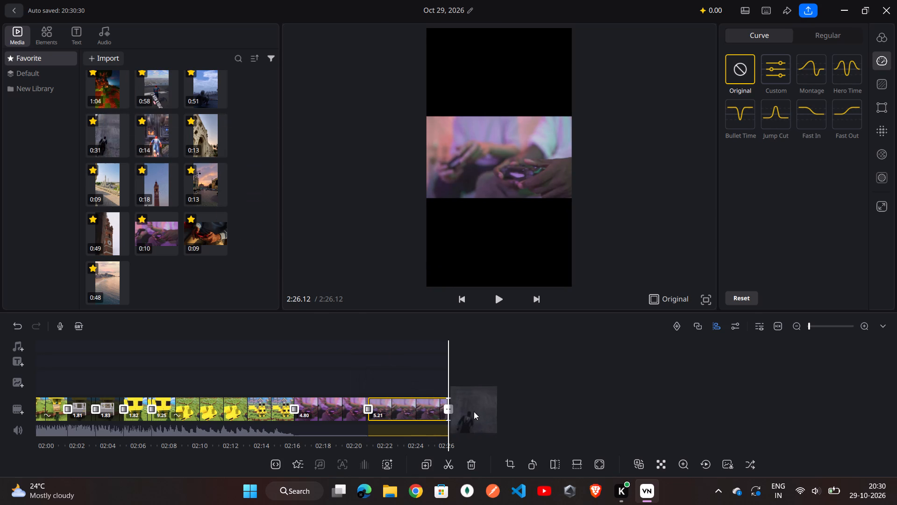
left_click_drag(474, 411, 474, 413)
left_click(536, 334)
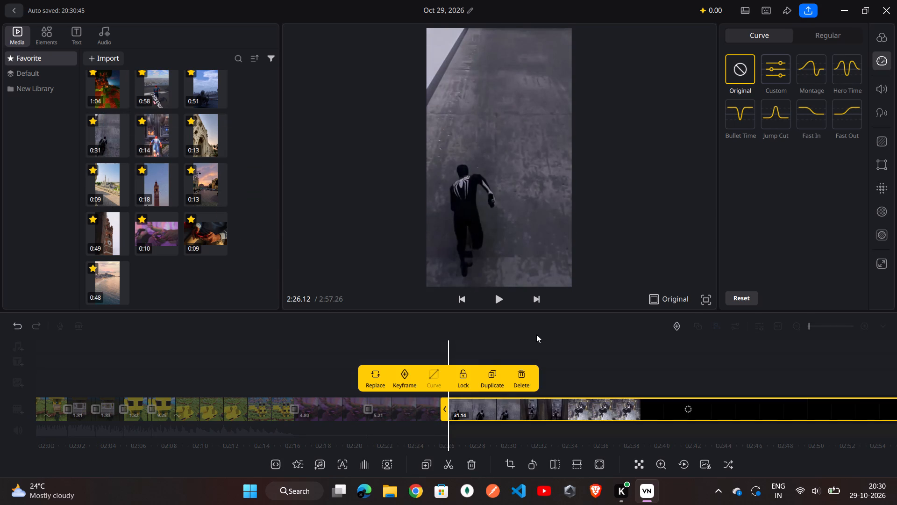
Apply a White transition with a duration of 1.1 between the last controller segment and the added Spider-Man clip.
left_click(448, 408)
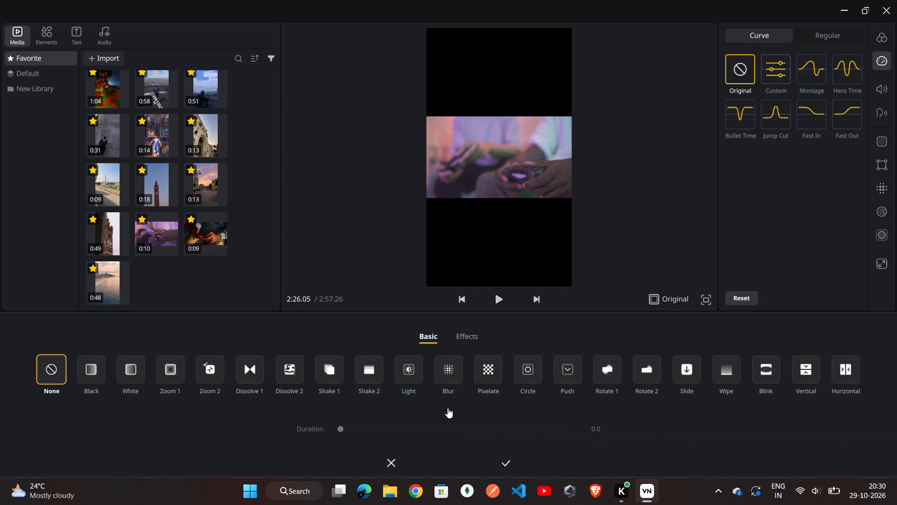
left_click(131, 372)
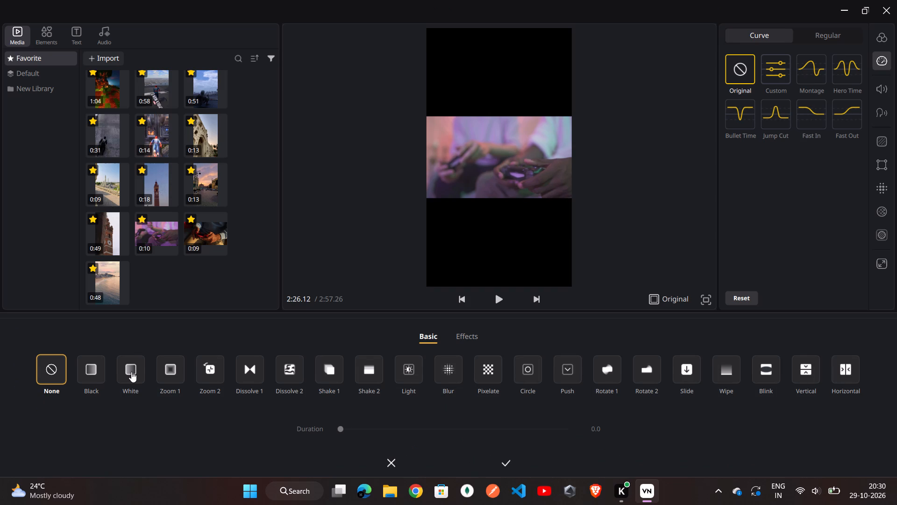
left_click(382, 427)
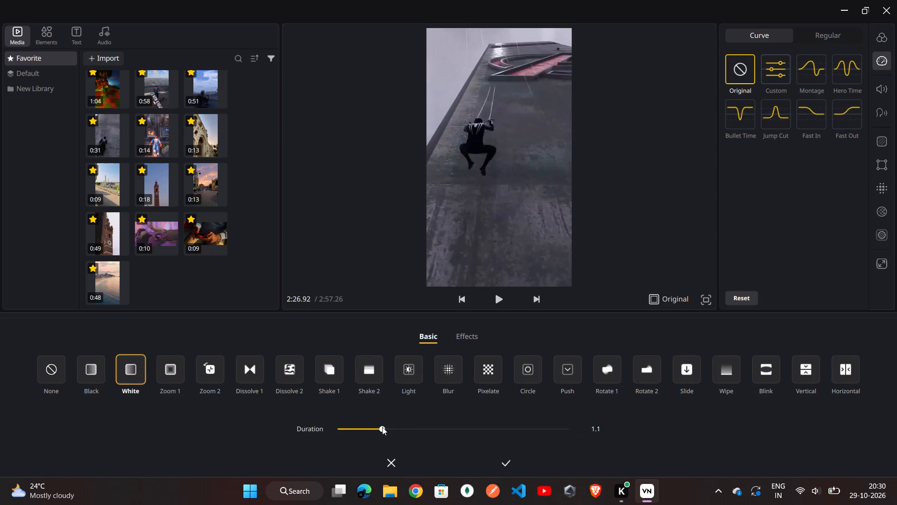
left_click(508, 459)
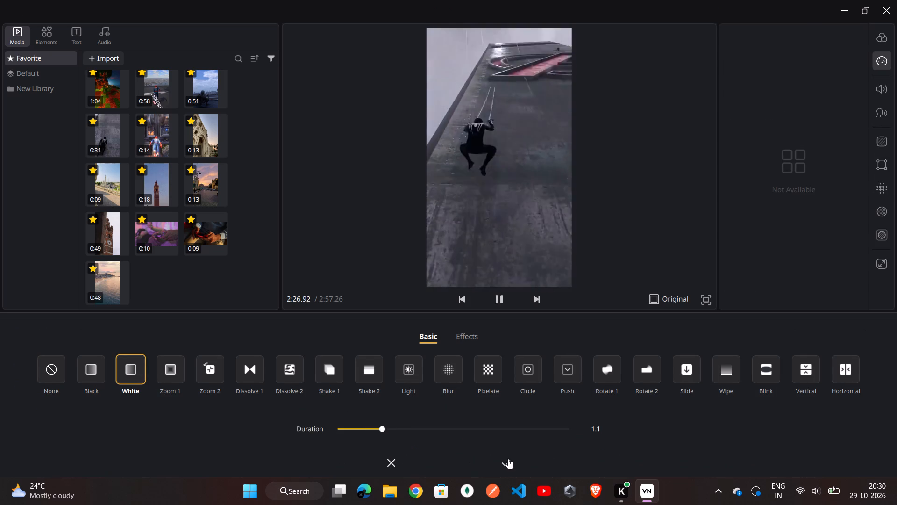
Split the added Spider-Man clip about 2.1 seconds after its start.
scroll(481, 405, "left", 1)
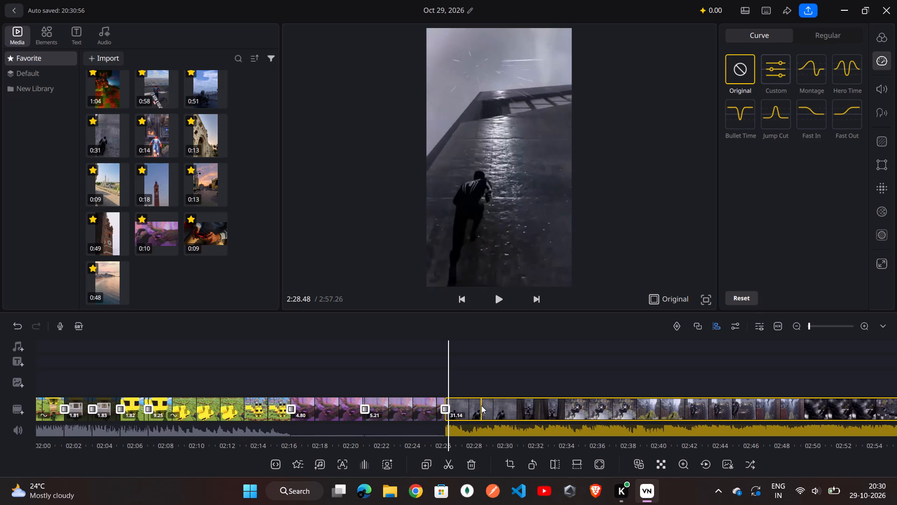
scroll(481, 405, "left", 4)
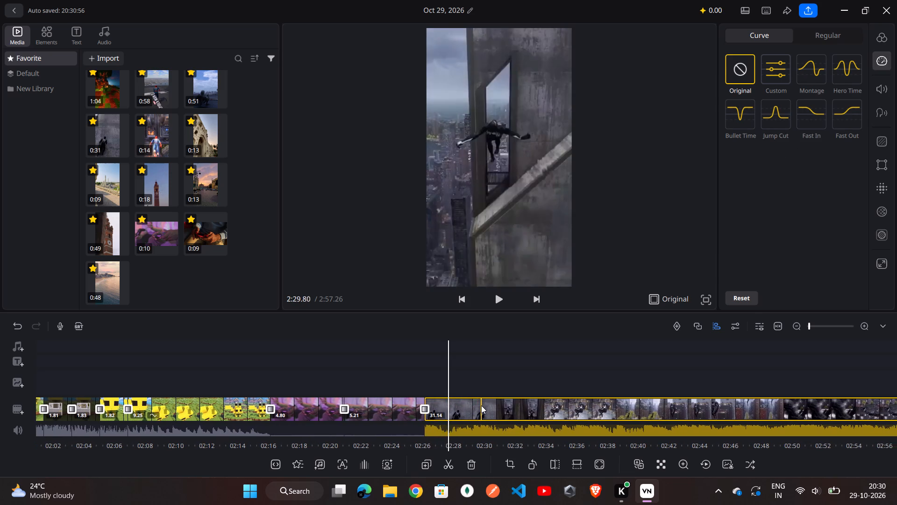
scroll(481, 405, "left", 2)
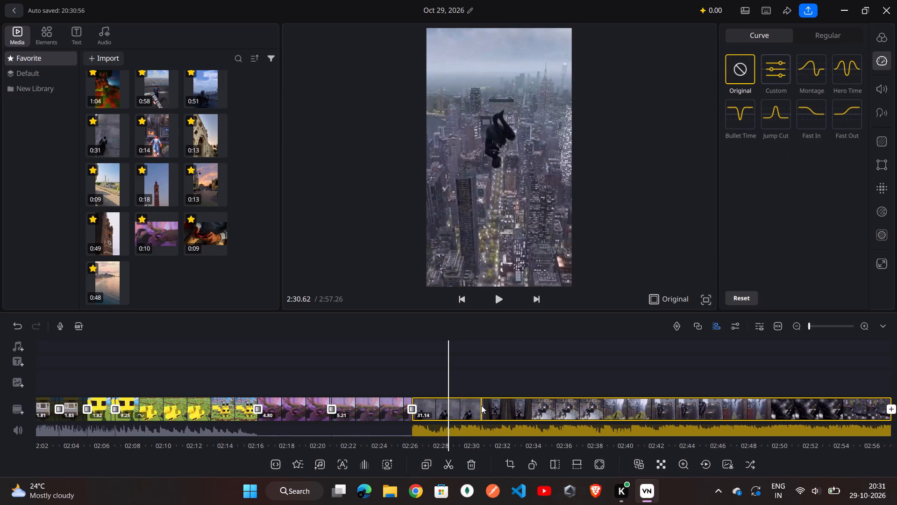
scroll(481, 405, "left", 1)
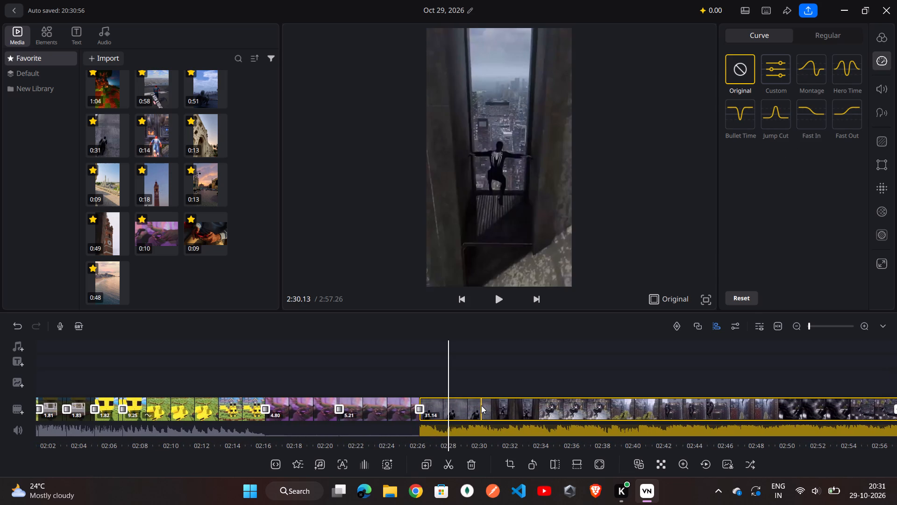
scroll(481, 405, "left", 1)
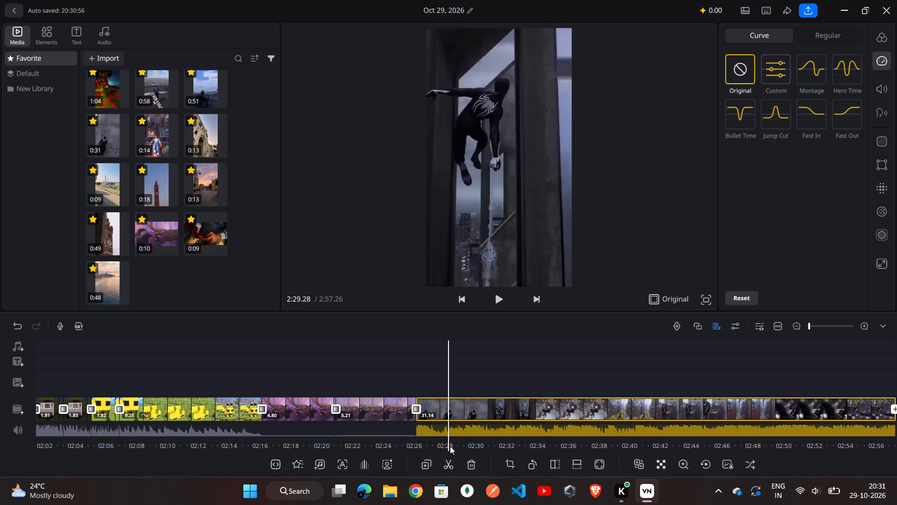
left_click(448, 463)
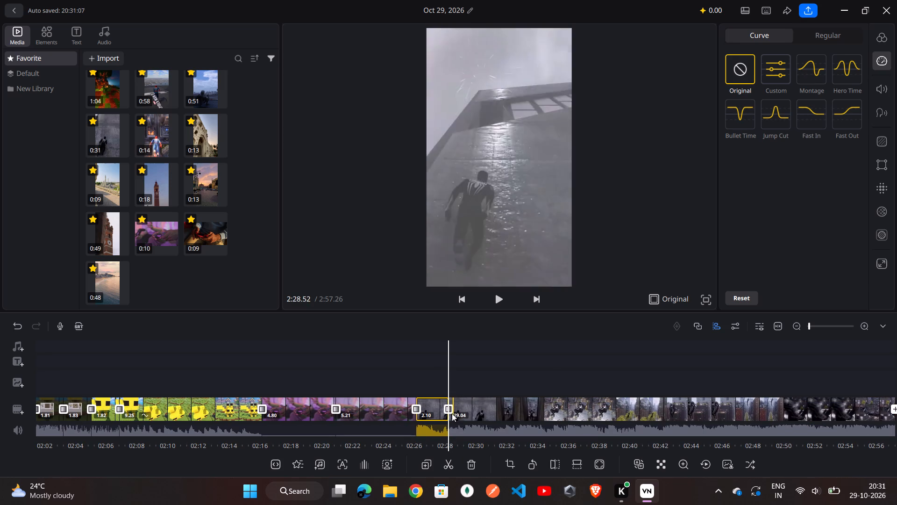
Change the transition between the two black-suited Spider-Man segments to Blur with a duration of 0.8.
left_click(450, 410)
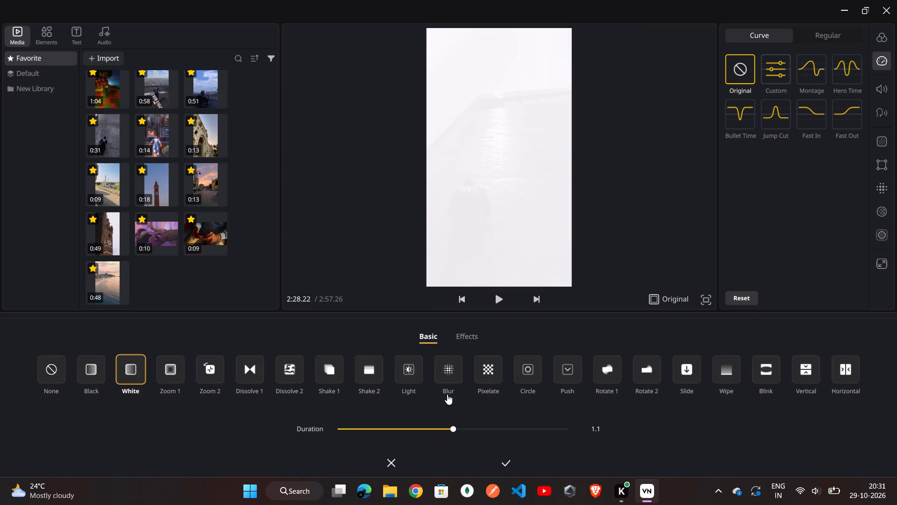
left_click(449, 383)
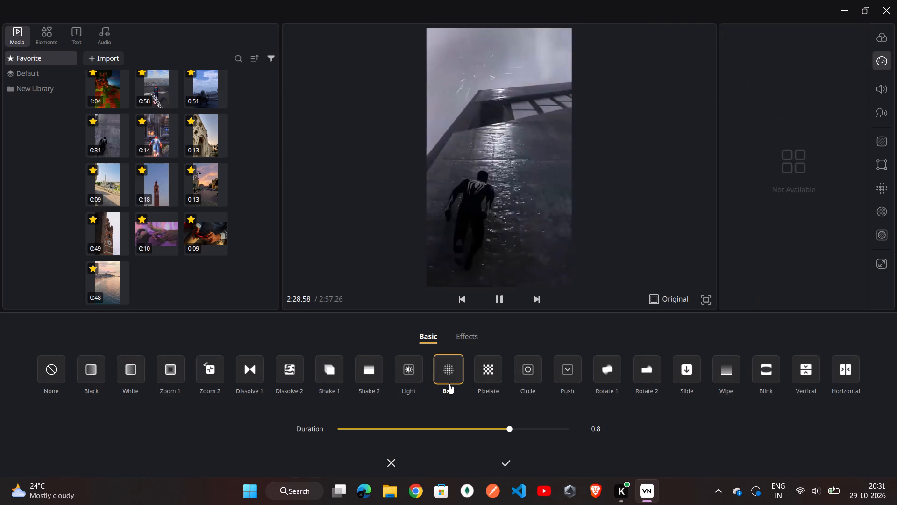
left_click(510, 461)
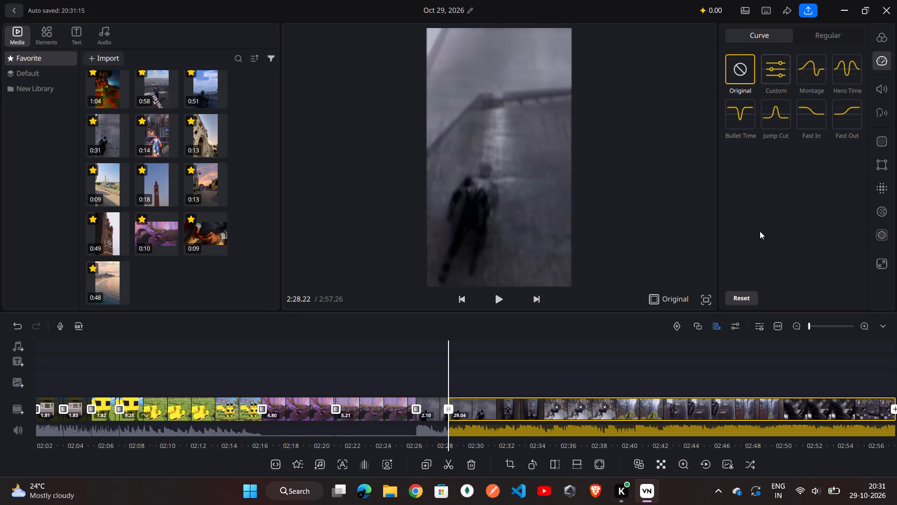
Apply the Hero Time speed curve to the longer, final Spider-Man segment and play back its opening seconds.
left_click(838, 70)
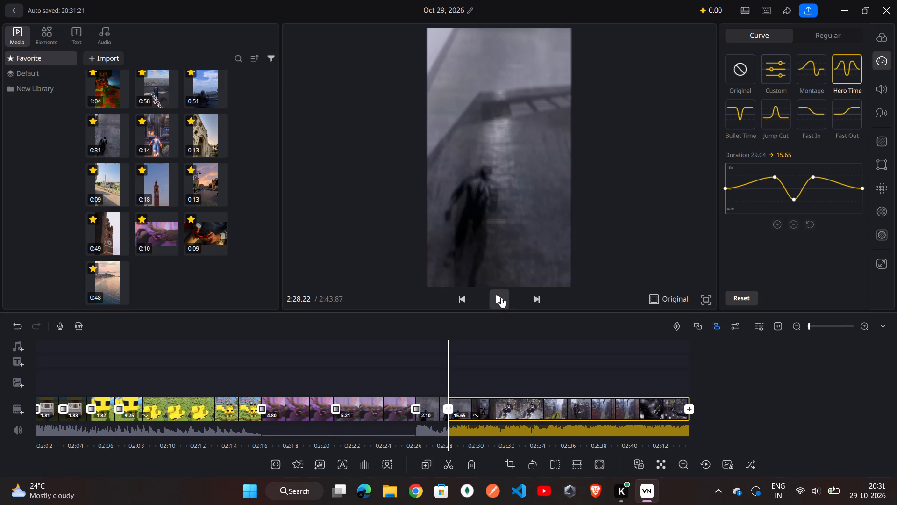
left_click(501, 298)
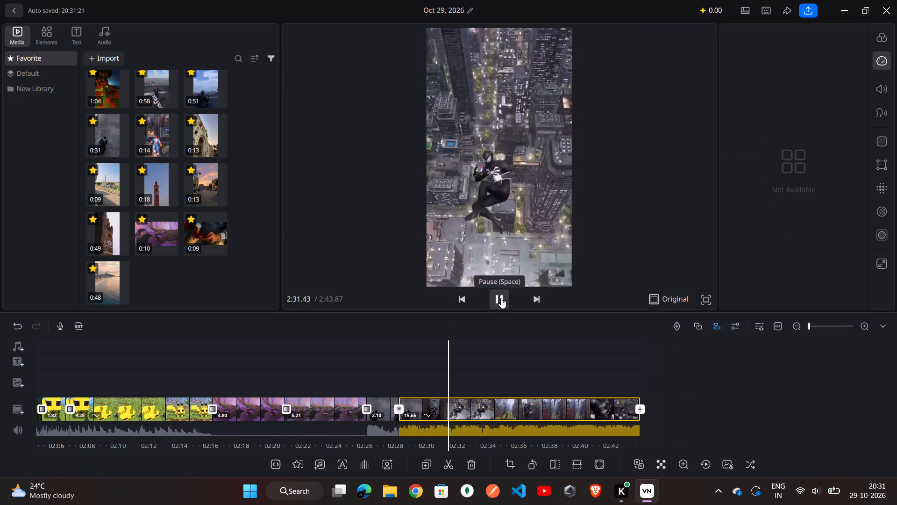
left_click(501, 298)
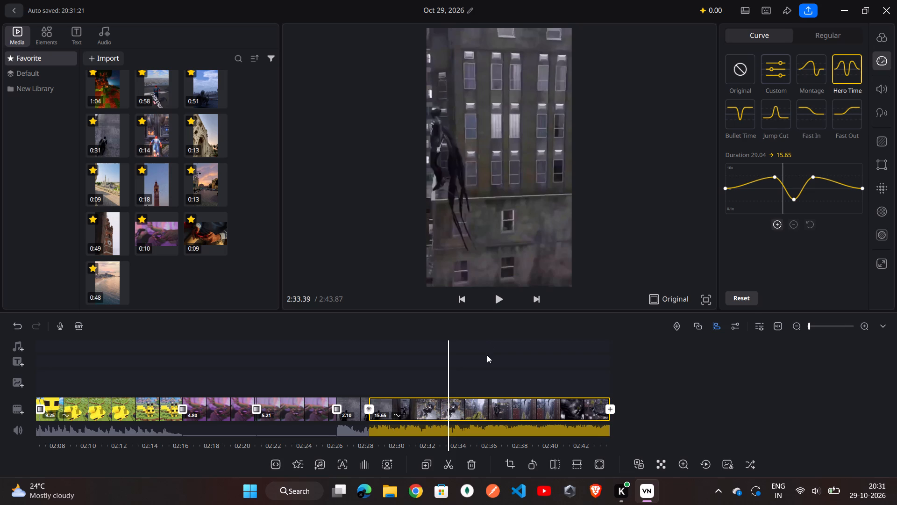
Split the Hero Time Spider-Man segment about 5 seconds after its start, where he glides above the tree-lined street.
scroll(487, 355, "right", 1)
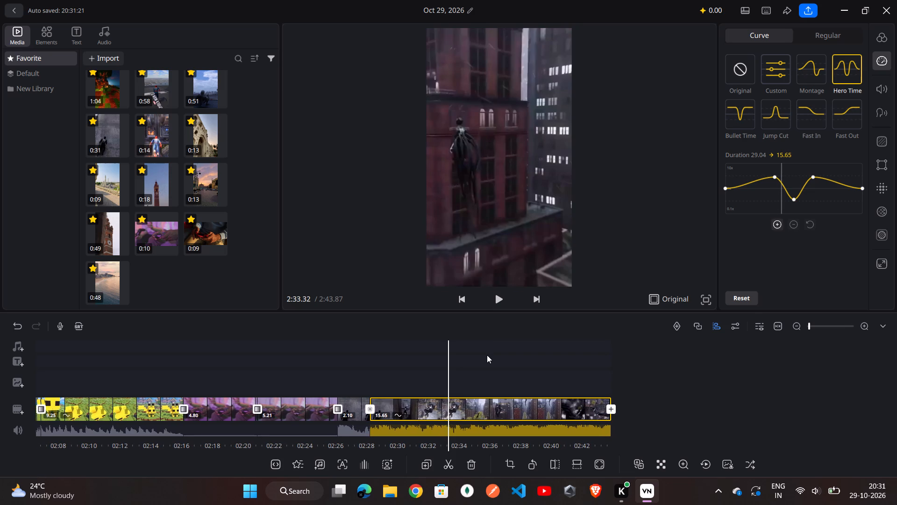
scroll(487, 355, "right", 1)
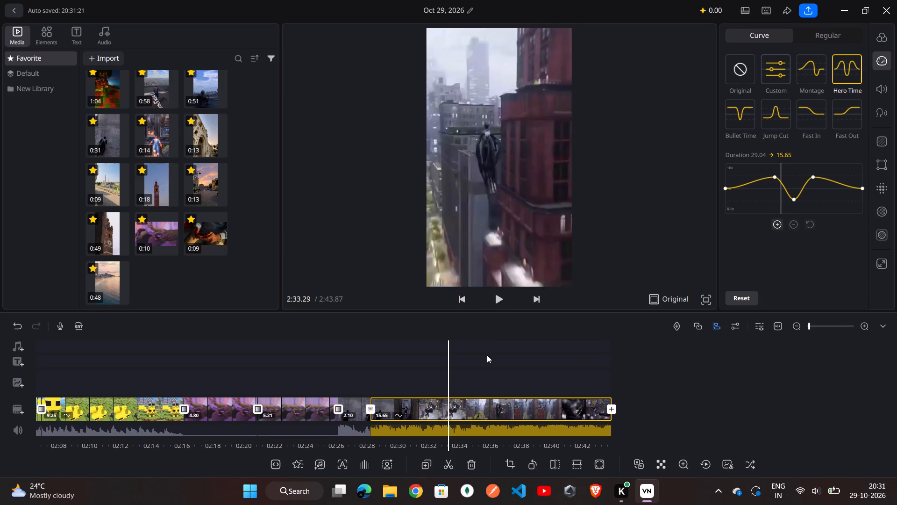
scroll(487, 355, "right", 1)
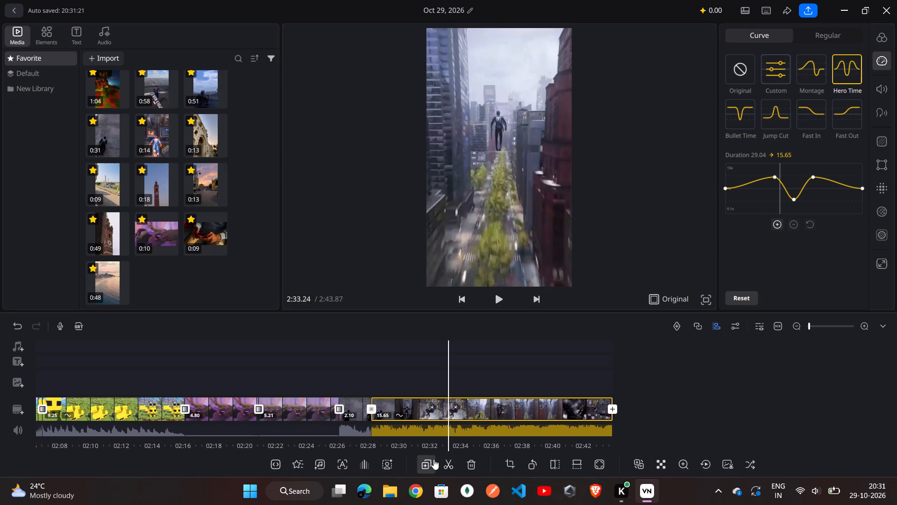
left_click(447, 461)
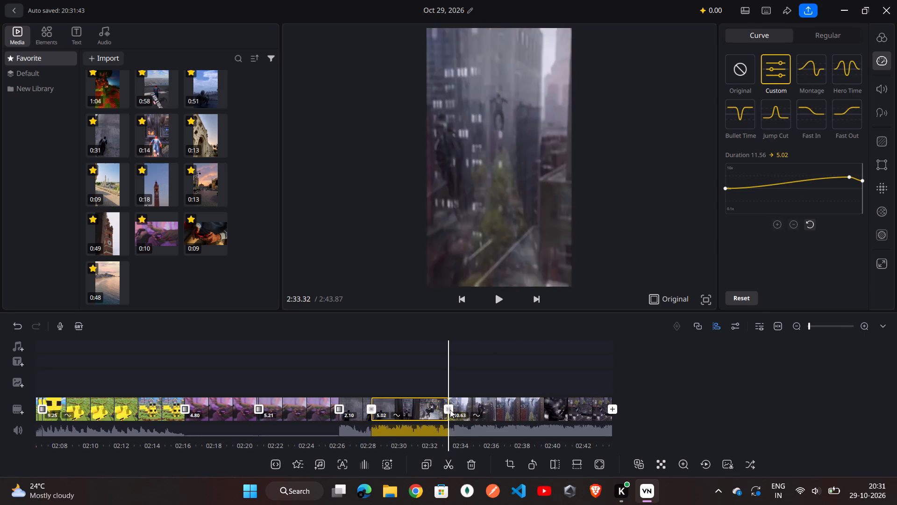
Change the transition at the new split between the 5.02 and 10.63 Spider-Man segments to White with a duration of 0.8.
double_click(449, 409)
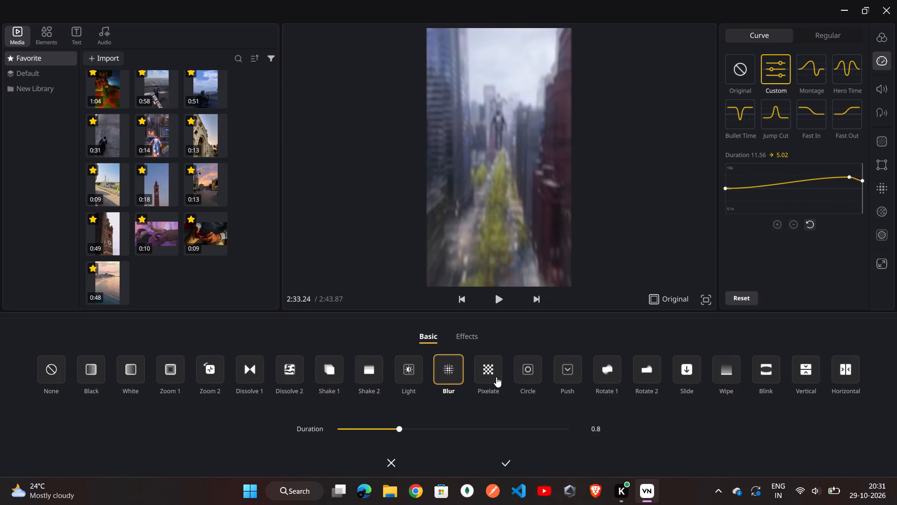
left_click(245, 374)
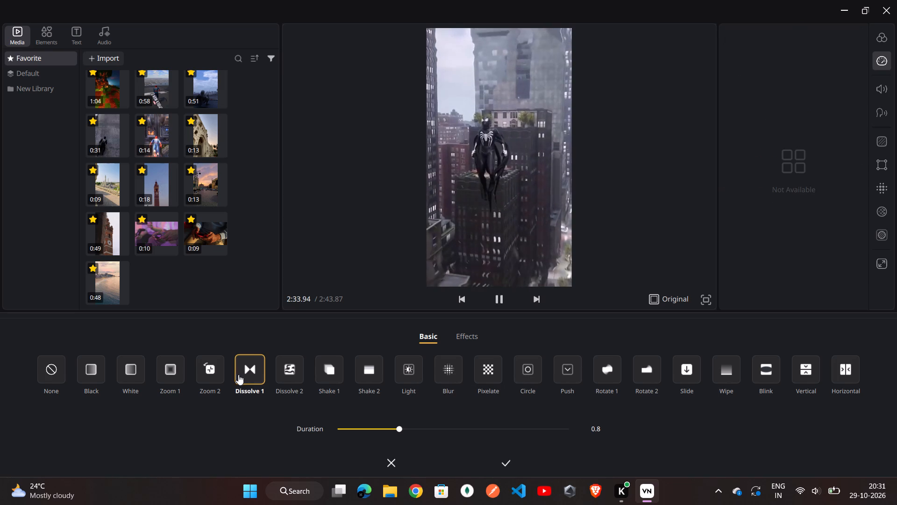
left_click(211, 373)
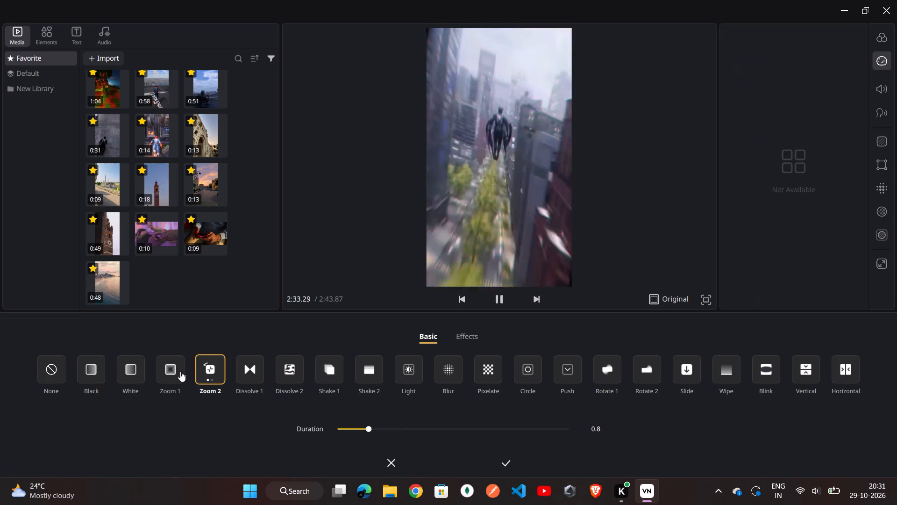
left_click(180, 371)
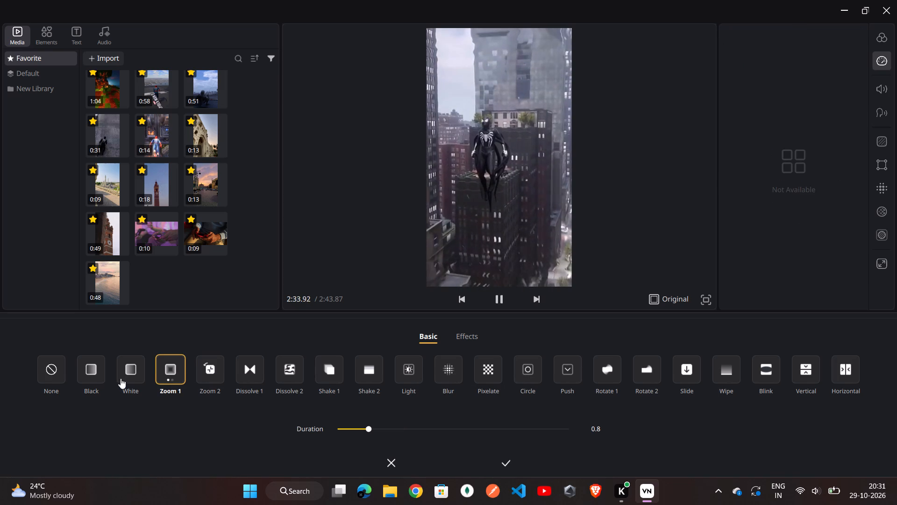
left_click(134, 375)
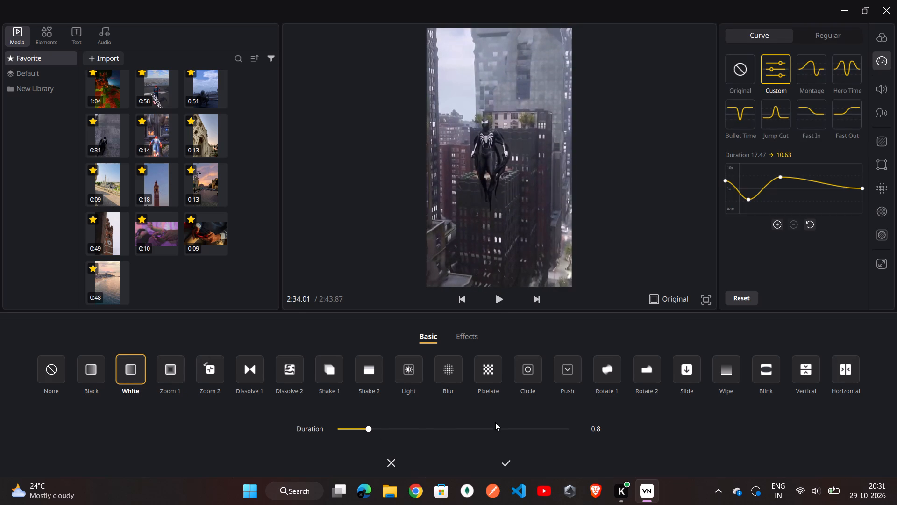
left_click(507, 459)
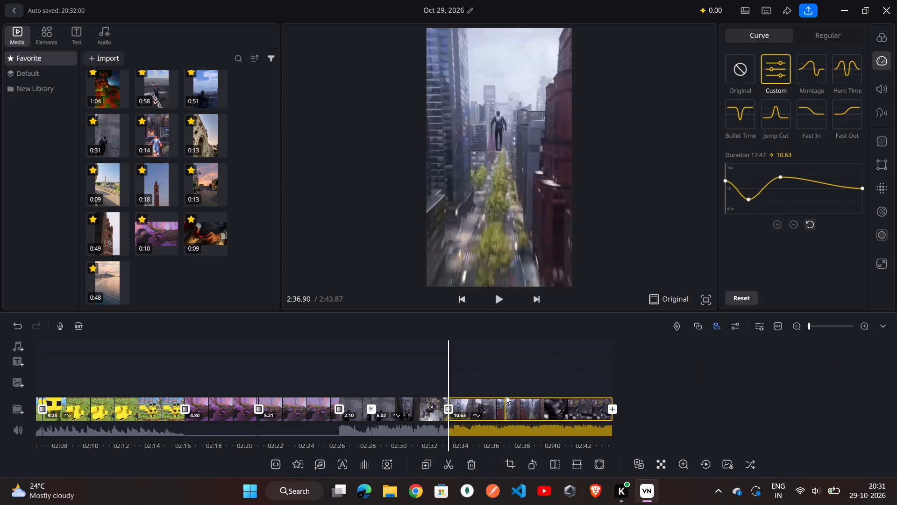
Split the final Spider-Man segment about 6.1 seconds after its start, where he shoots past the rooftop terrace.
scroll(521, 377, "up", 1)
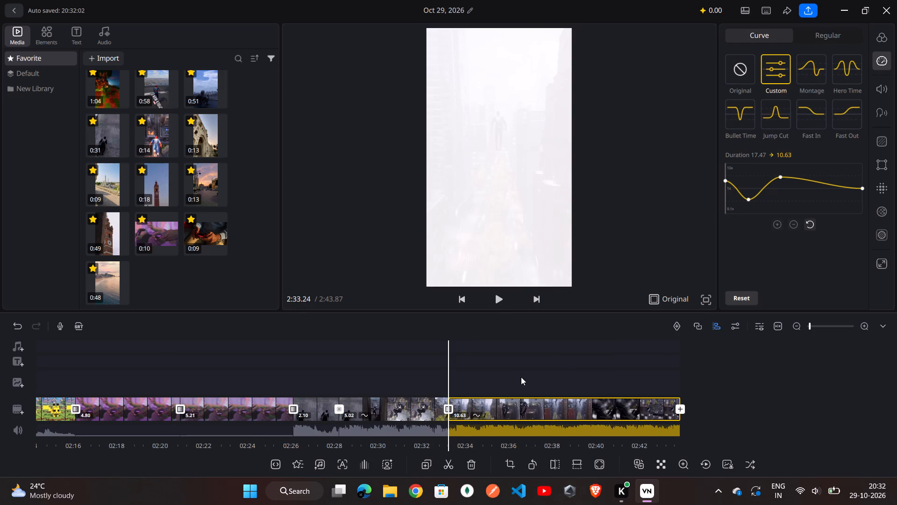
scroll(521, 377, "left", 3)
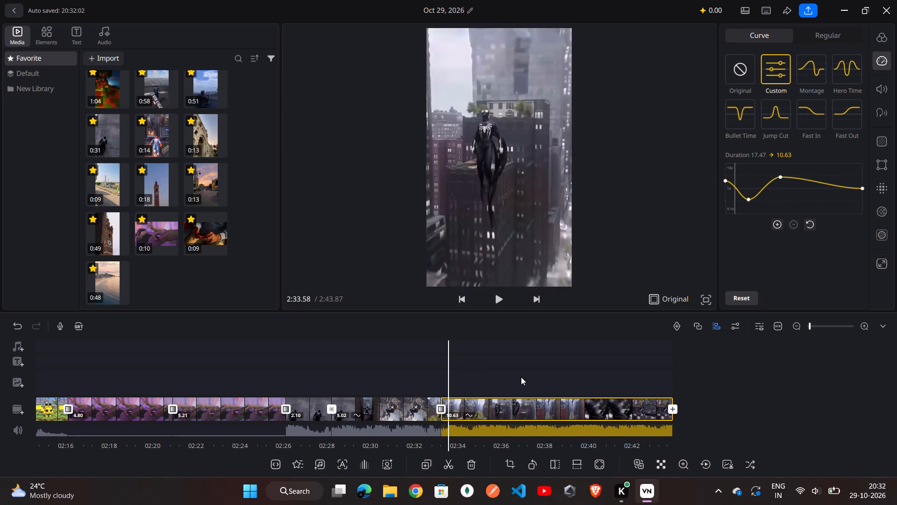
scroll(521, 377, "left", 5)
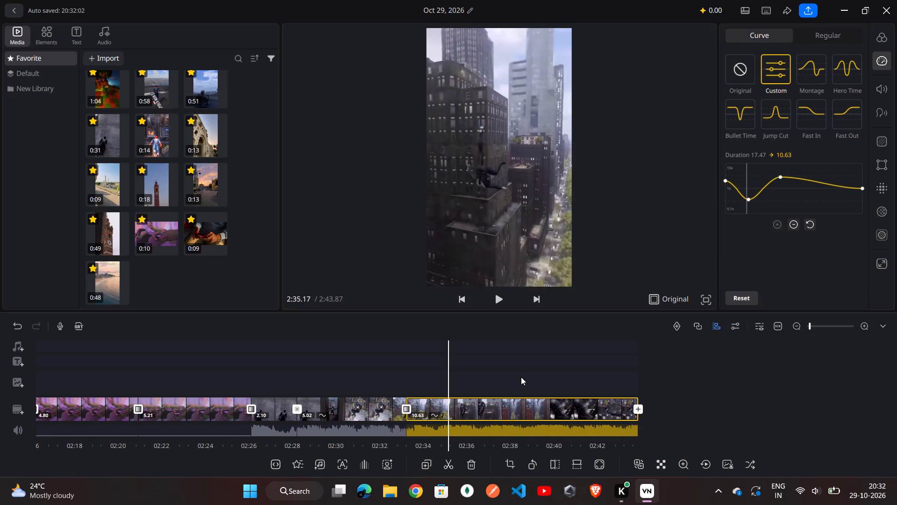
scroll(521, 377, "left", 3)
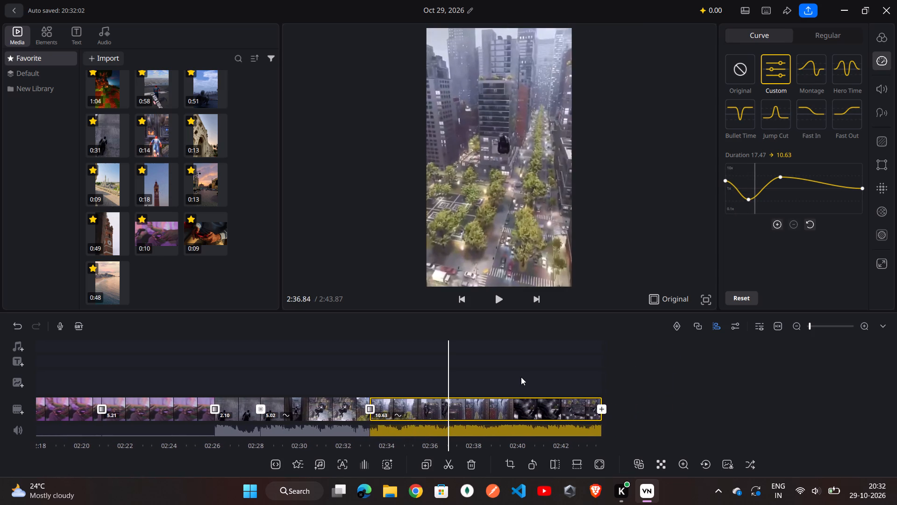
scroll(521, 377, "left", 2)
right_click(521, 377)
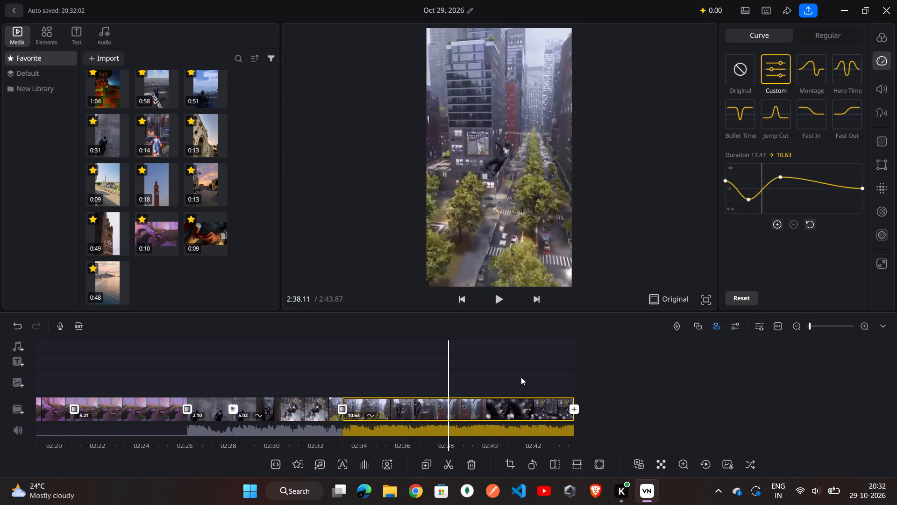
scroll(521, 377, "left", 1)
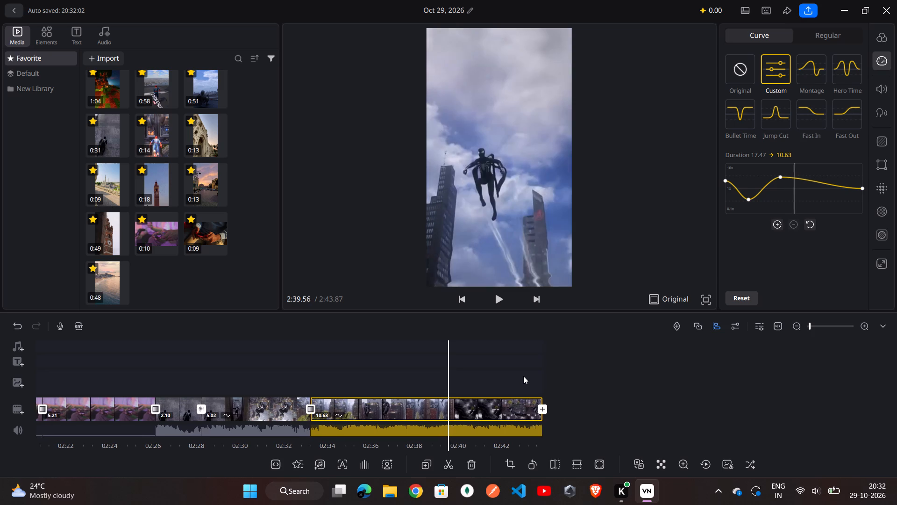
scroll(523, 376, "right", 1)
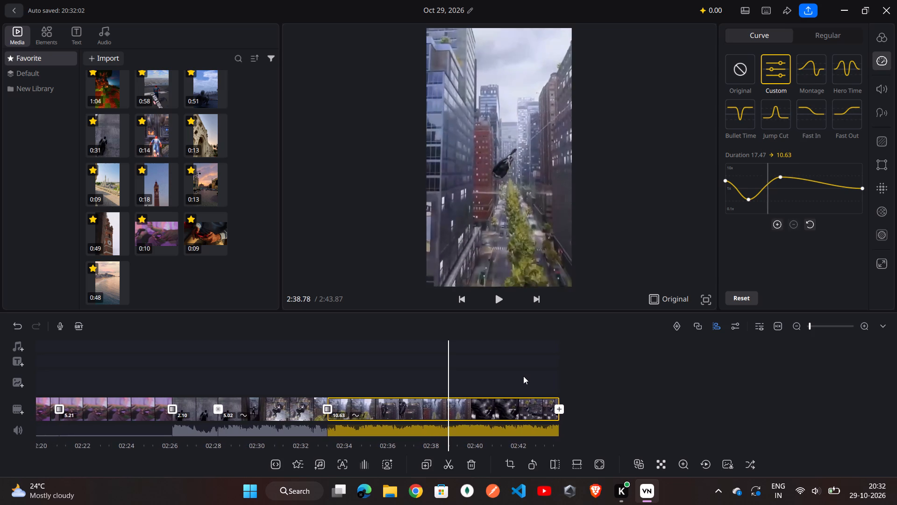
right_click(523, 376)
left_click(531, 386)
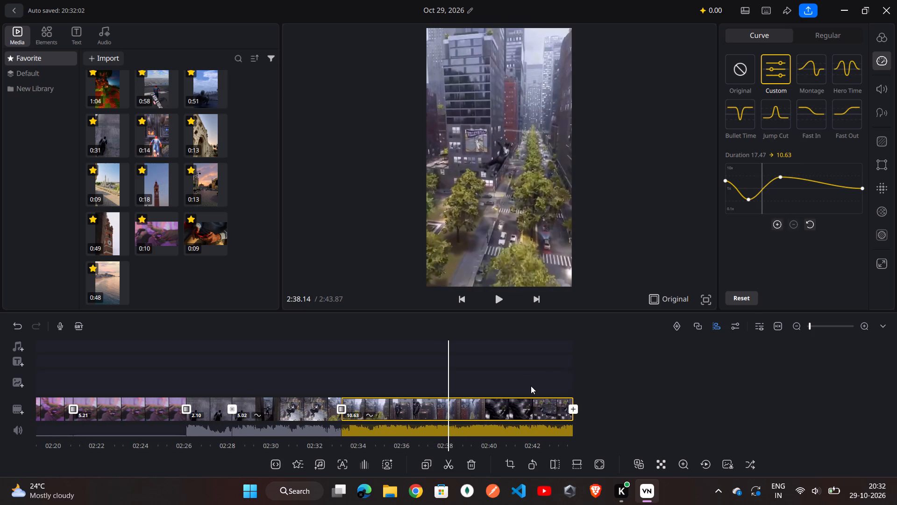
right_click(531, 386)
scroll(527, 388, "left", 1)
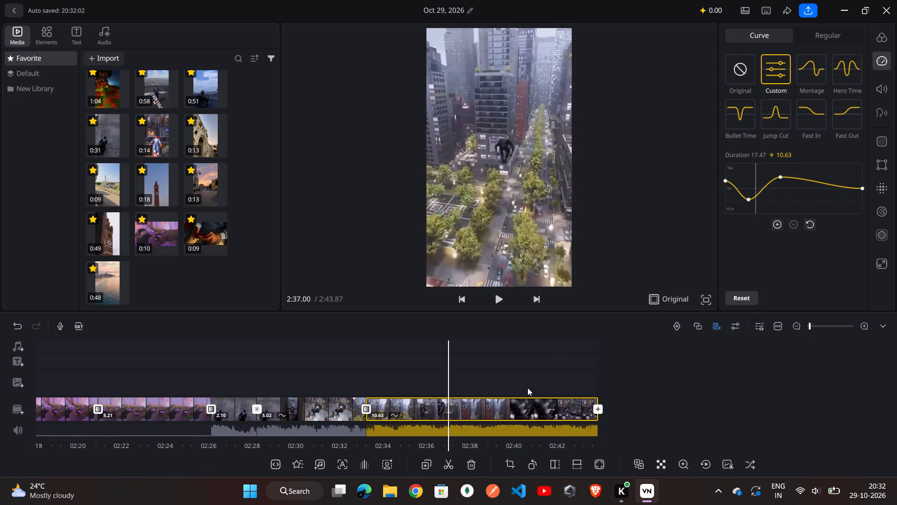
scroll(527, 388, "left", 1)
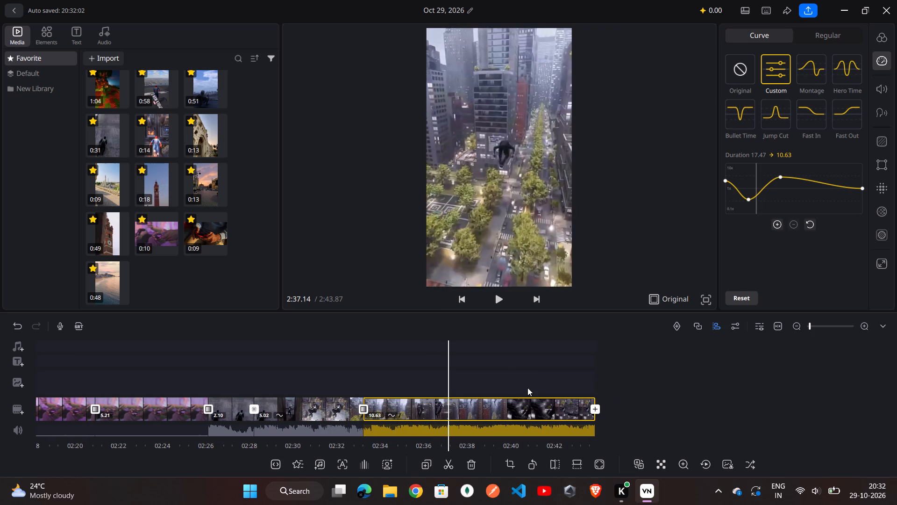
scroll(527, 388, "left", 1)
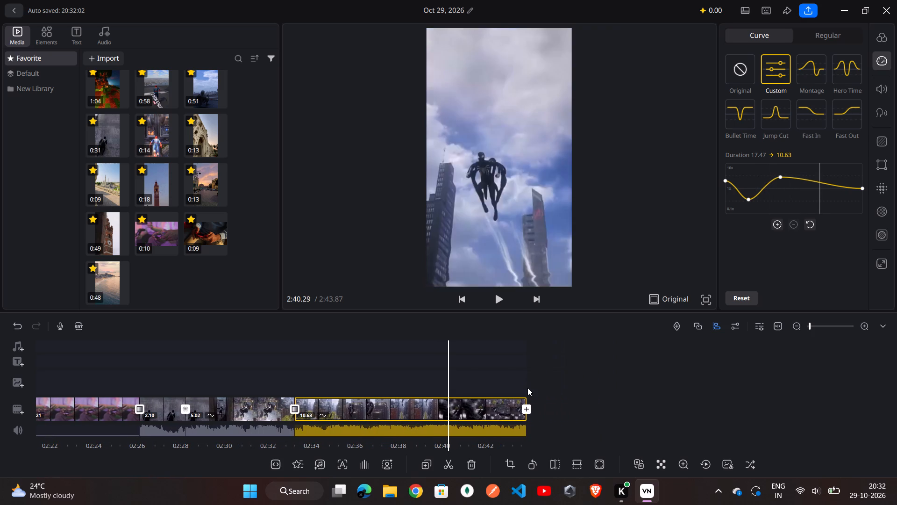
scroll(527, 388, "right", 1)
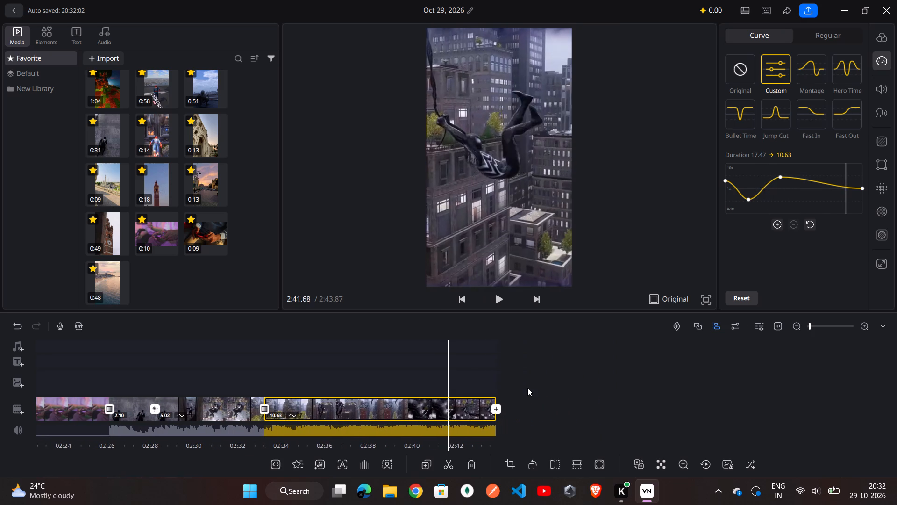
scroll(527, 388, "right", 3)
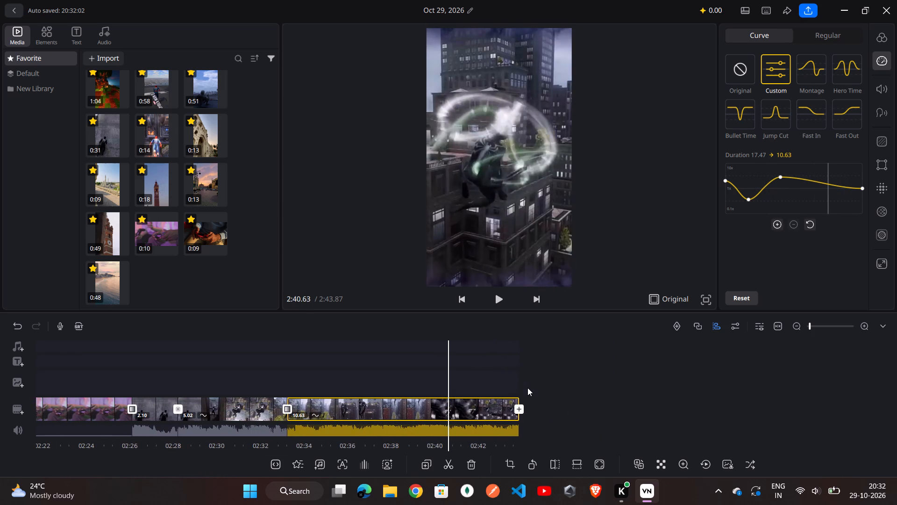
scroll(527, 388, "right", 2)
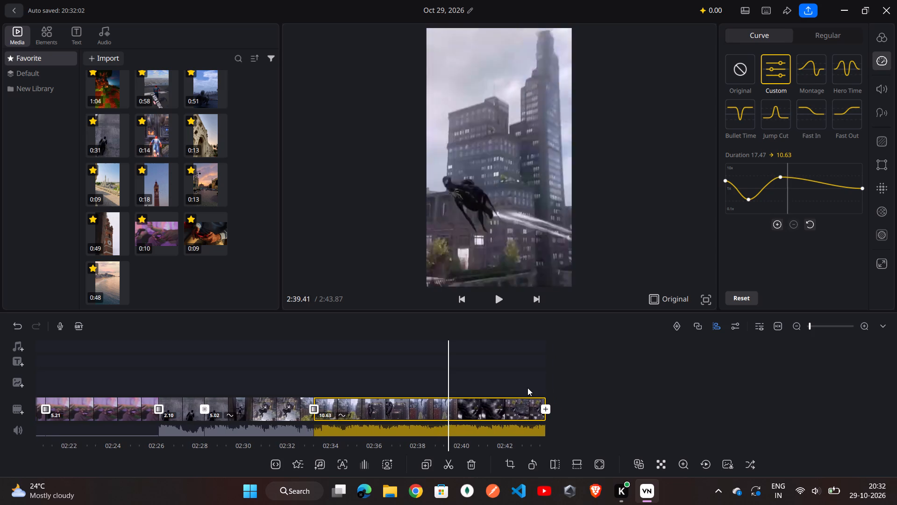
left_click(448, 461)
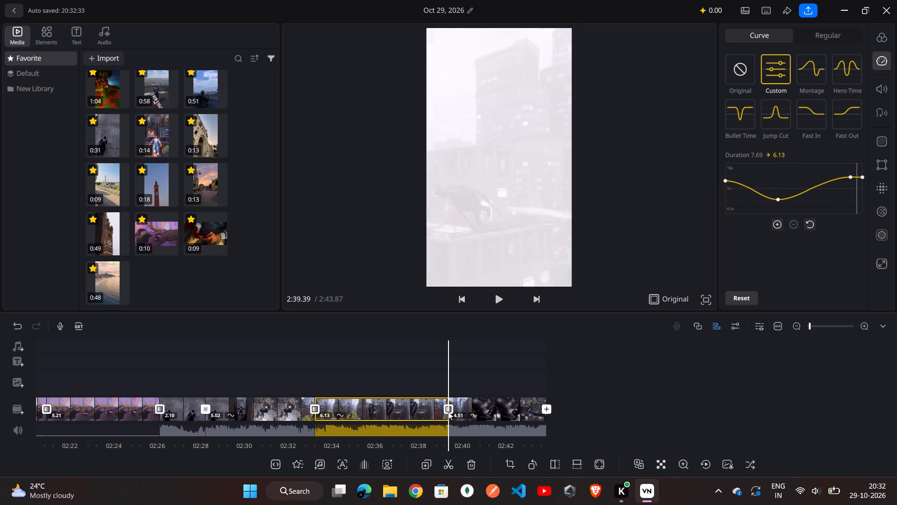
Change the transition between the 6.13 and 4.51 Spider-Man segments to Zoom 1 with a duration of 1.0.
left_click(448, 407)
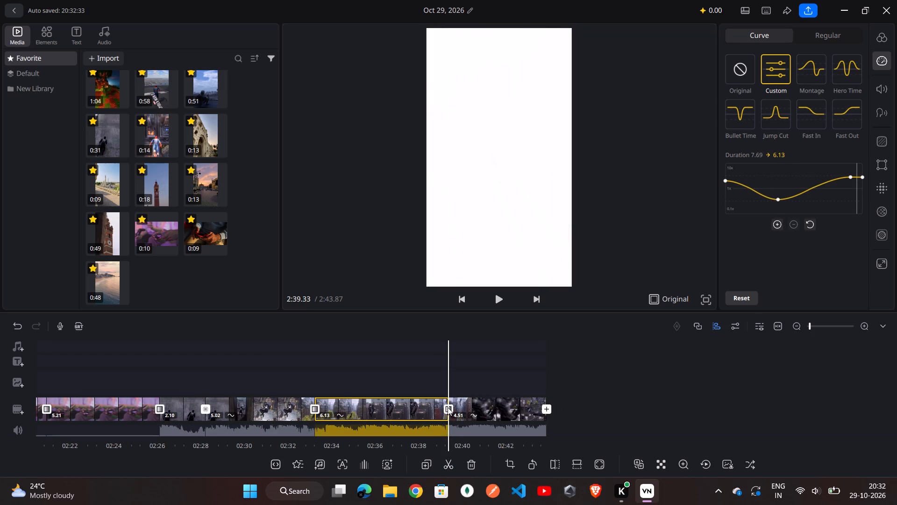
left_click(448, 407)
left_click(448, 407)
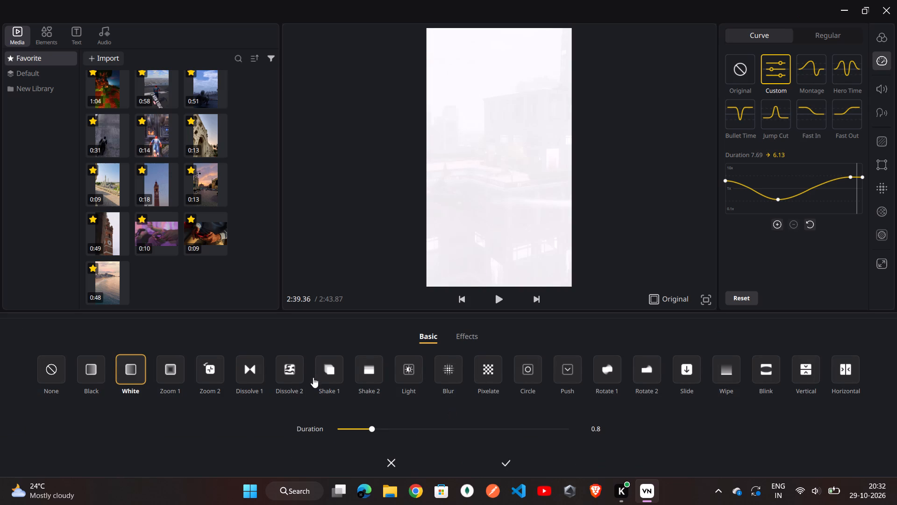
left_click(183, 380)
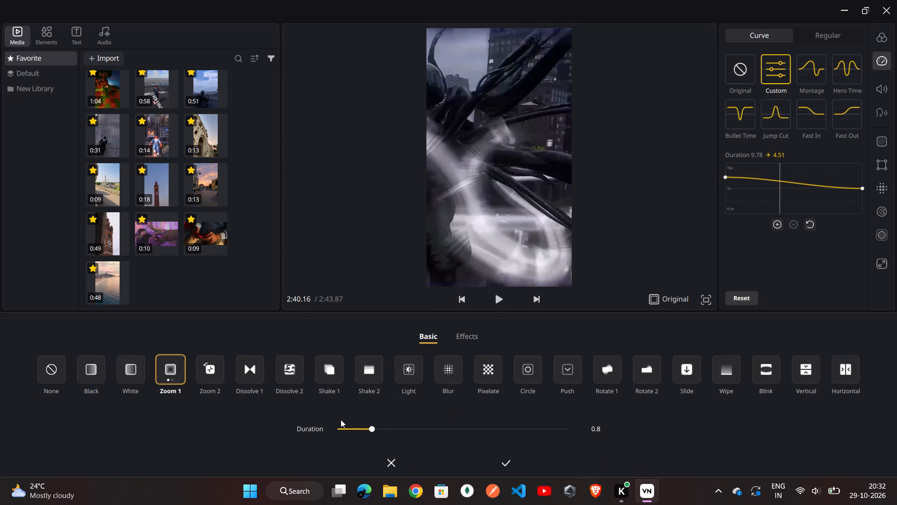
left_click(381, 430)
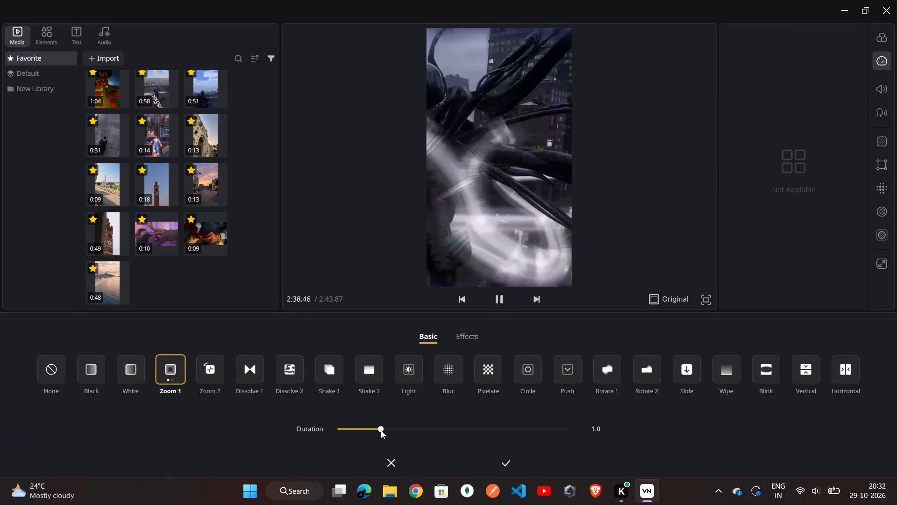
left_click(506, 467)
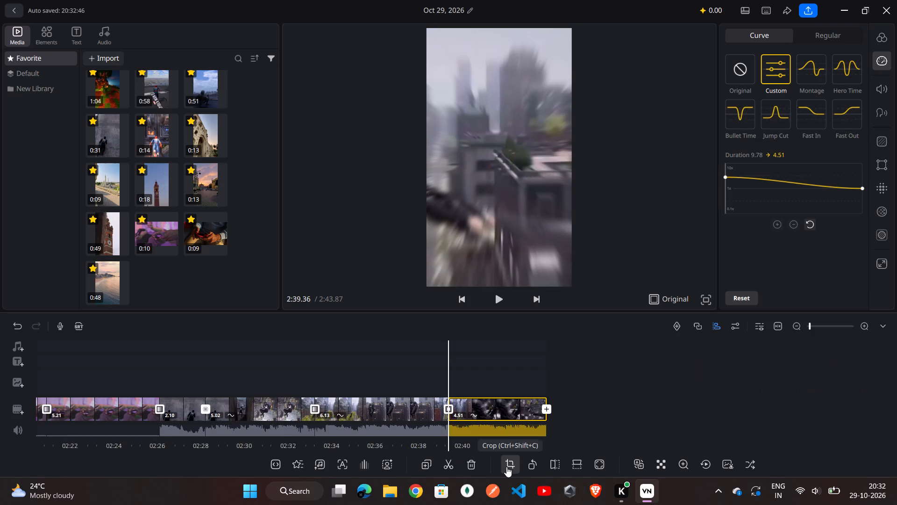
Review the timeline from the final Spider-Man segments back through the controller and Minecraft footage to the winged-creature Jump Cut segment.
left_click(588, 390)
double_click(588, 390)
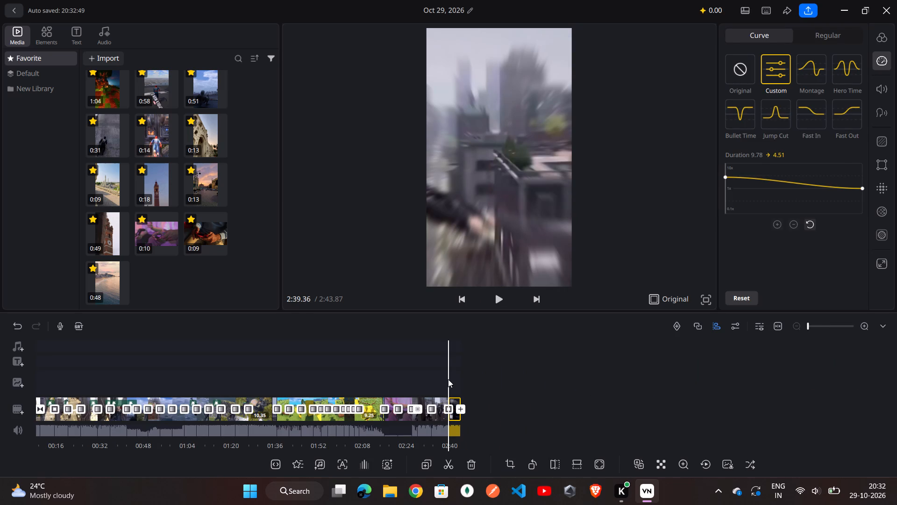
scroll(448, 379, "right", 1)
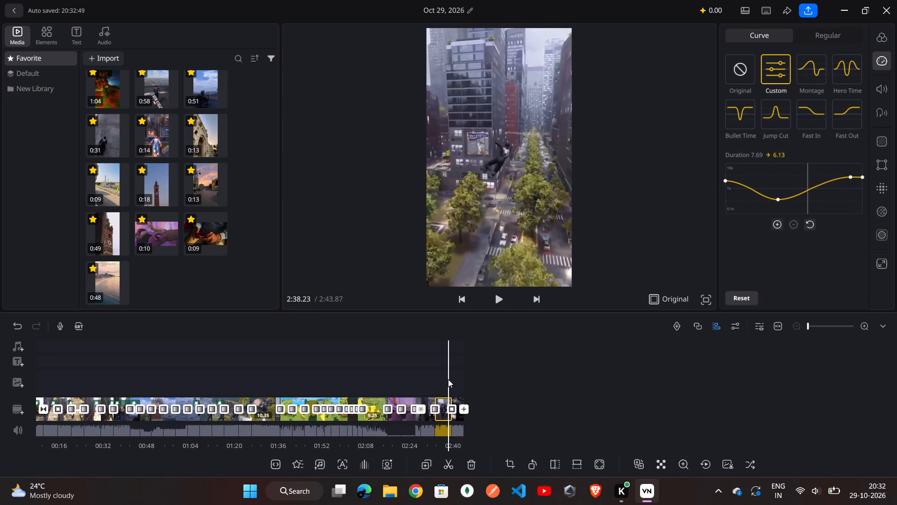
scroll(448, 379, "up", 2, "ctrl")
scroll(448, 379, "down", 1, "ctrl")
scroll(448, 379, "up", 3, "ctrl")
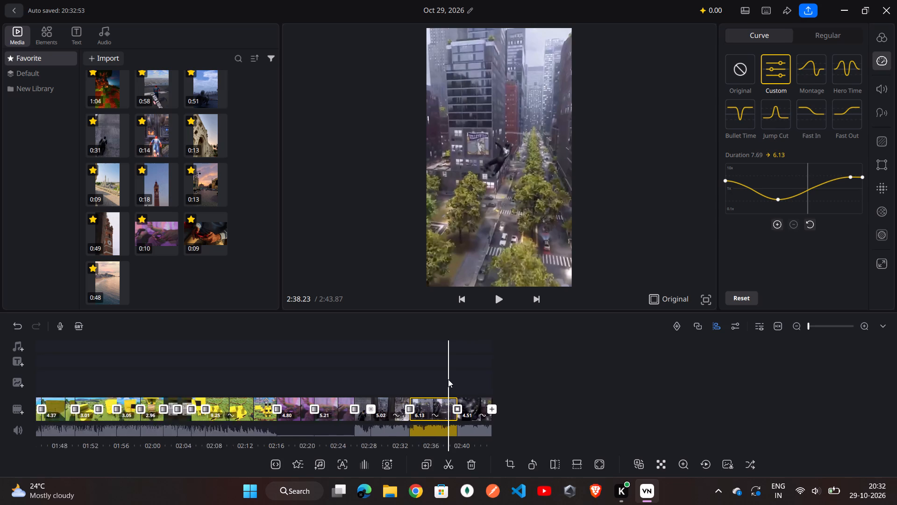
scroll(362, 390, "right", 4)
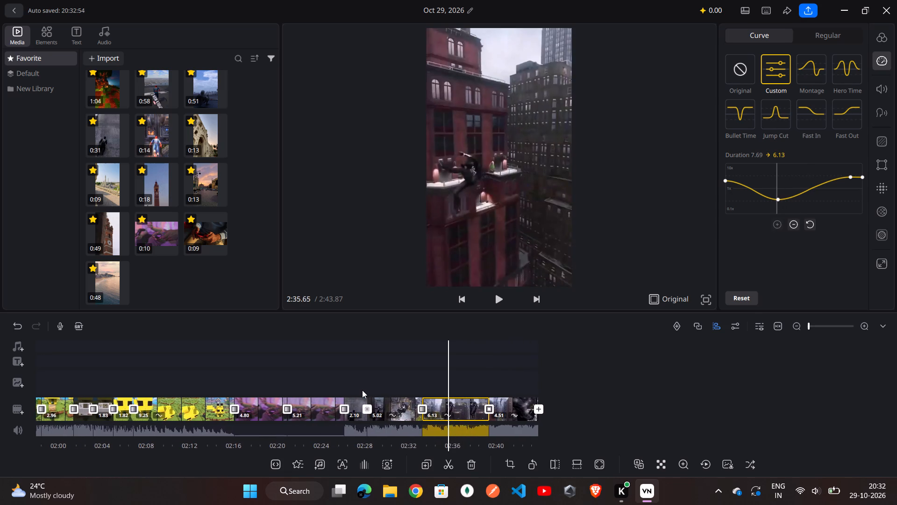
scroll(362, 390, "right", 8)
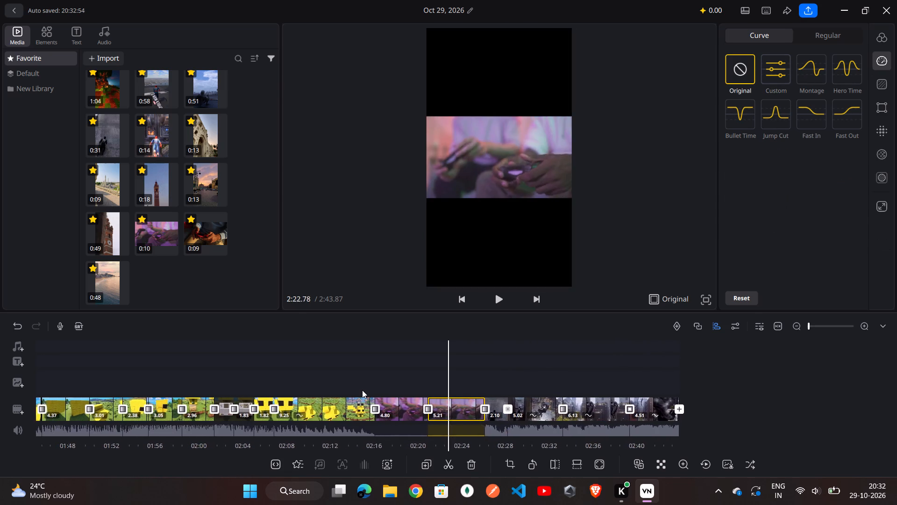
scroll(362, 390, "right", 16)
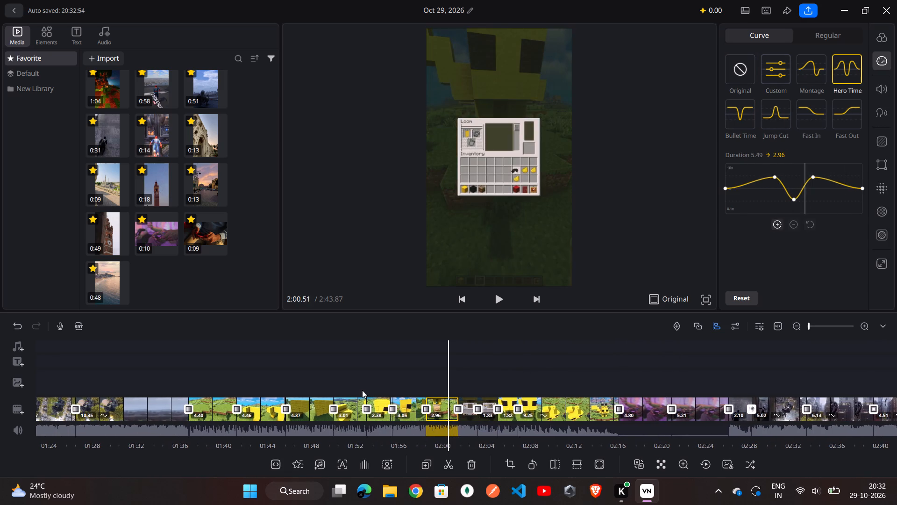
scroll(362, 390, "right", 6)
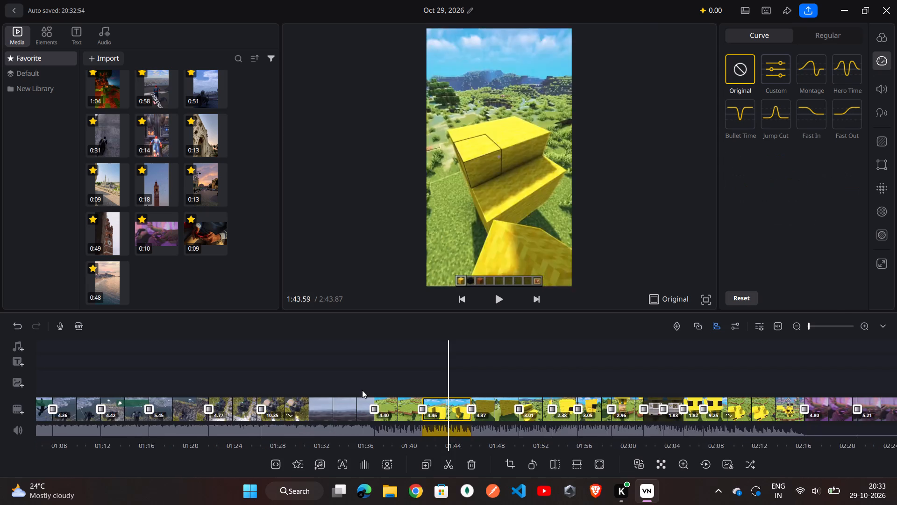
scroll(362, 390, "right", 4)
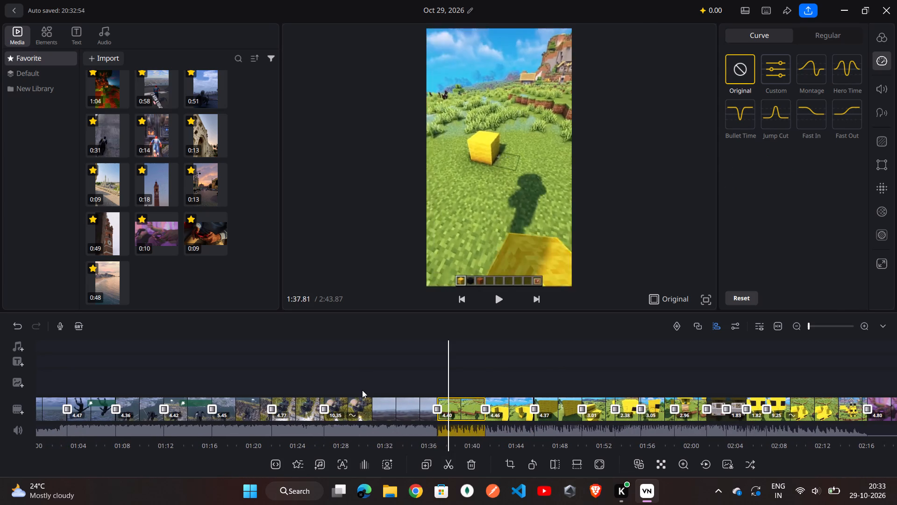
scroll(362, 390, "right", 3)
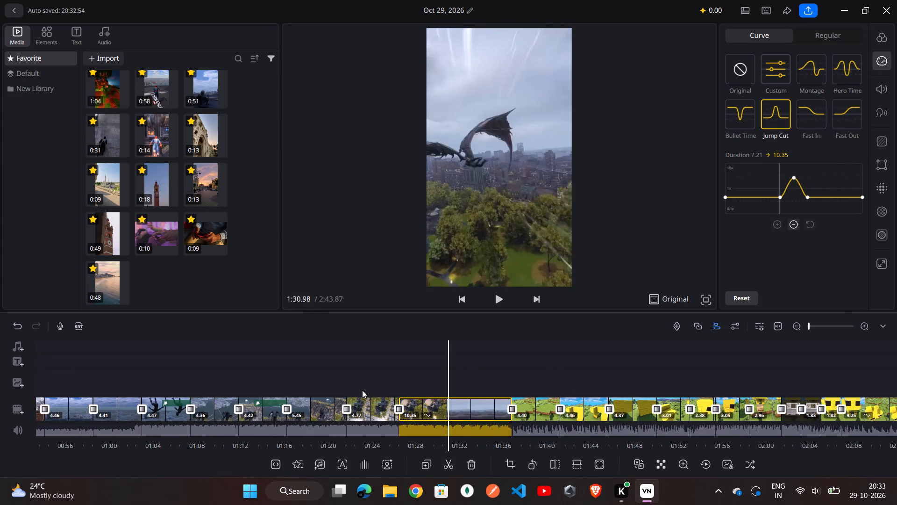
scroll(362, 390, "right", 2)
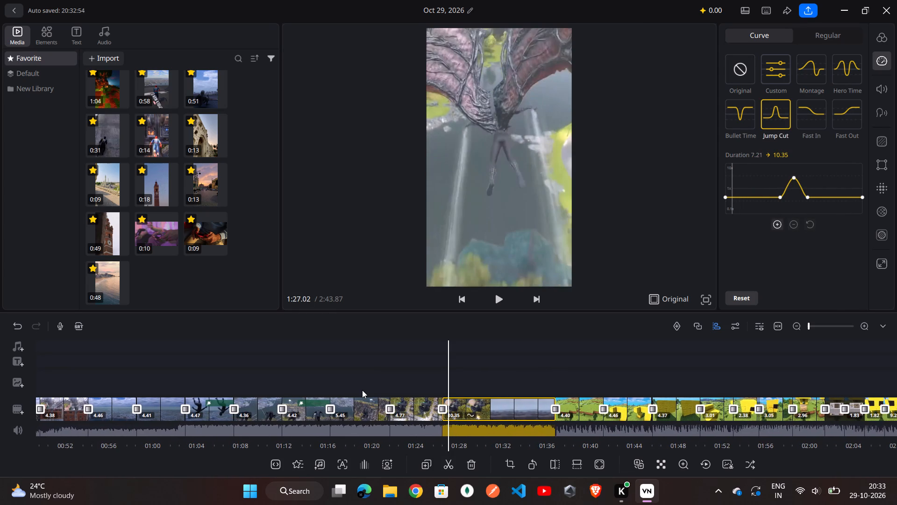
scroll(362, 390, "right", 2)
Insert the 1:01 Minecraft diamond-block parkour clip from the favourites after the last Spider-Man segment at the timeline's end.
scroll(362, 390, "left", 5)
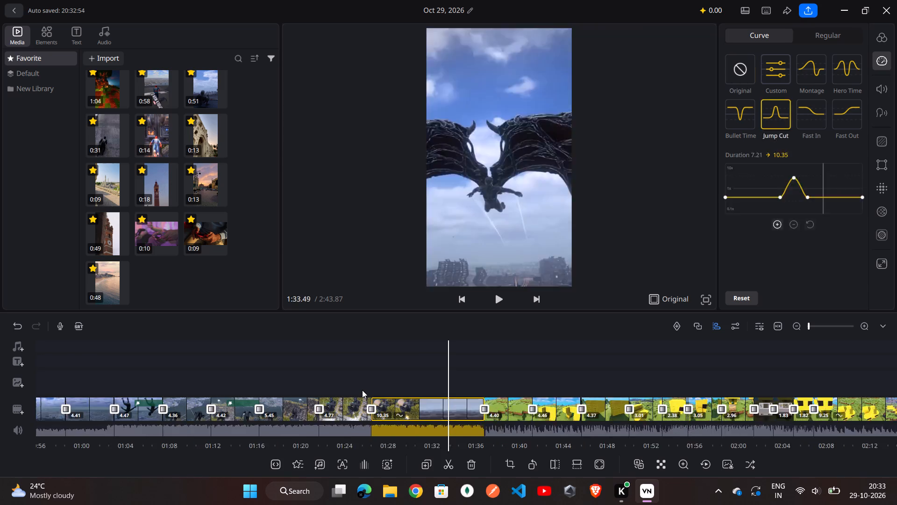
scroll(362, 390, "left", 11)
scroll(362, 390, "left", 20)
scroll(362, 390, "left", 20)
scroll(362, 390, "left", 5)
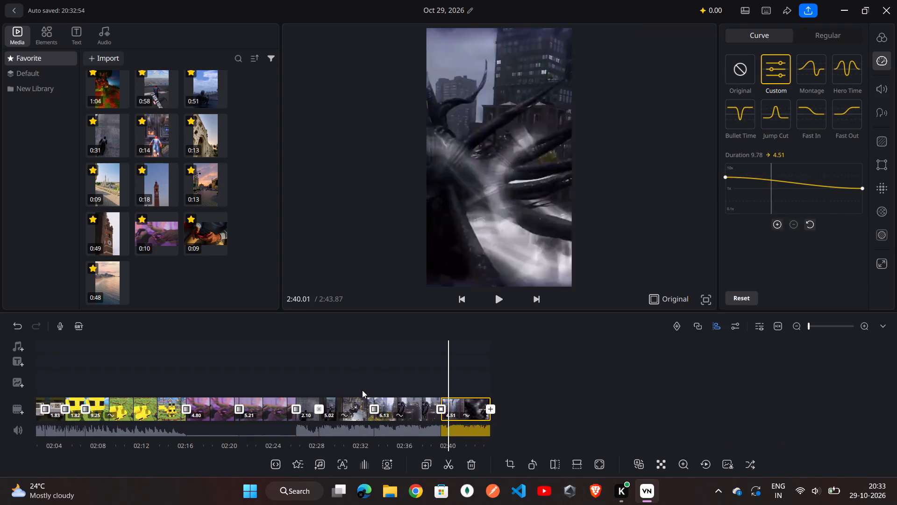
scroll(362, 390, "left", 5)
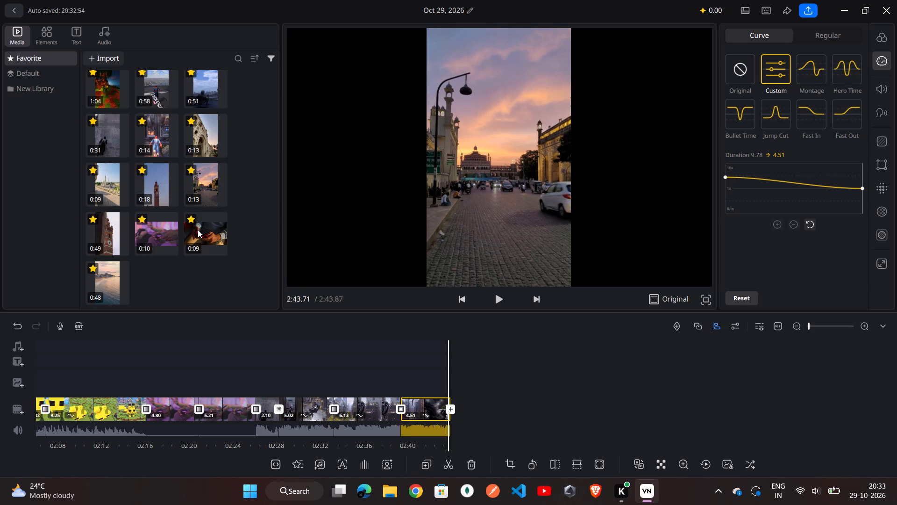
scroll(198, 207, "up", 5)
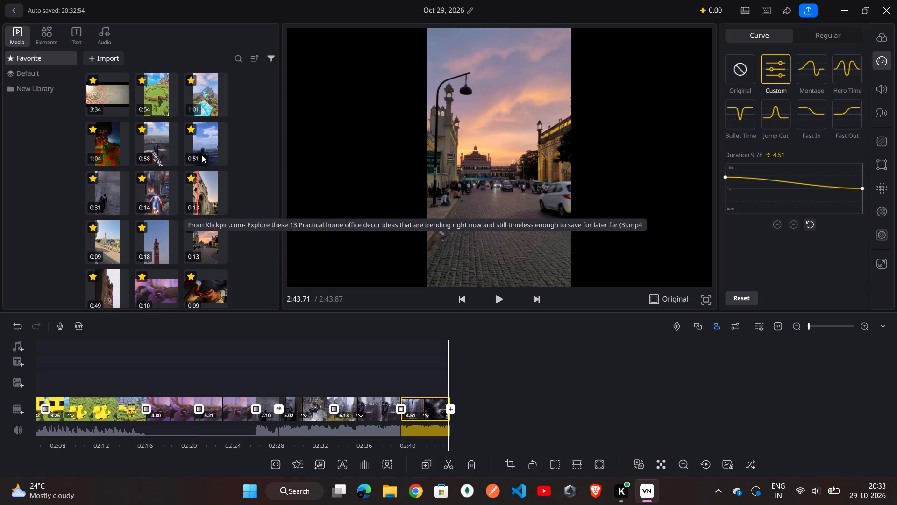
left_click_drag(202, 94, 252, 172)
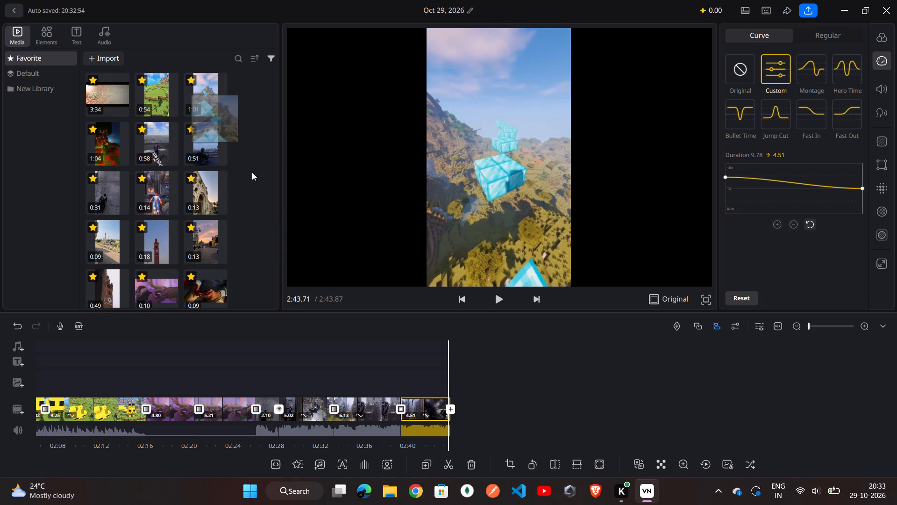
left_click_drag(252, 172, 645, 215)
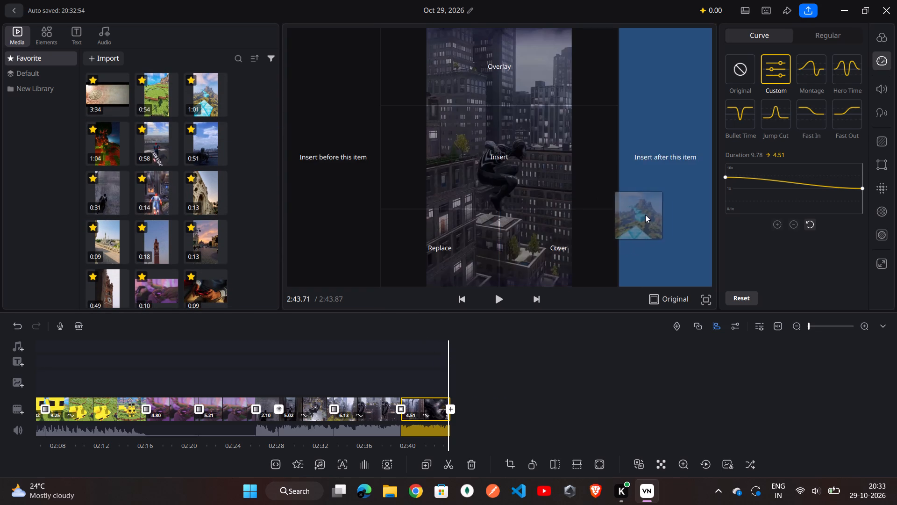
left_click_drag(645, 215, 645, 214)
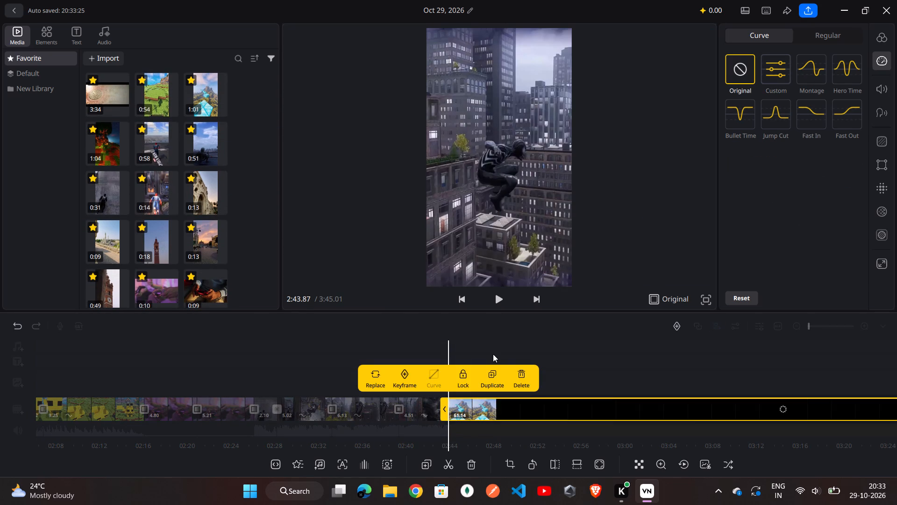
left_click(493, 354)
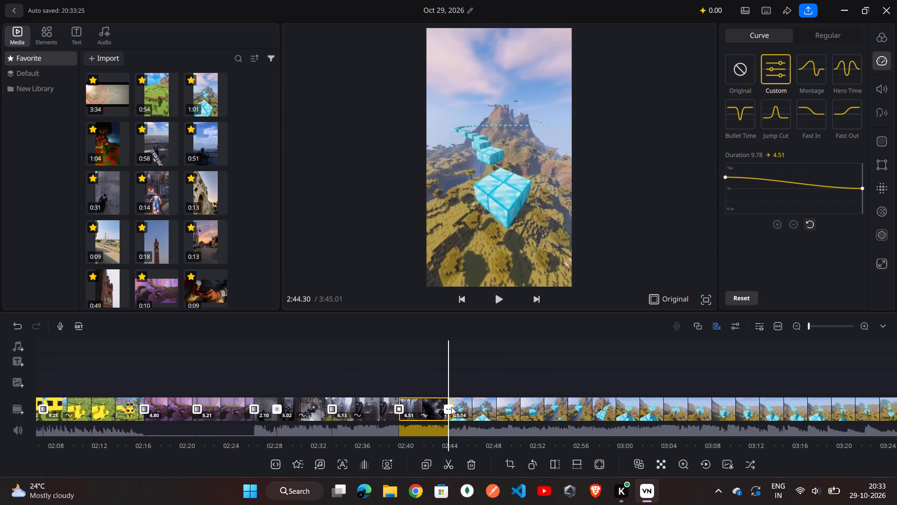
Add a White transition with a duration of 0.8 between the 4.51 Spider-Man segment and the diamond-block parkour clip.
left_click(449, 409)
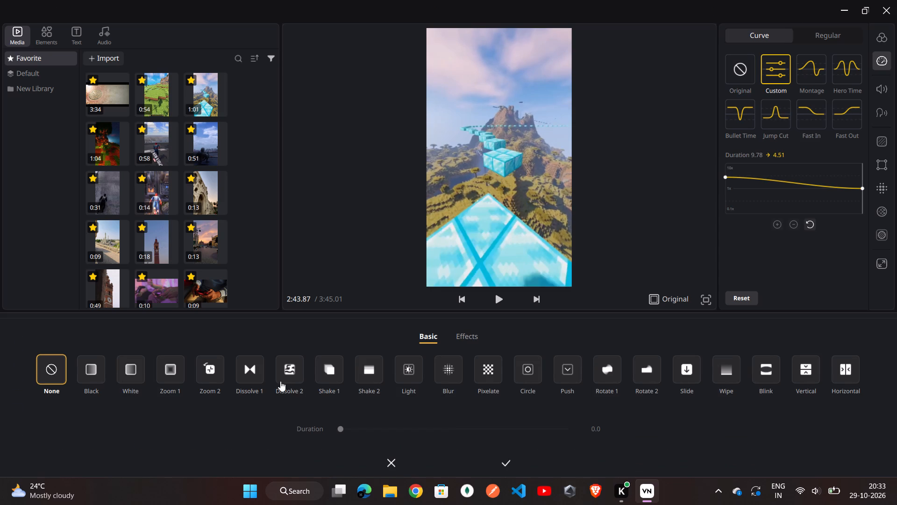
left_click(138, 373)
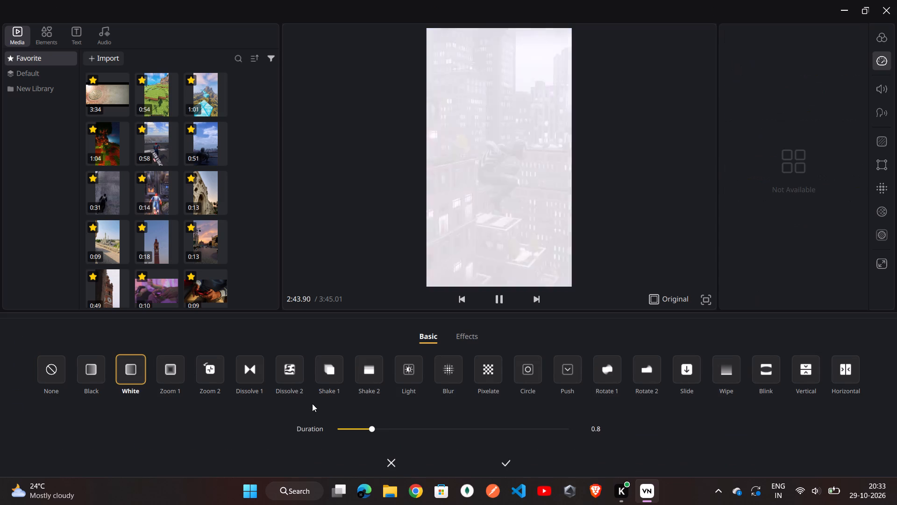
left_click(513, 465)
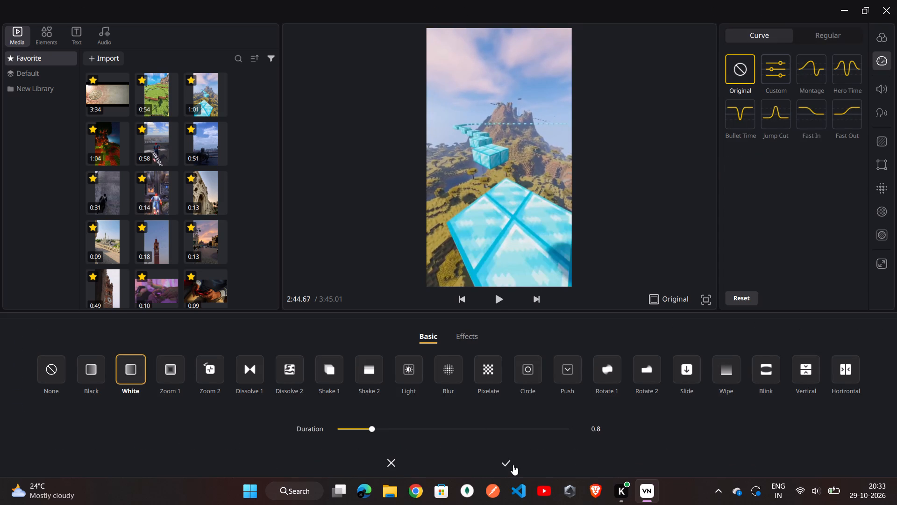
Apply the Hero Time speed curve to the diamond-block parkour clip and play back its first half.
scroll(510, 433, "left", 1)
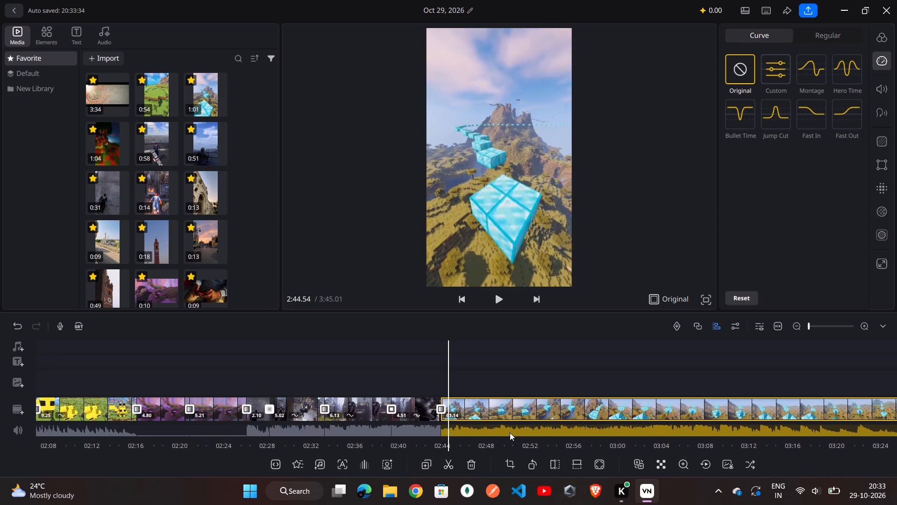
scroll(510, 433, "left", 6)
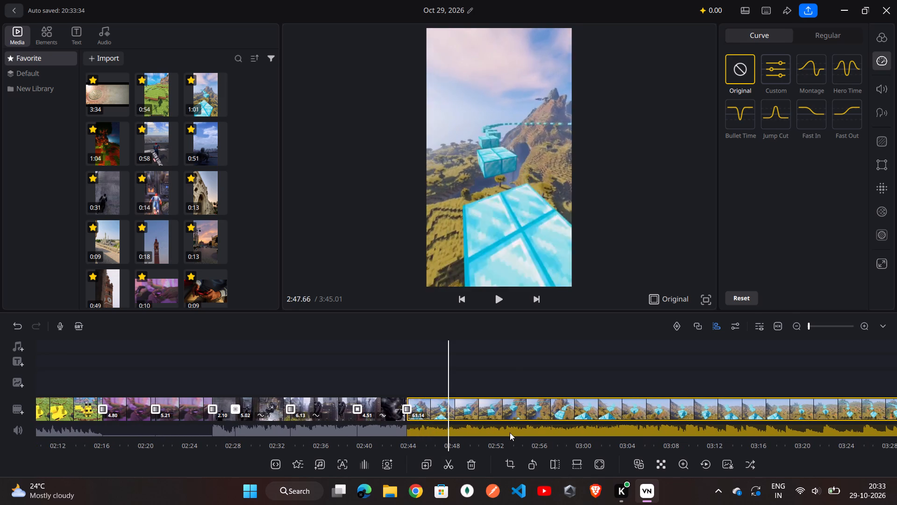
left_click(845, 82)
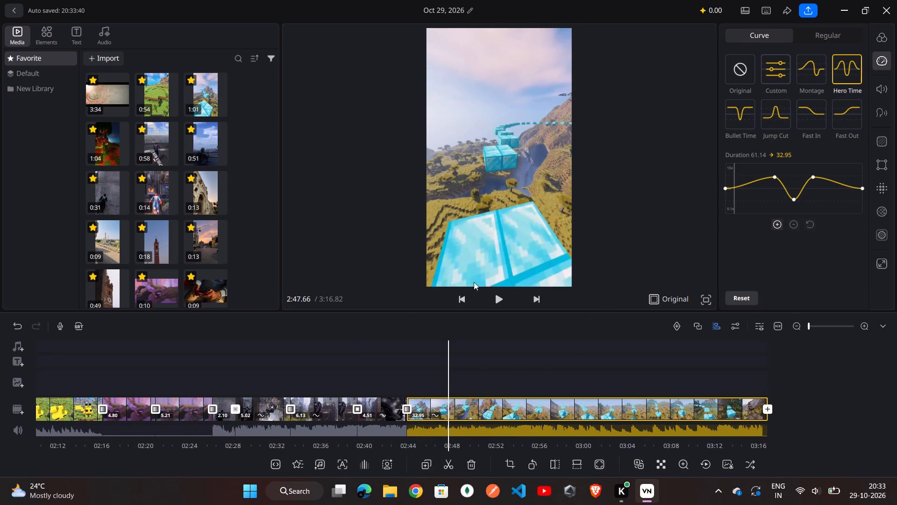
left_click(496, 296)
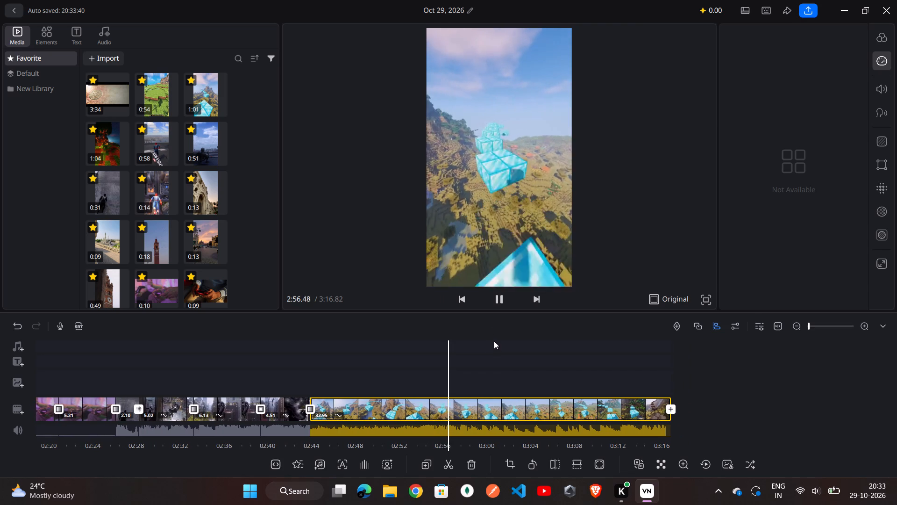
left_click(503, 302)
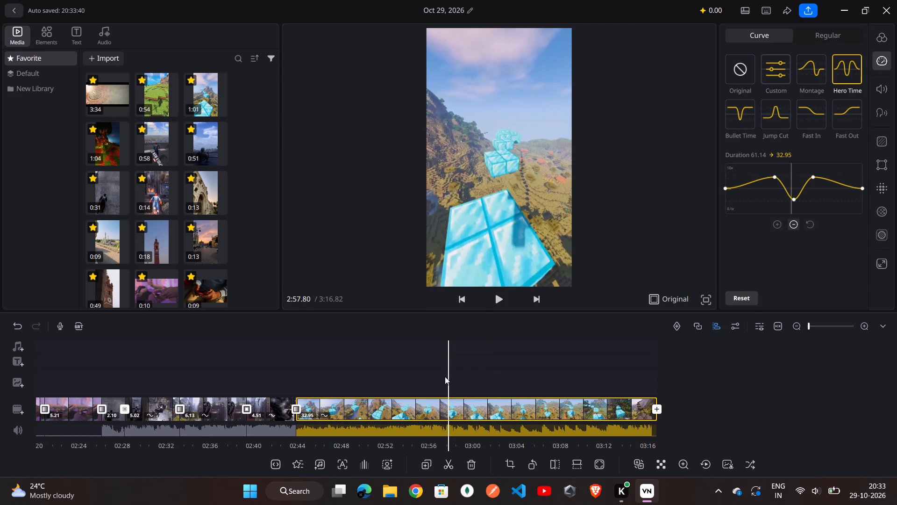
Try the 1x2, 3x3 and 2x3 Split effects on the diamond-block clip and apply 1x3 from about 4.4 seconds in.
scroll(445, 376, "right", 6)
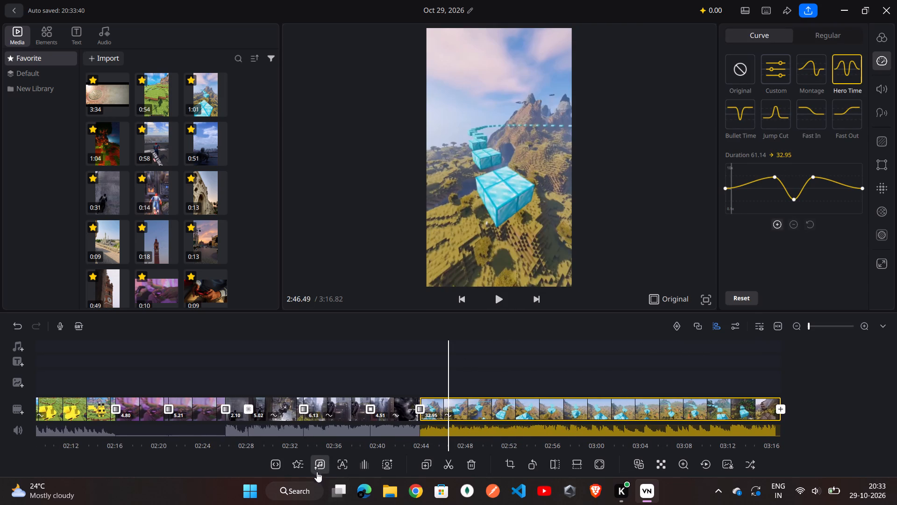
left_click(294, 467)
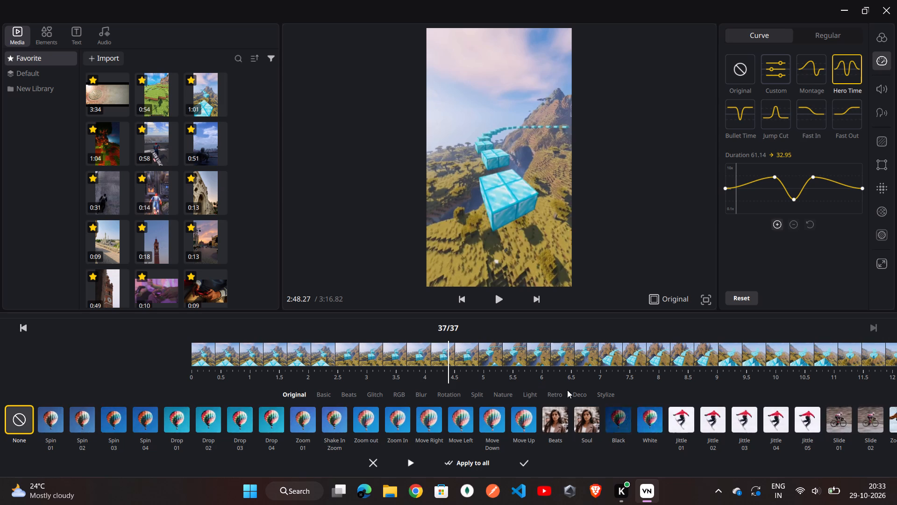
left_click(584, 389)
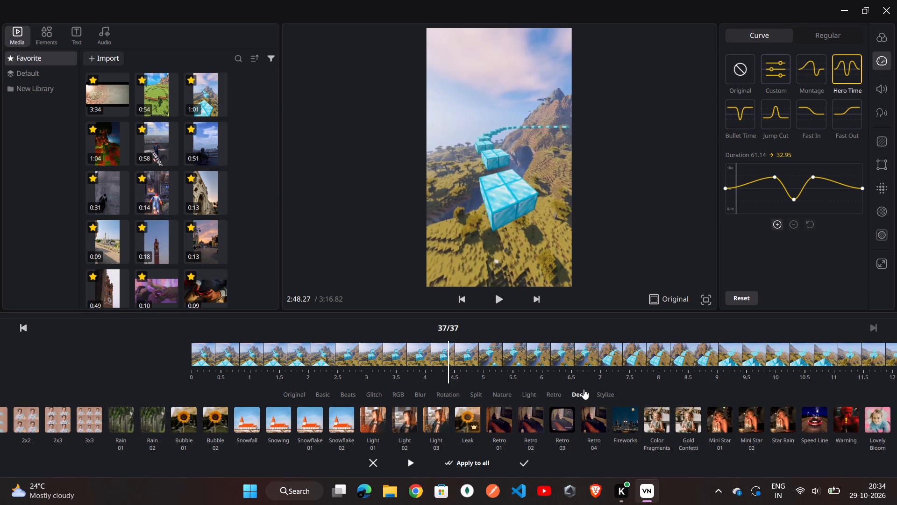
left_click(479, 391)
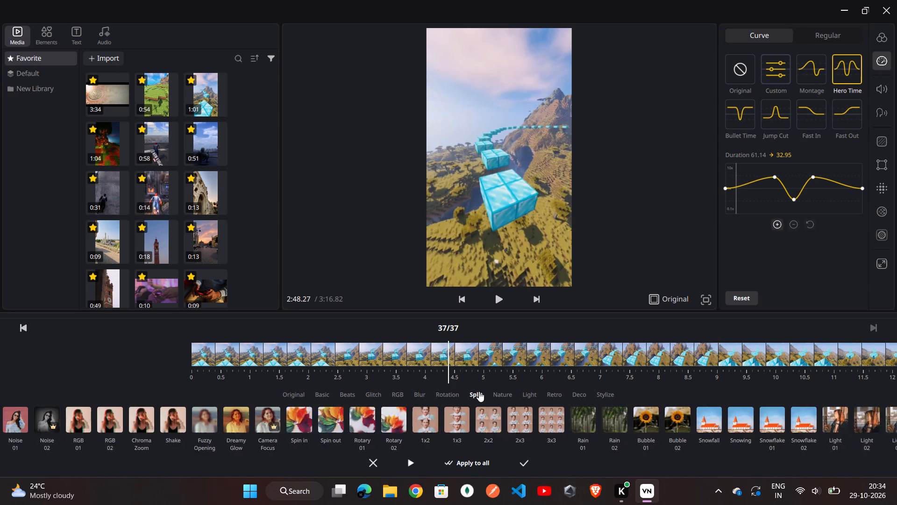
left_click(444, 421)
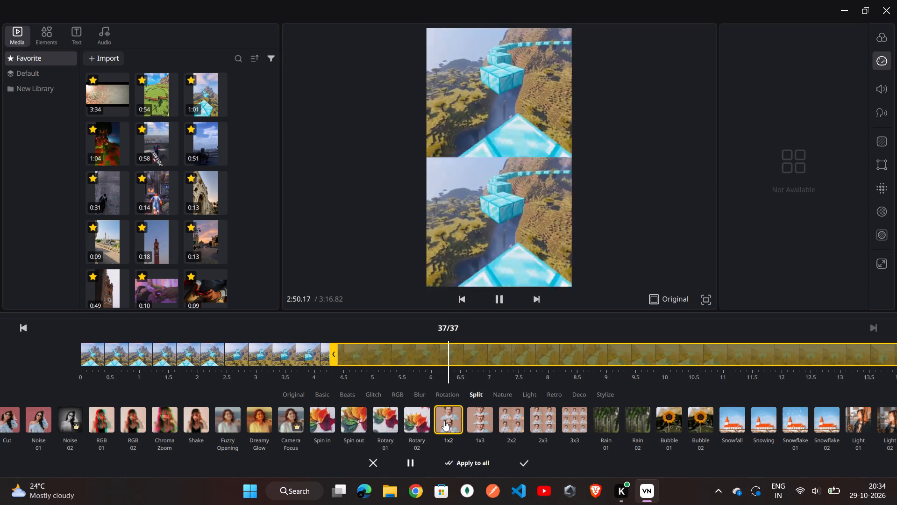
left_click(563, 419)
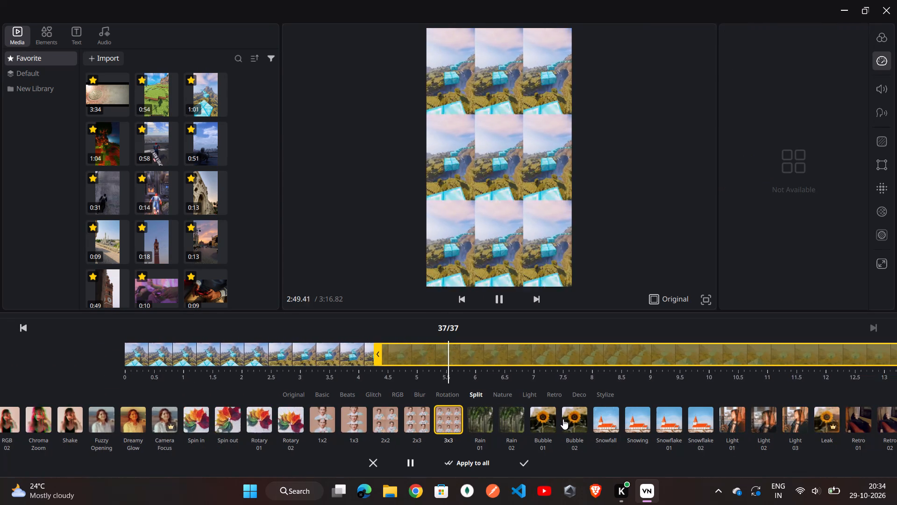
left_click(420, 420)
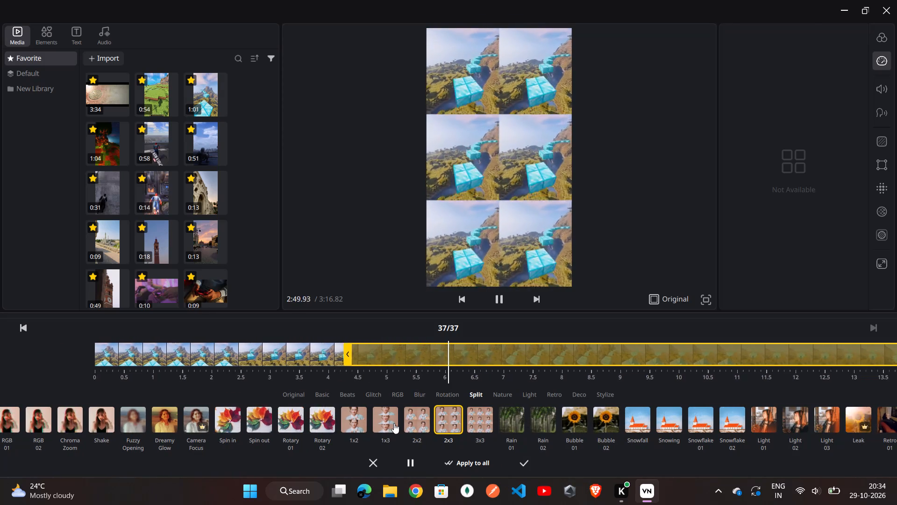
left_click(384, 422)
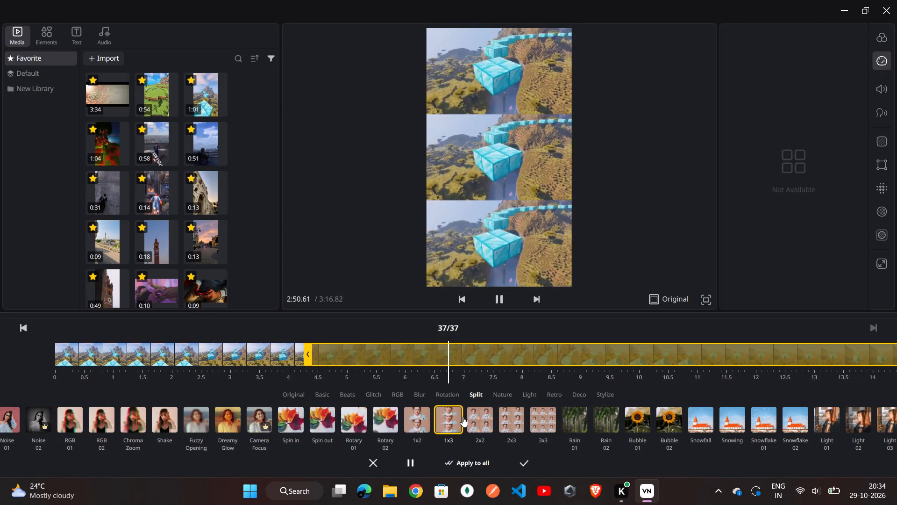
left_click(524, 461)
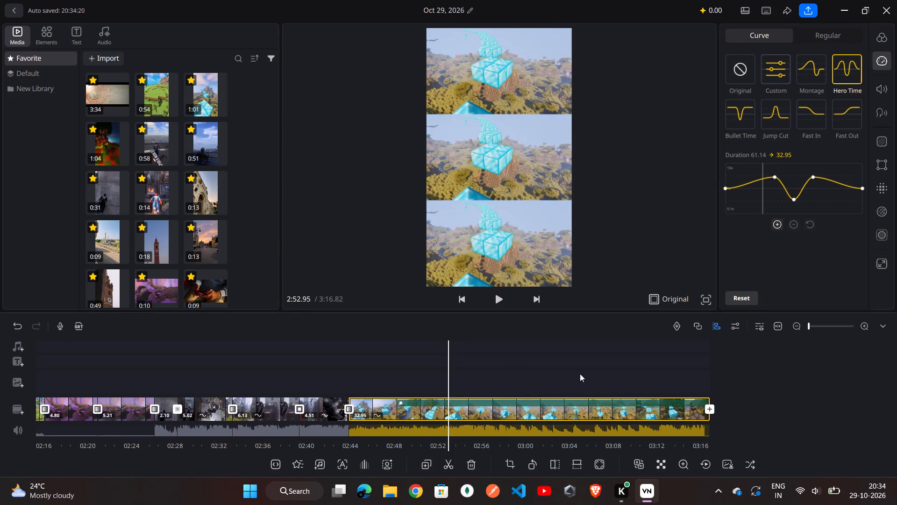
Scrub through the diamond-block parkour clip and back over the earlier Spider-Man, controller and Minecraft segments to review the edit.
scroll(587, 368, "left", 2)
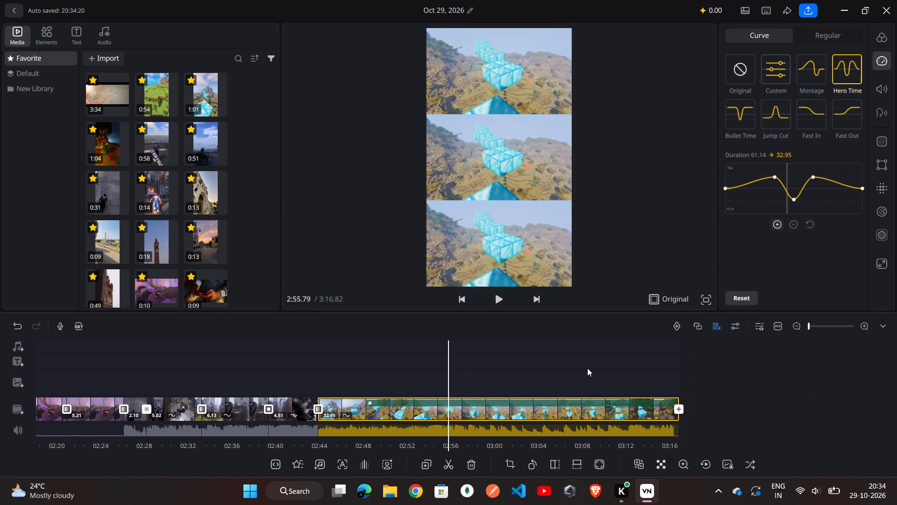
scroll(587, 368, "left", 2)
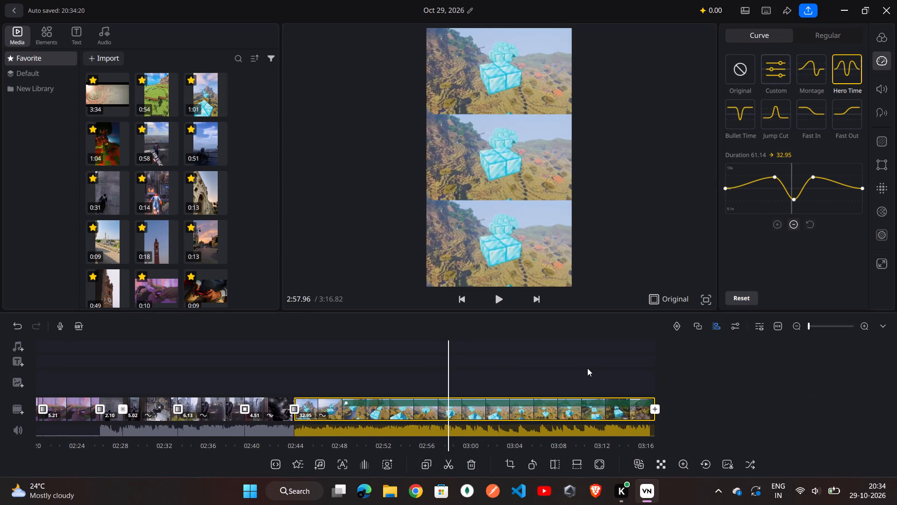
scroll(587, 368, "left", 3)
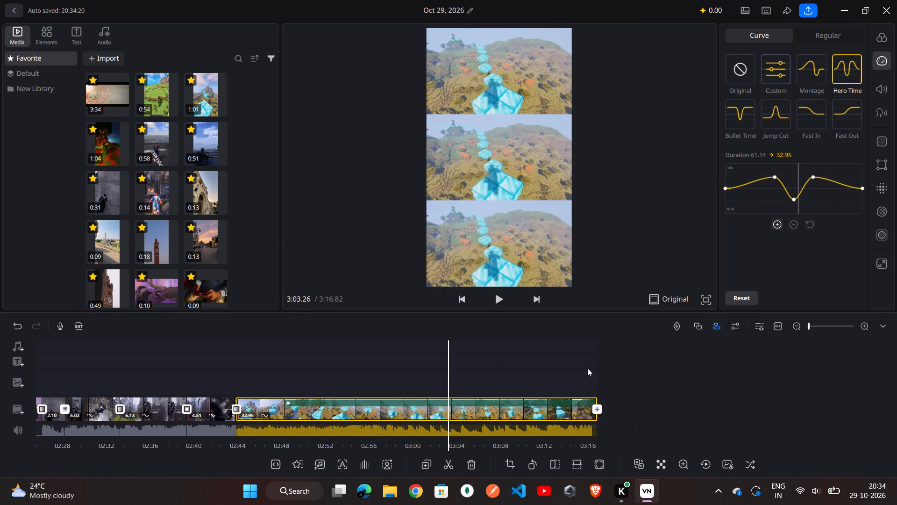
scroll(587, 368, "left", 2)
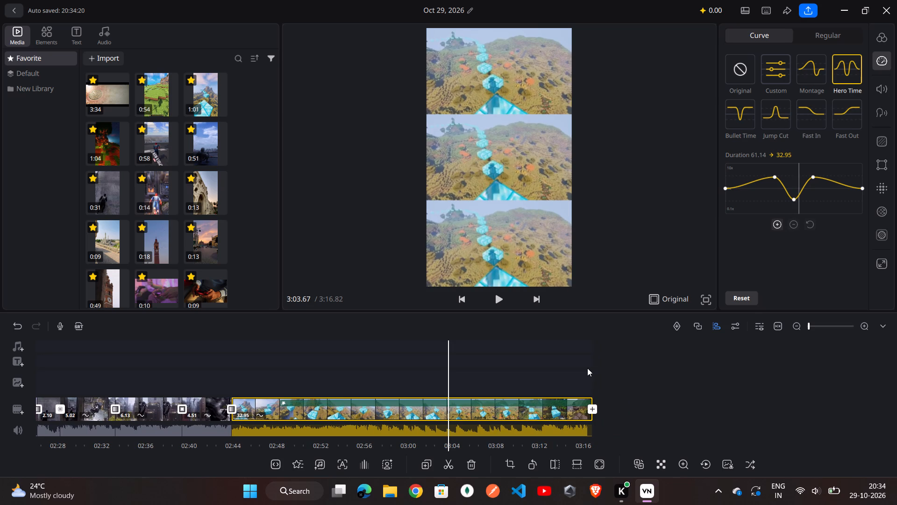
scroll(587, 368, "left", 4)
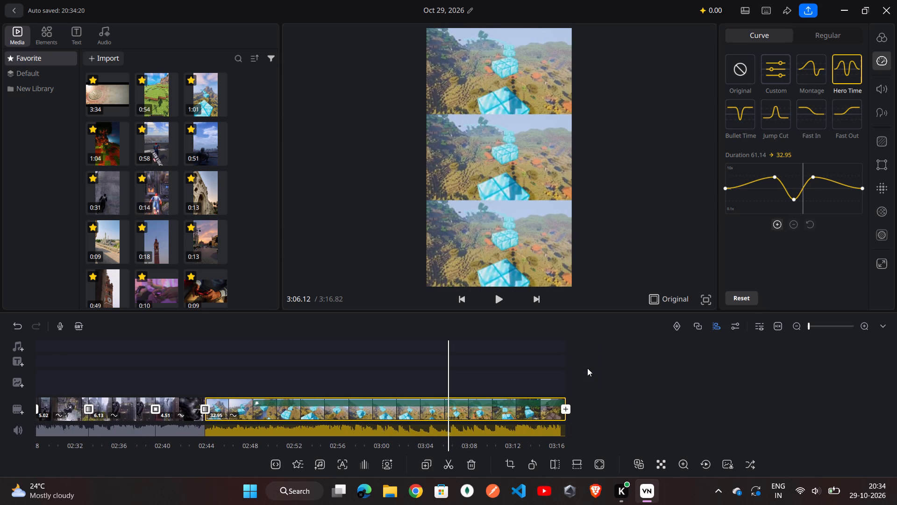
scroll(587, 368, "right", 7)
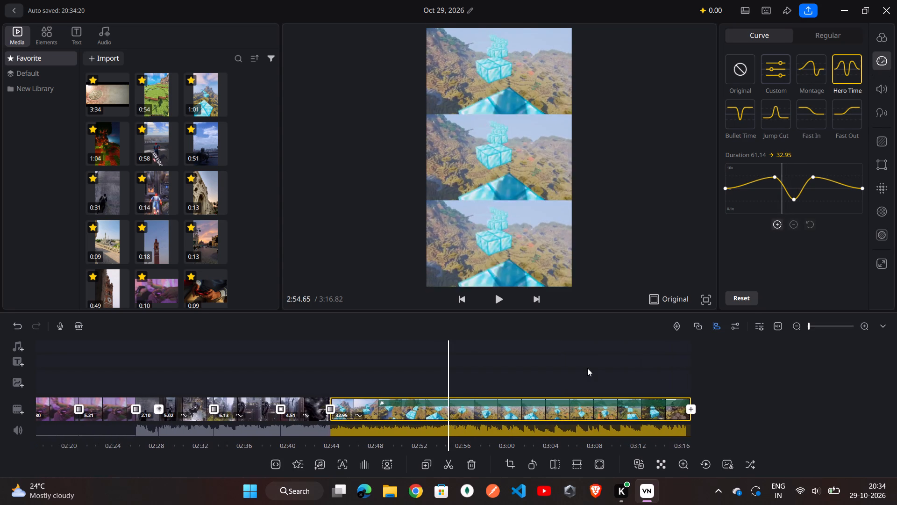
scroll(587, 368, "right", 5)
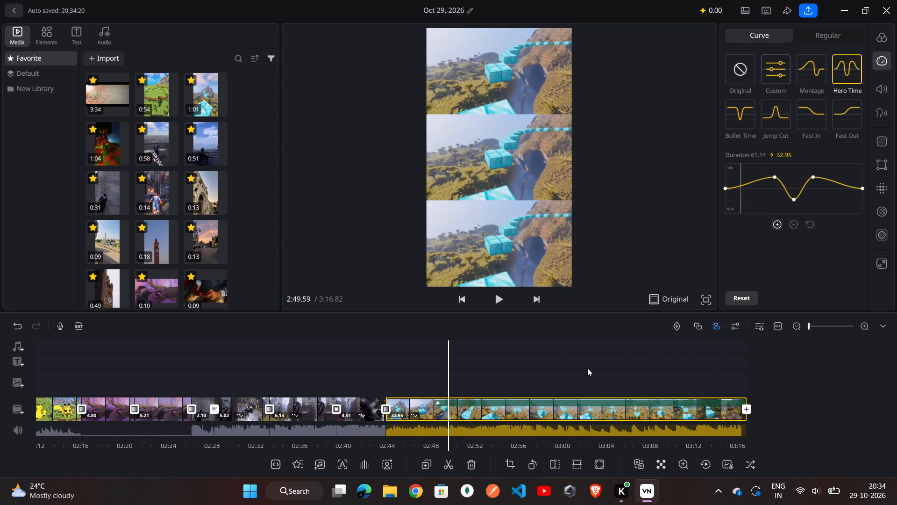
scroll(587, 368, "right", 4)
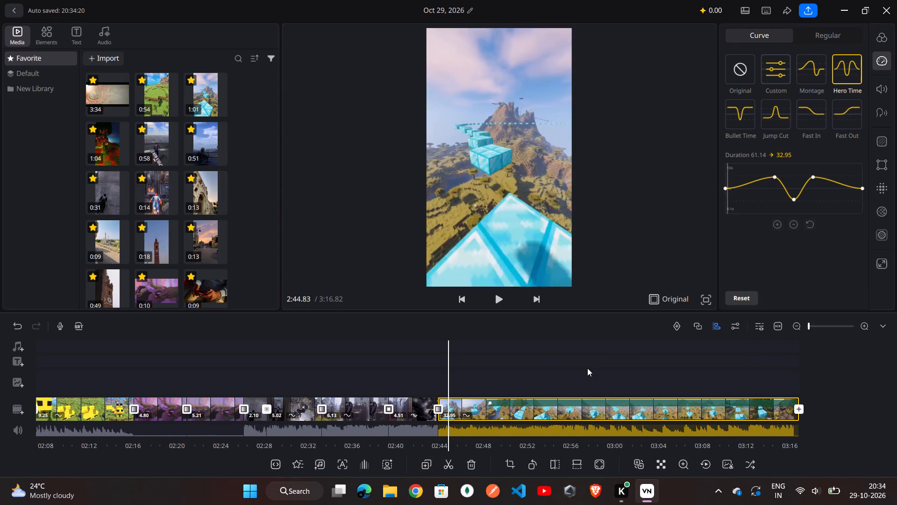
scroll(587, 368, "right", 1)
scroll(587, 368, "left", 1)
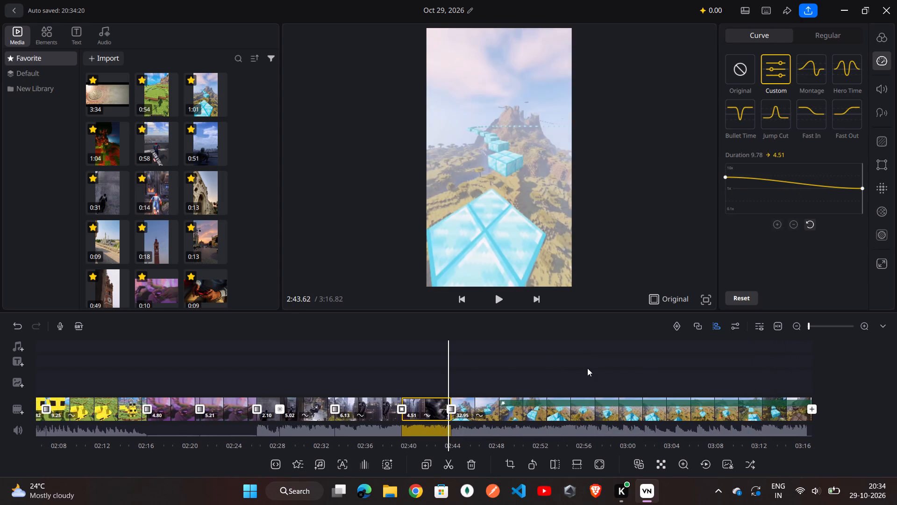
scroll(587, 368, "left", 1)
scroll(587, 368, "right", 7)
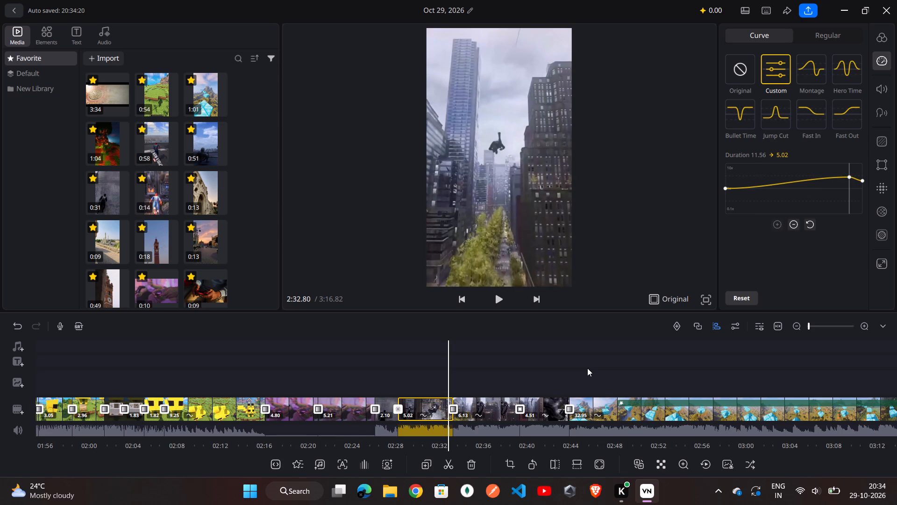
scroll(587, 368, "right", 3)
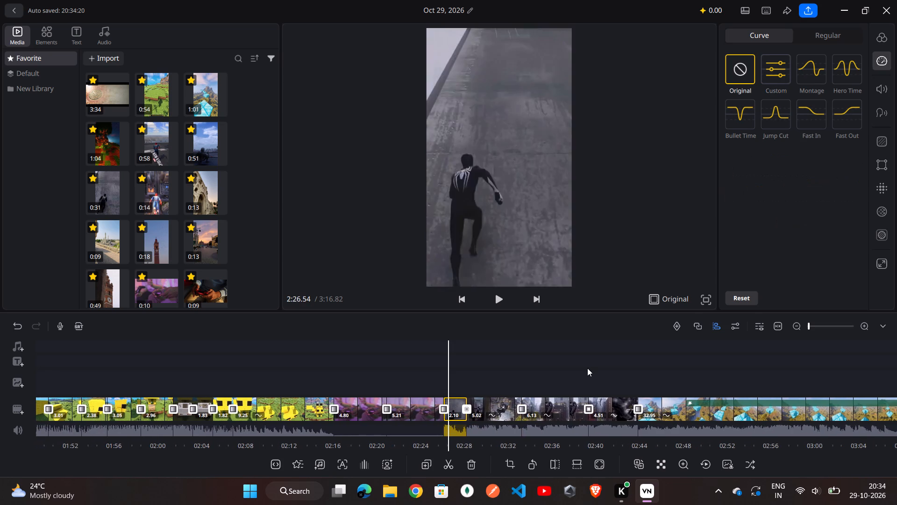
scroll(587, 368, "right", 3)
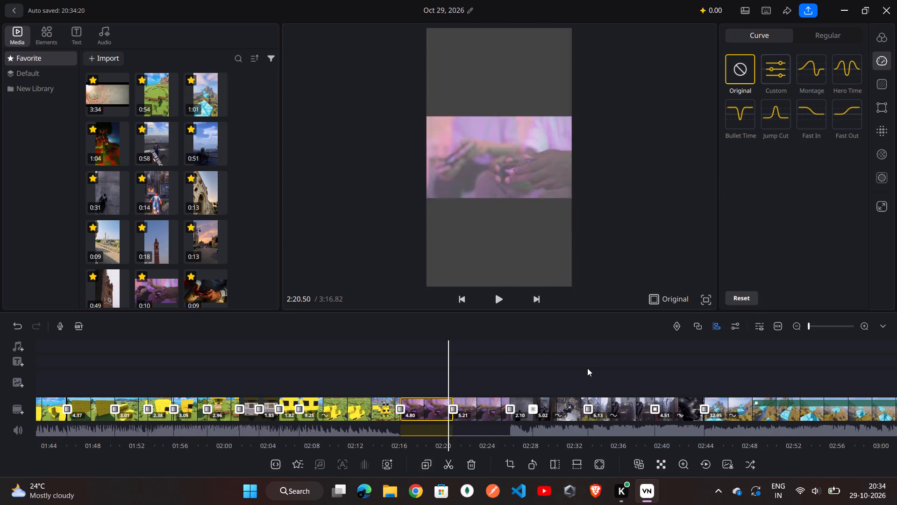
scroll(587, 368, "right", 3)
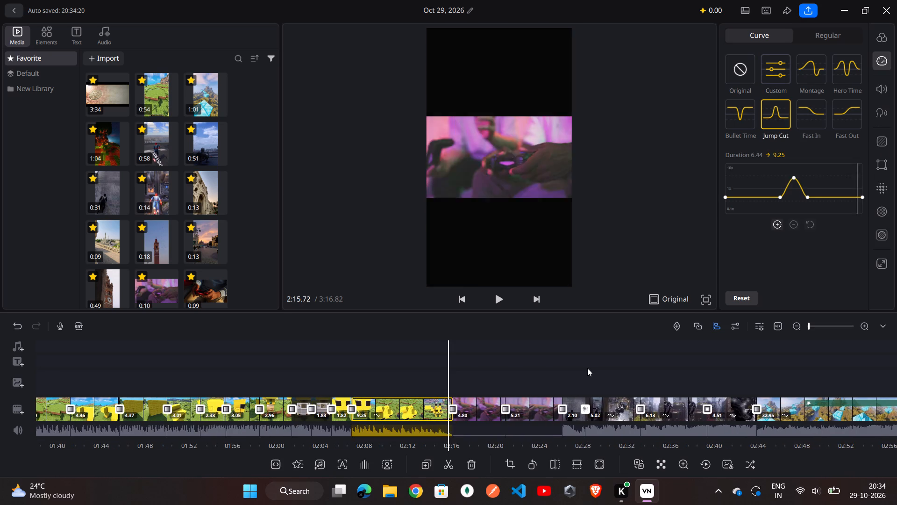
scroll(587, 368, "right", 2)
Split the diamond-block parkour clip at about 2:59.2 on the timeline.
scroll(543, 375, "left", 4)
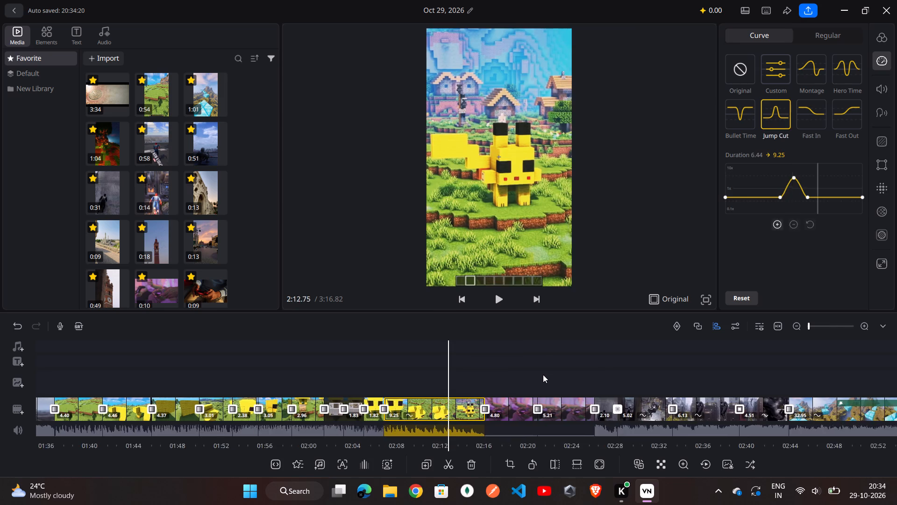
scroll(543, 375, "left", 2)
scroll(543, 375, "left", 20)
scroll(543, 375, "left", 20)
scroll(543, 375, "left", 20)
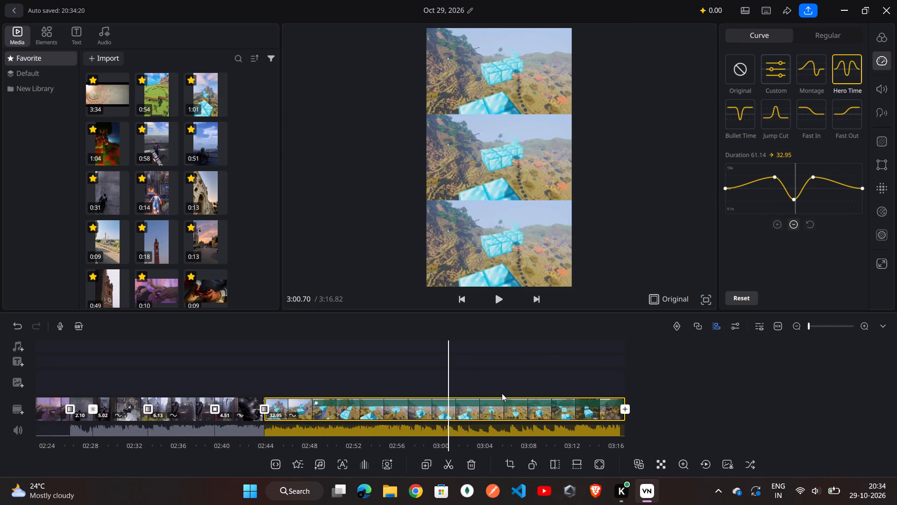
scroll(460, 403, "right", 1)
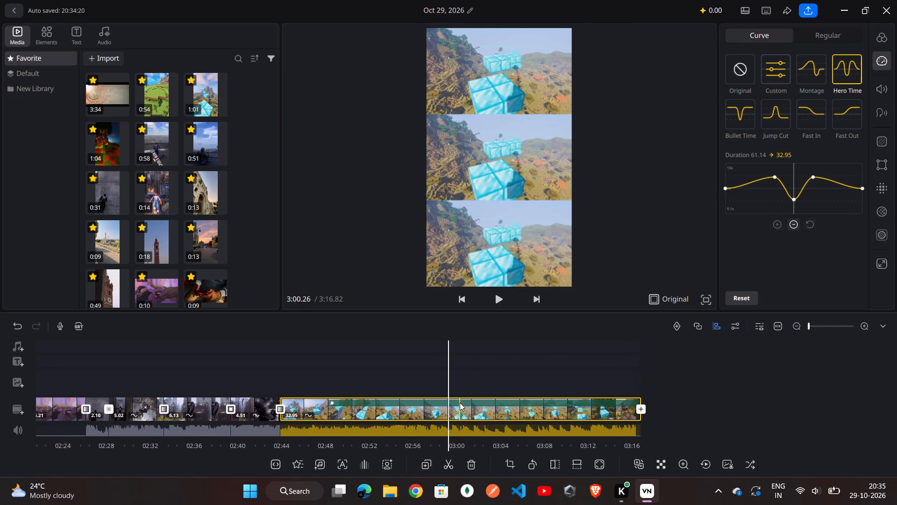
scroll(460, 403, "right", 1)
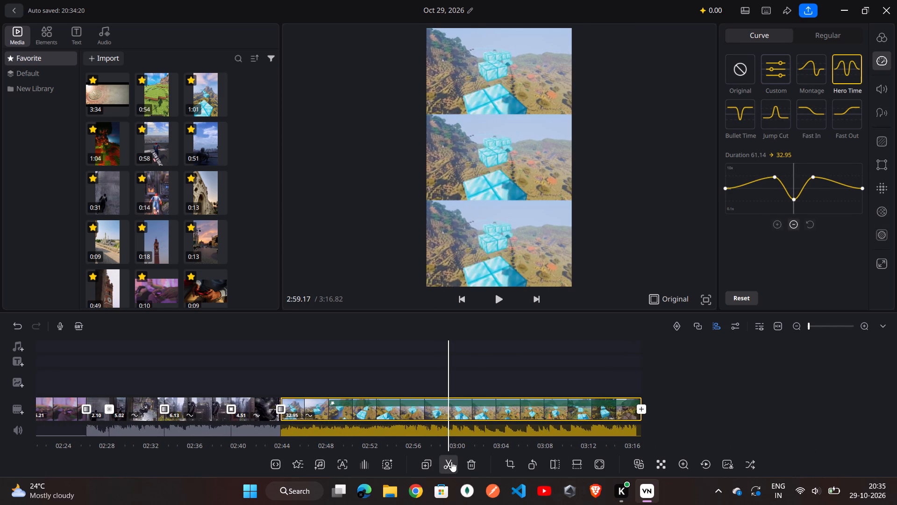
left_click(451, 462)
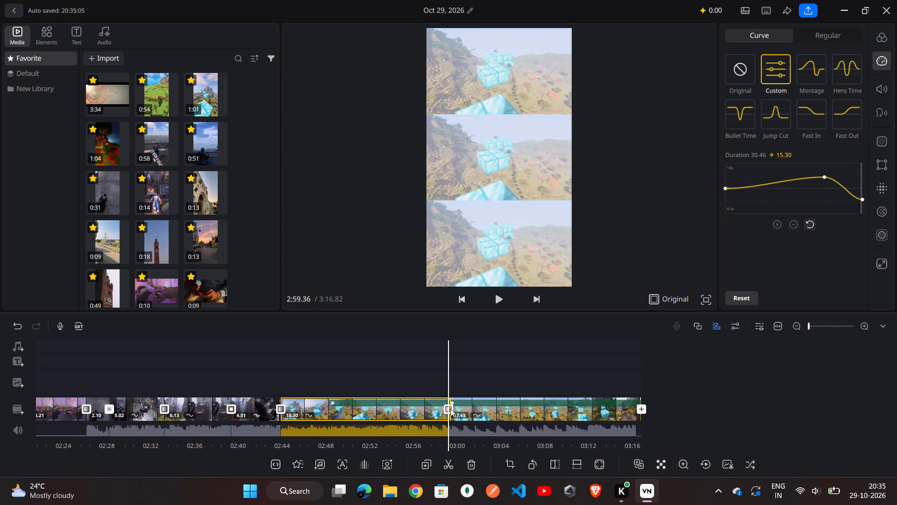
Set a Zoom 1 transition with a duration of 1.0 at the new cut in the diamond-block clip.
left_click(450, 408)
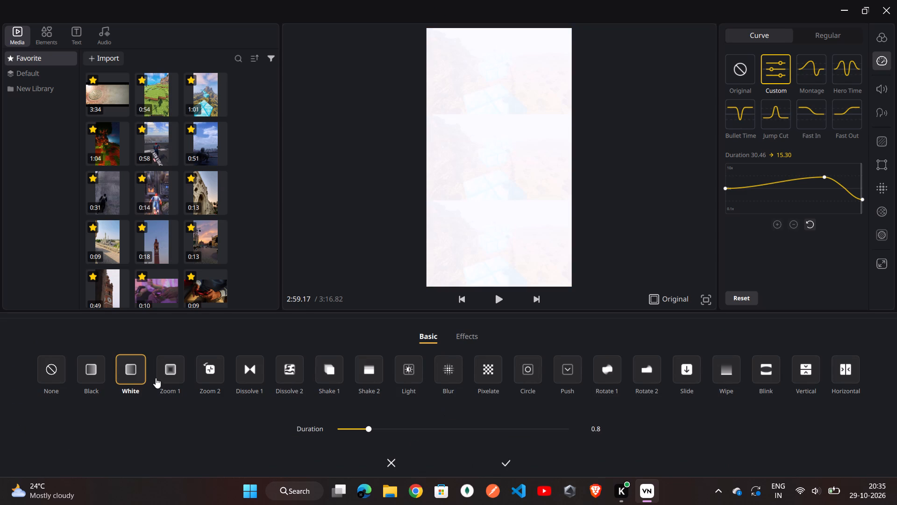
left_click(168, 375)
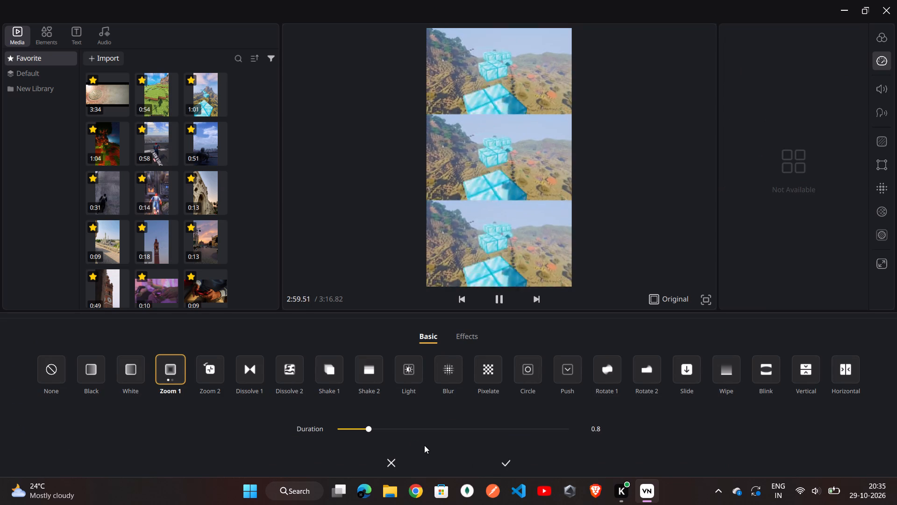
left_click(384, 428)
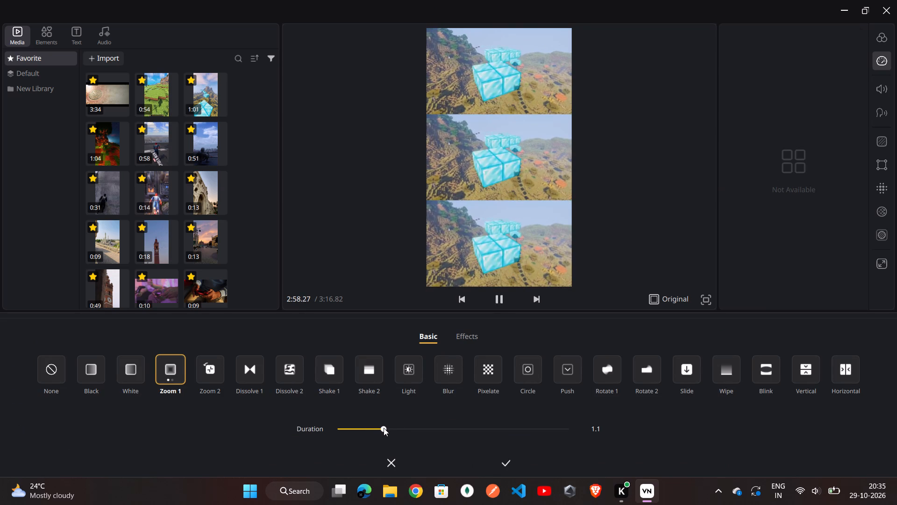
left_click(378, 427)
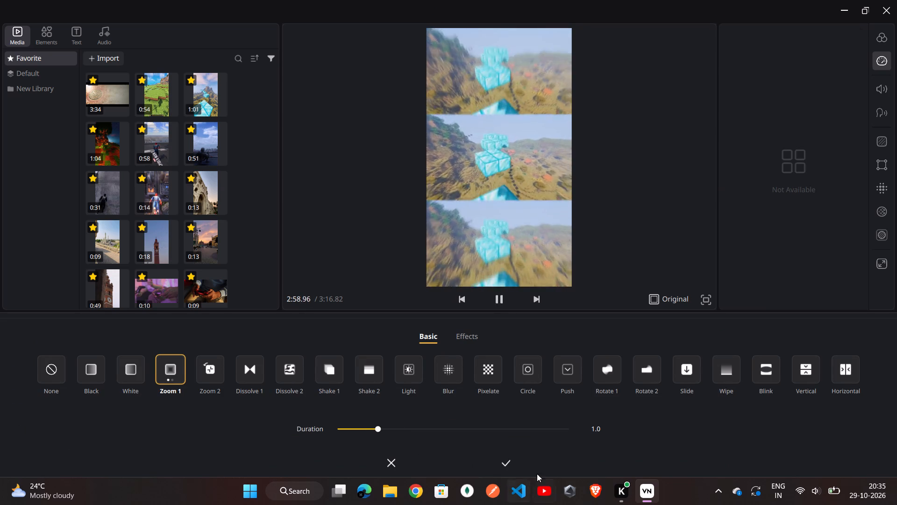
left_click(505, 460)
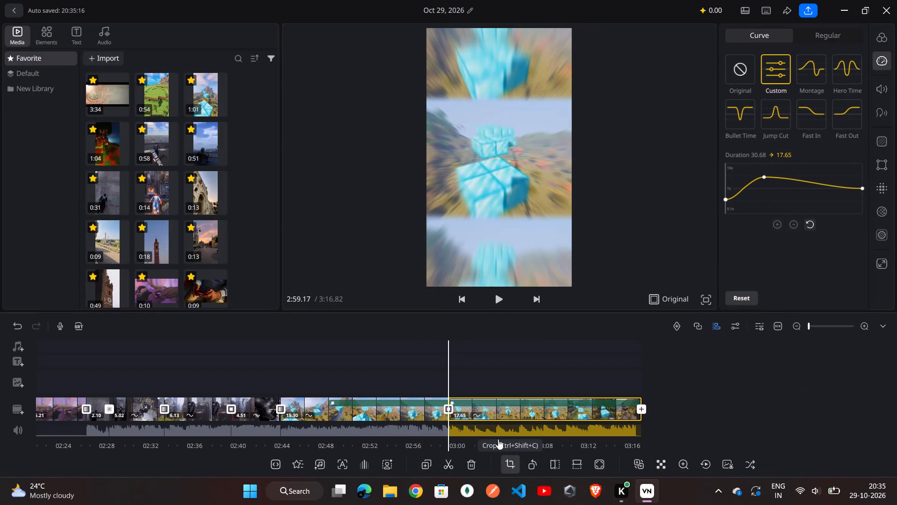
Split the second diamond-block segment at about 3:07.8, where the view changes to the brown block parkour.
scroll(495, 406, "left", 2)
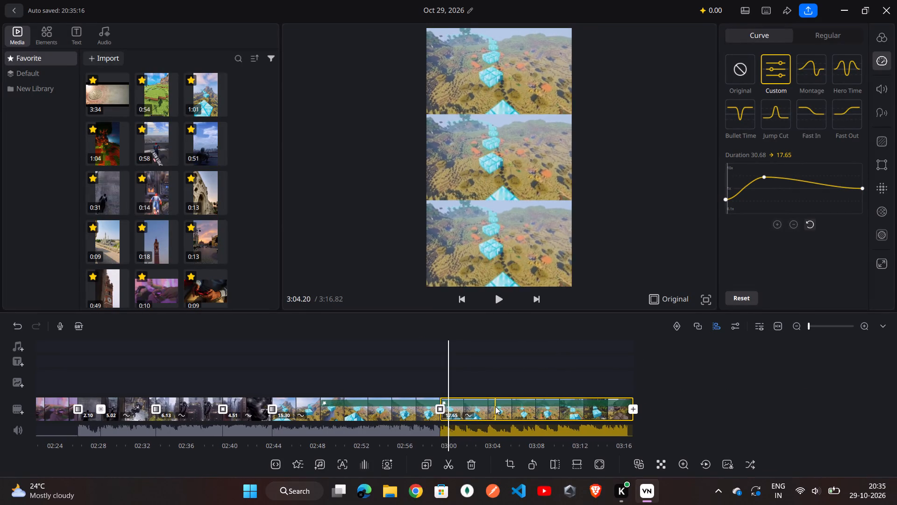
scroll(495, 406, "left", 6)
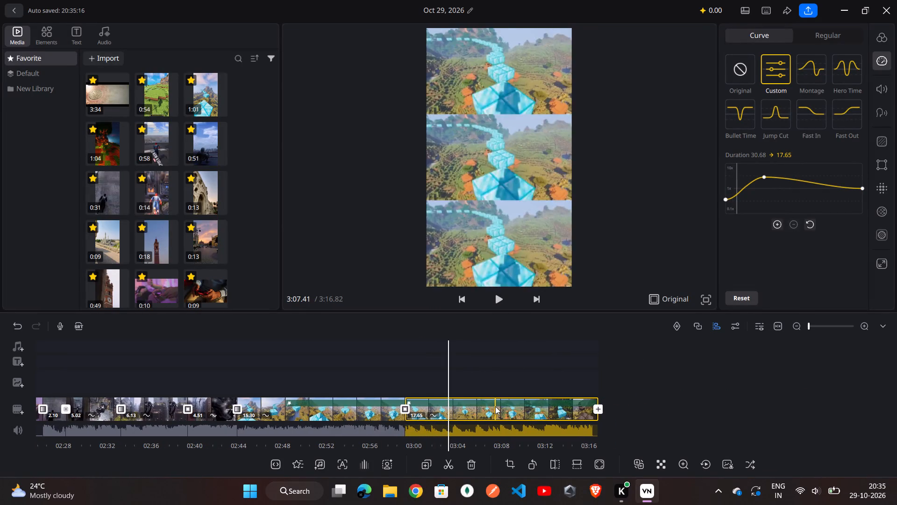
scroll(495, 406, "left", 4)
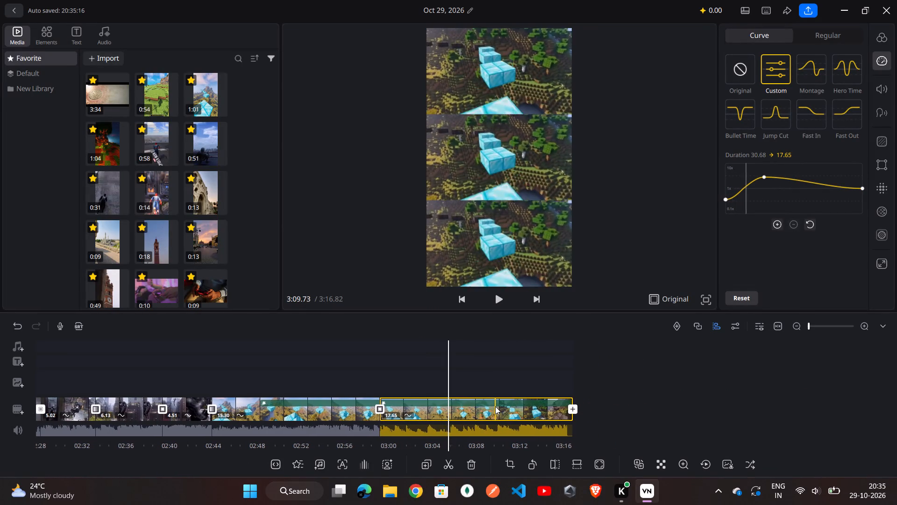
scroll(495, 406, "left", 3)
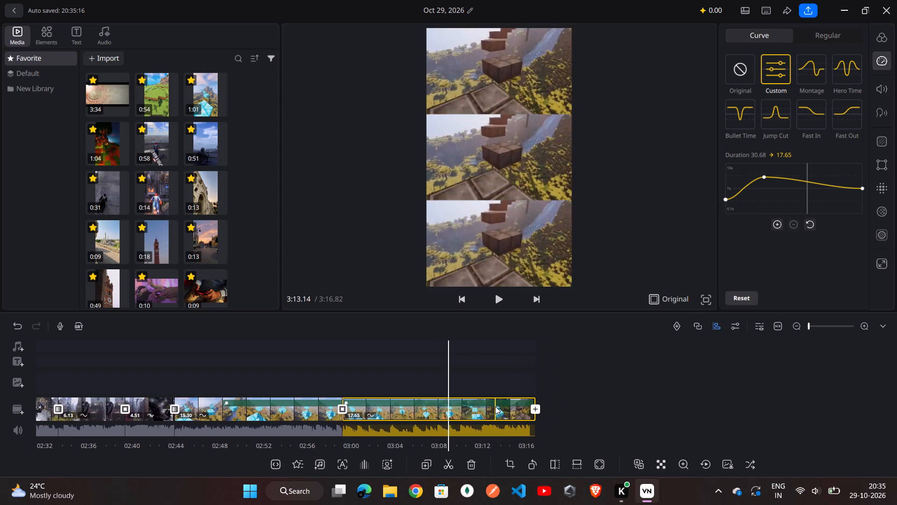
scroll(495, 406, "left", 1)
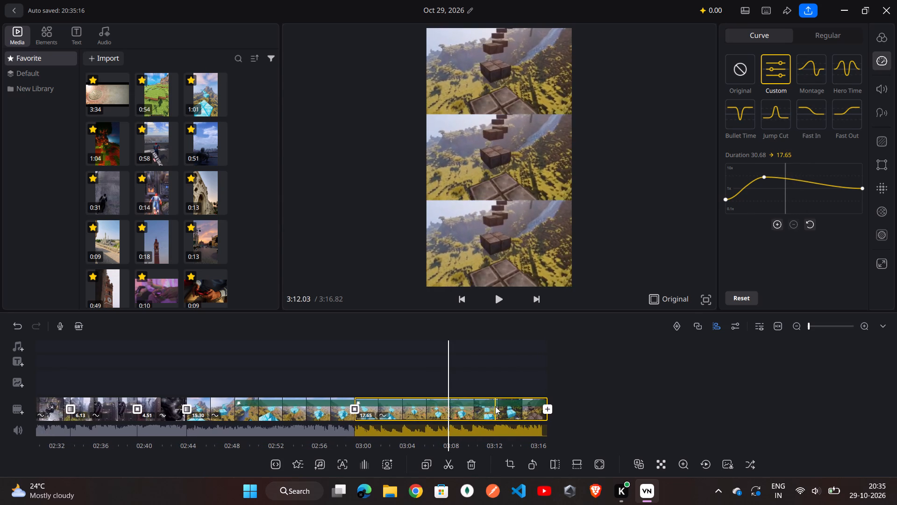
left_click(452, 462)
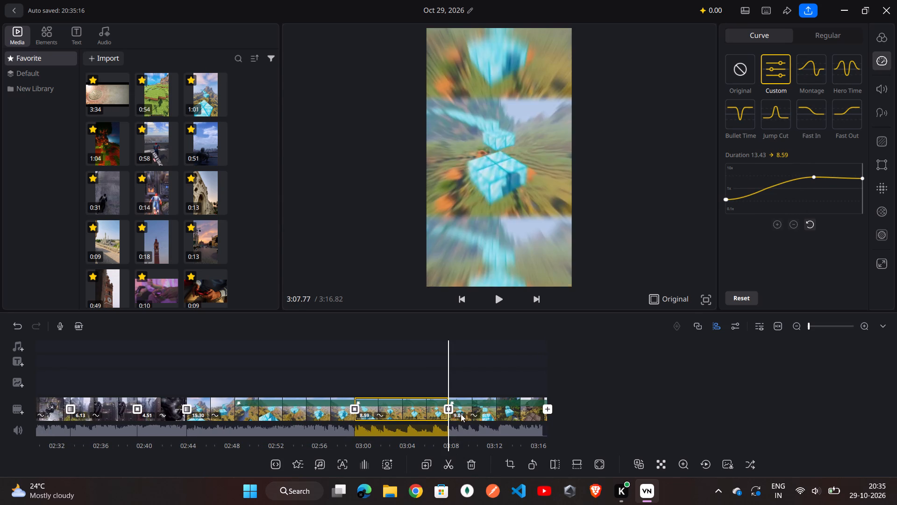
Set a Dissolve 1 transition with a duration of 0.8 between the last two parkour segments.
left_click(448, 407)
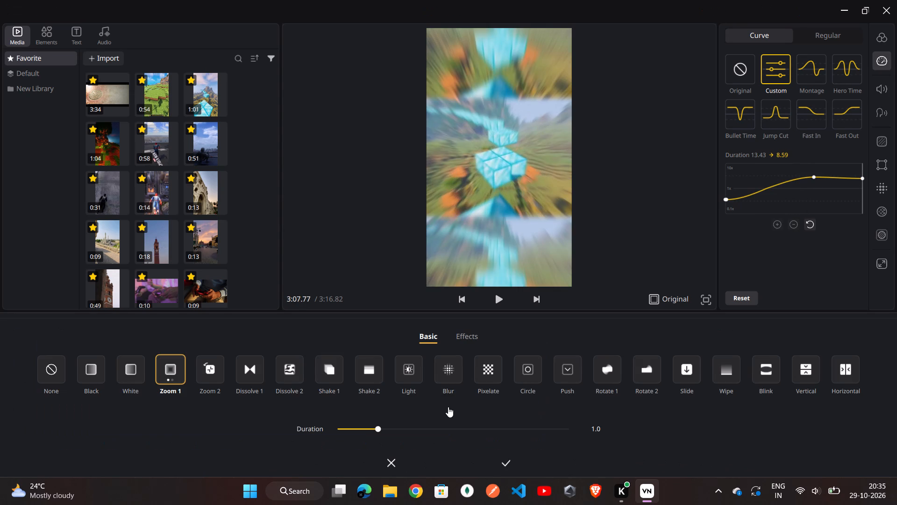
left_click(256, 370)
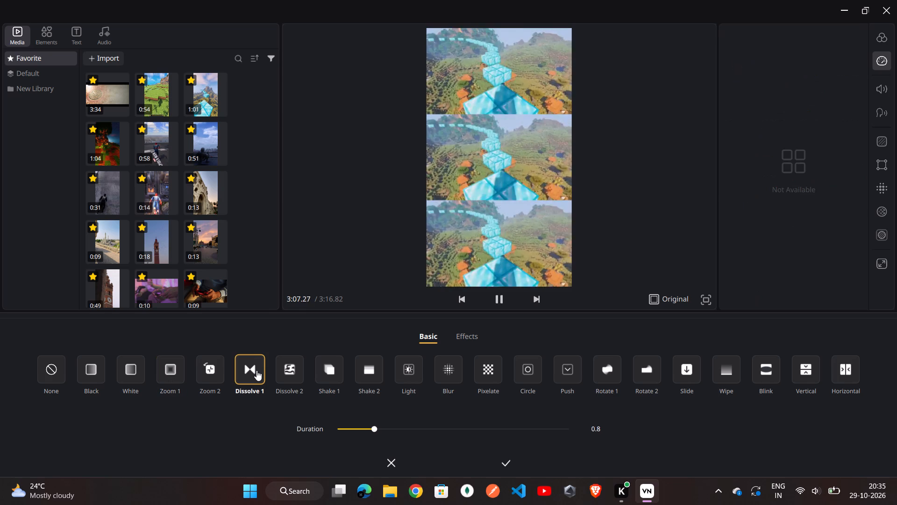
left_click(505, 462)
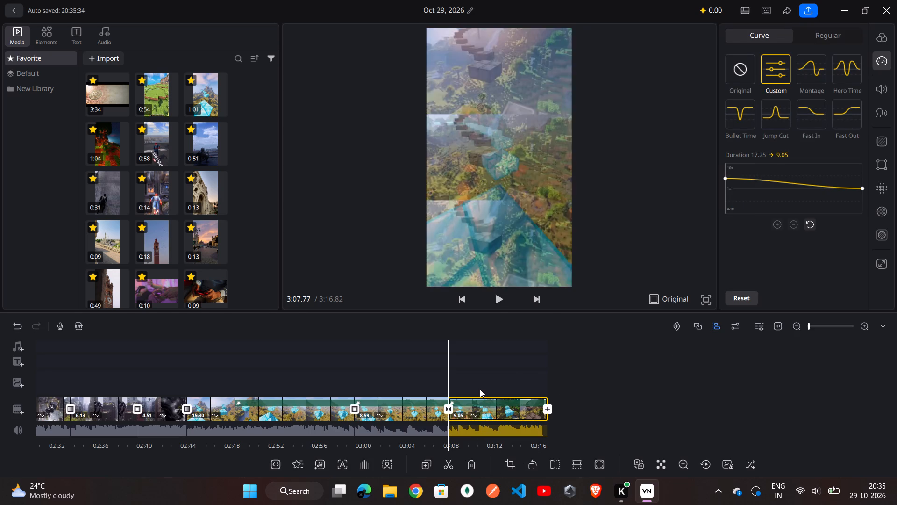
Apply the Hero Time speed curve to the first diamond-block parkour segment, which starts at about 2:44 on the timeline.
scroll(480, 389, "right", 6)
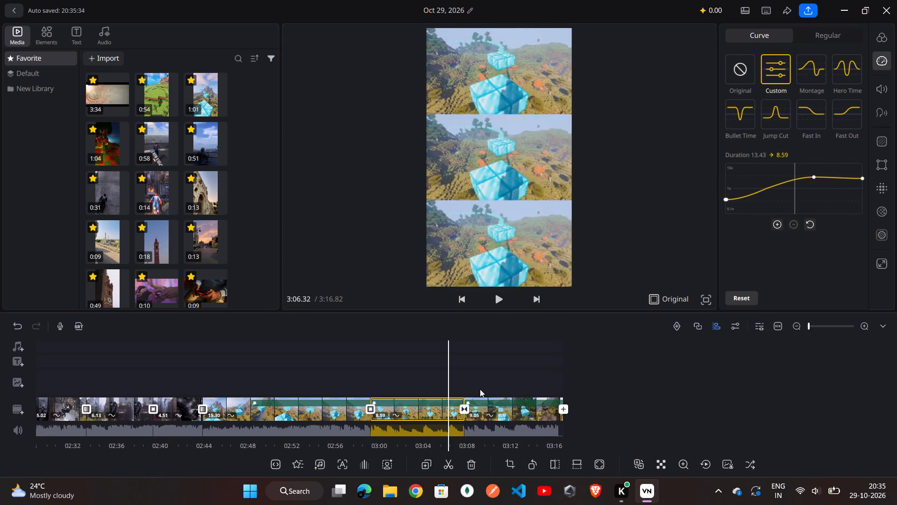
scroll(480, 389, "right", 12)
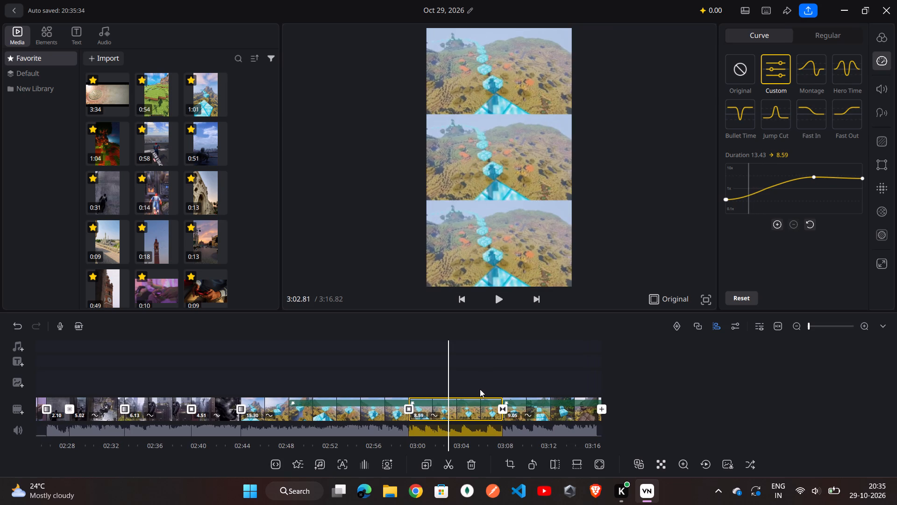
scroll(480, 389, "right", 9)
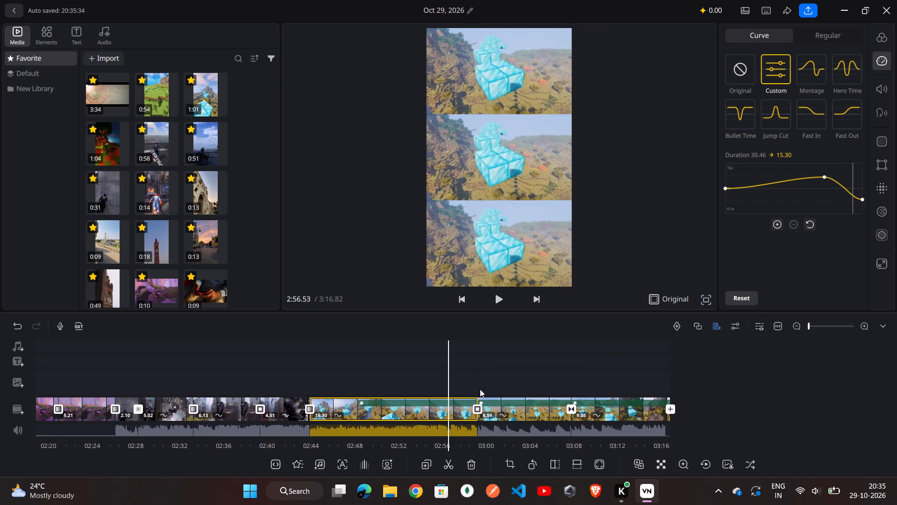
scroll(480, 389, "right", 2)
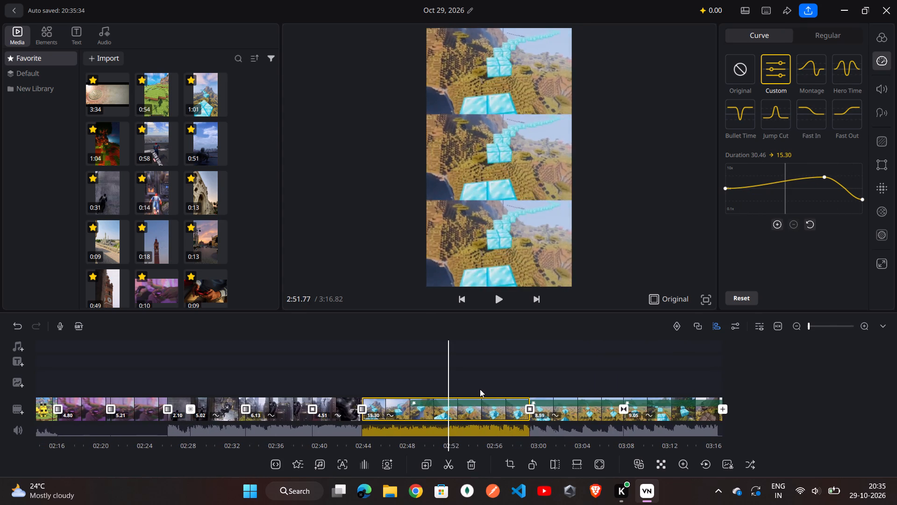
scroll(480, 389, "right", 1)
scroll(480, 389, "left", 1)
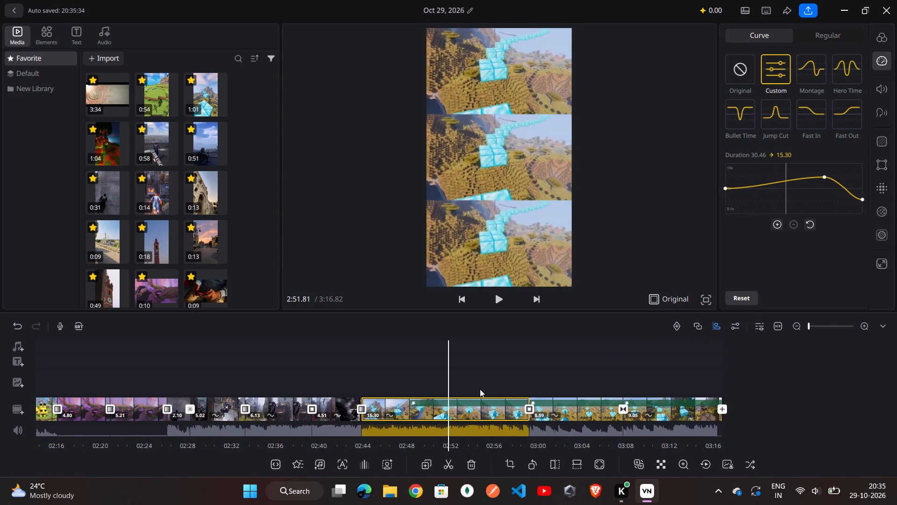
scroll(480, 389, "right", 1)
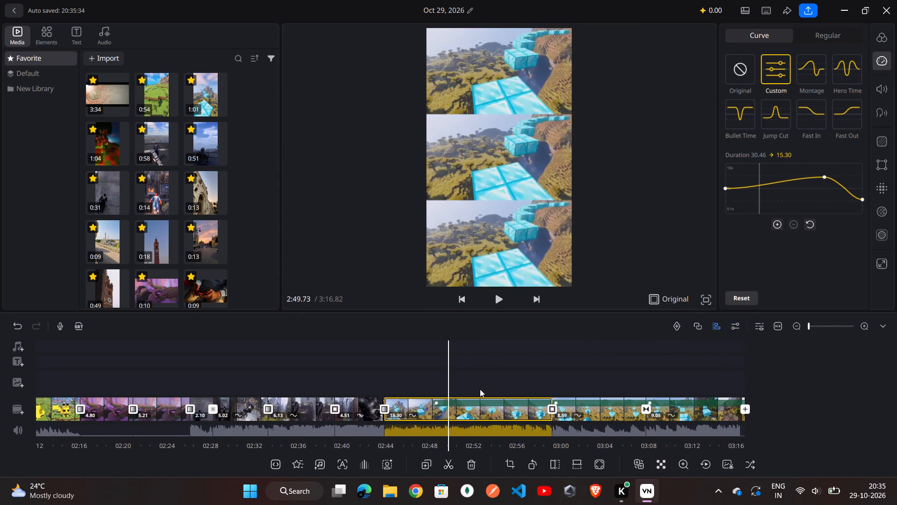
scroll(480, 389, "right", 2)
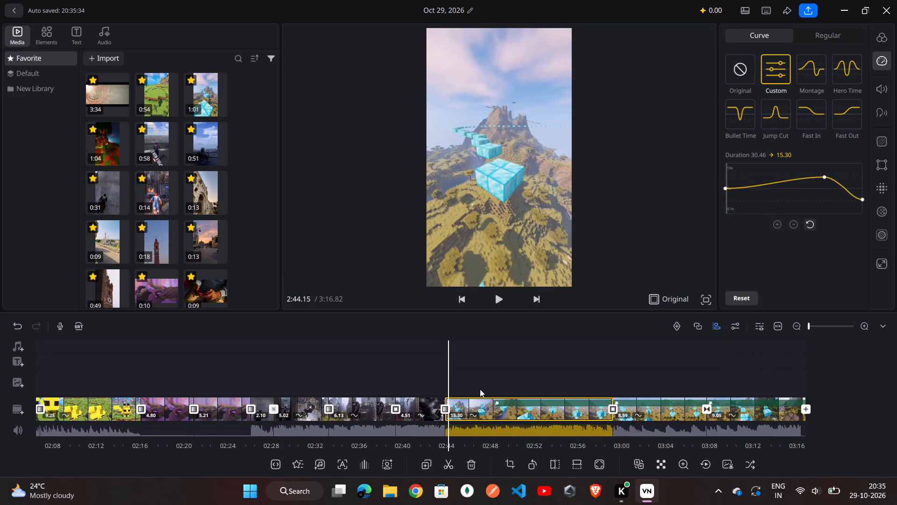
left_click(816, 76)
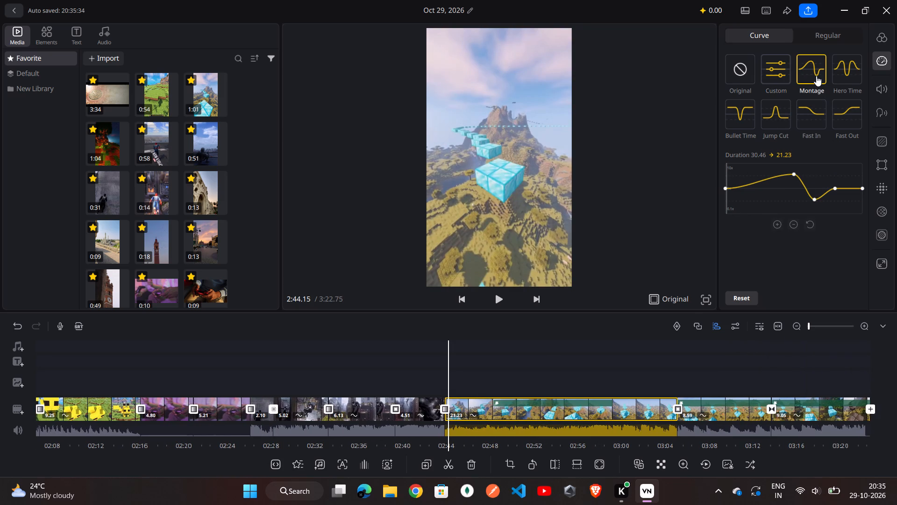
left_click(846, 64)
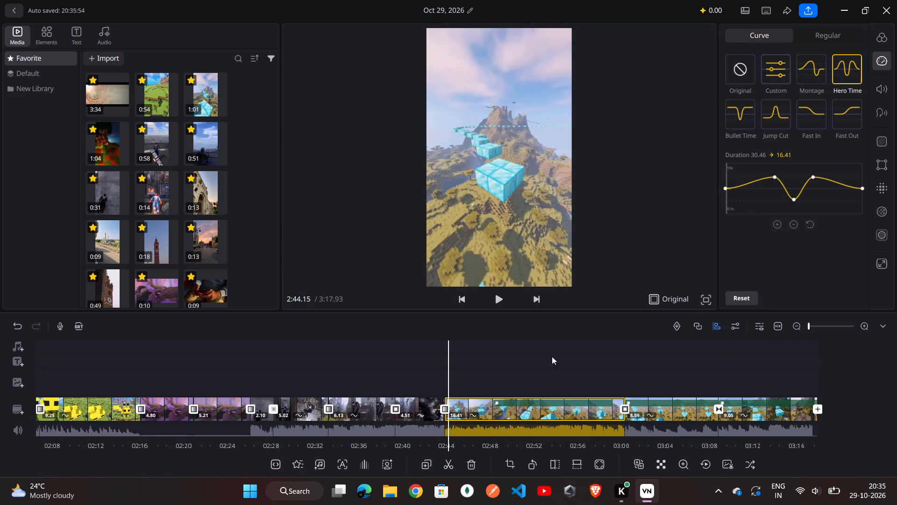
Review the first diamond-block parkour segment with its new speed curve, up to the following parkour segment.
scroll(564, 367, "left", 1)
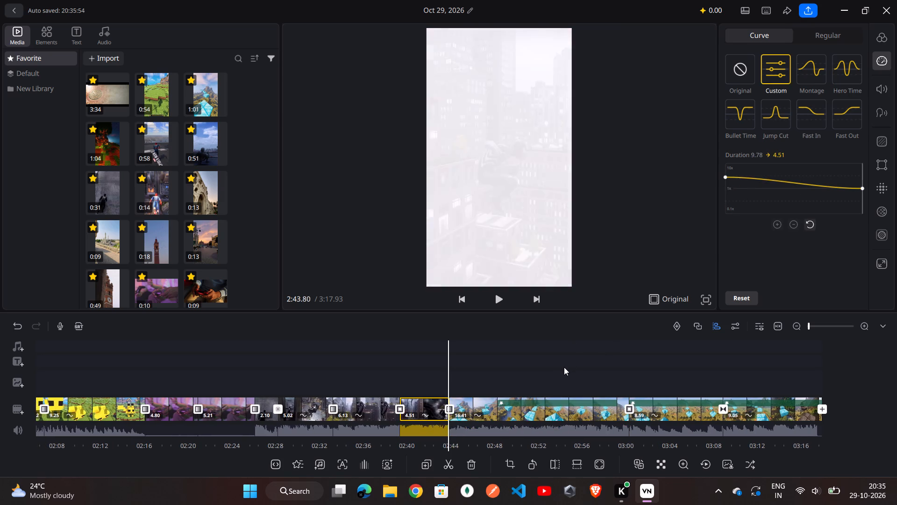
scroll(564, 367, "left", 1)
scroll(414, 370, "left", 2)
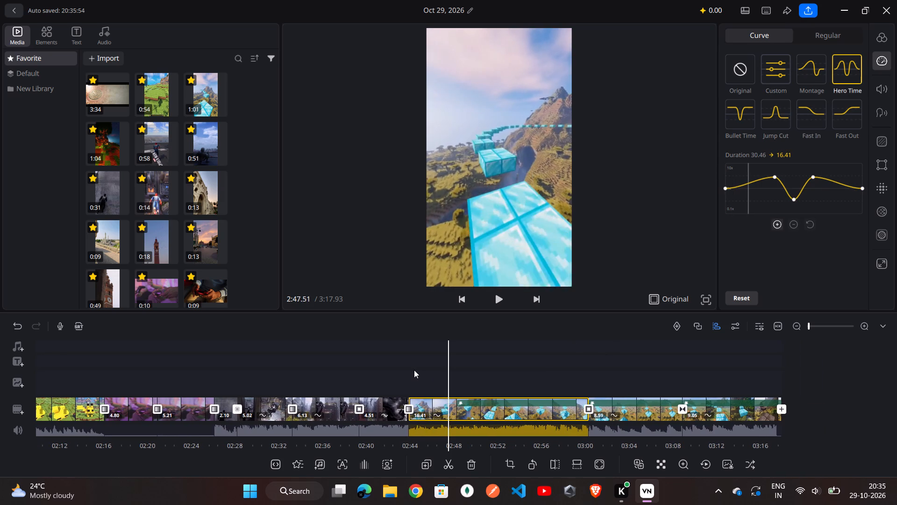
scroll(414, 370, "left", 6)
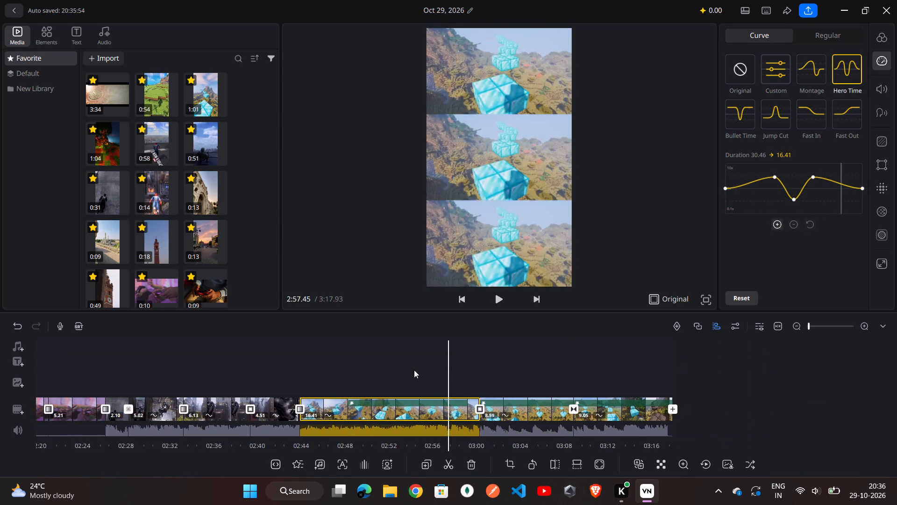
scroll(414, 370, "left", 1)
scroll(414, 370, "right", 2)
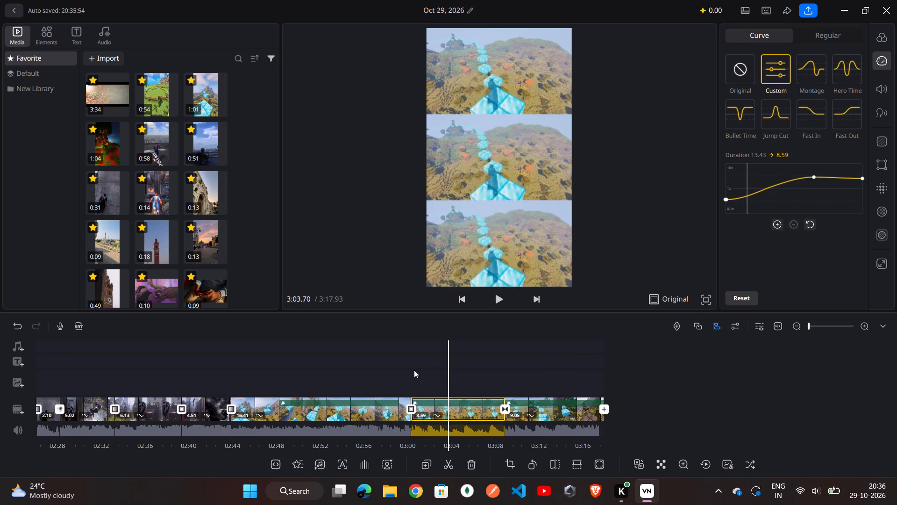
scroll(414, 370, "right", 5)
left_click(414, 370)
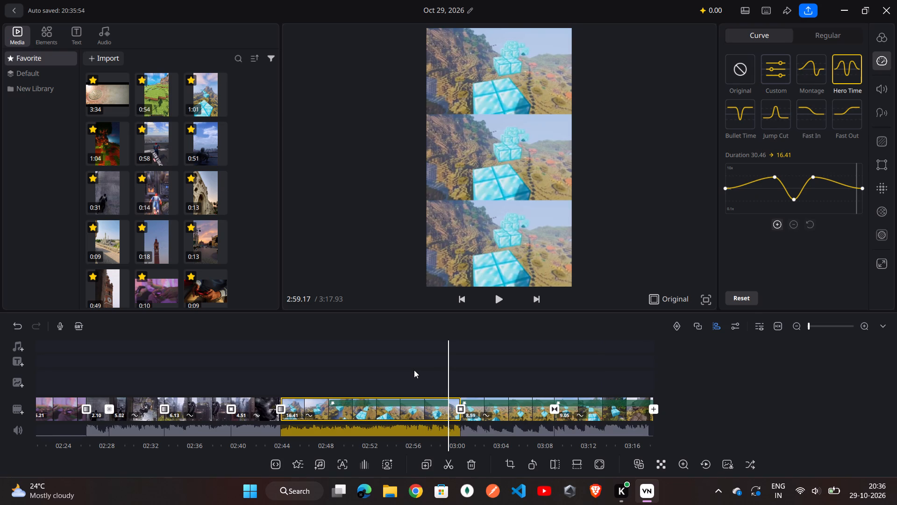
scroll(351, 386, "up", 1, "ctrl")
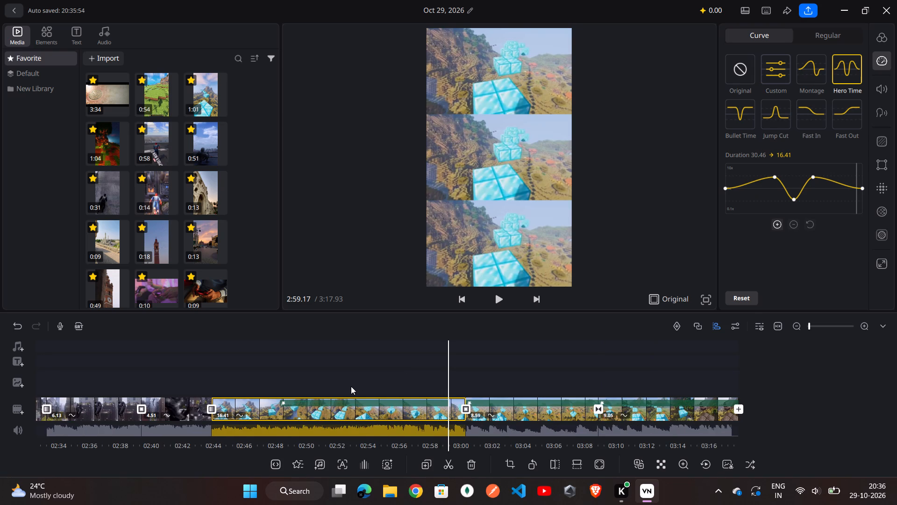
scroll(351, 386, "down", 1, "ctrl")
scroll(351, 386, "right", 3)
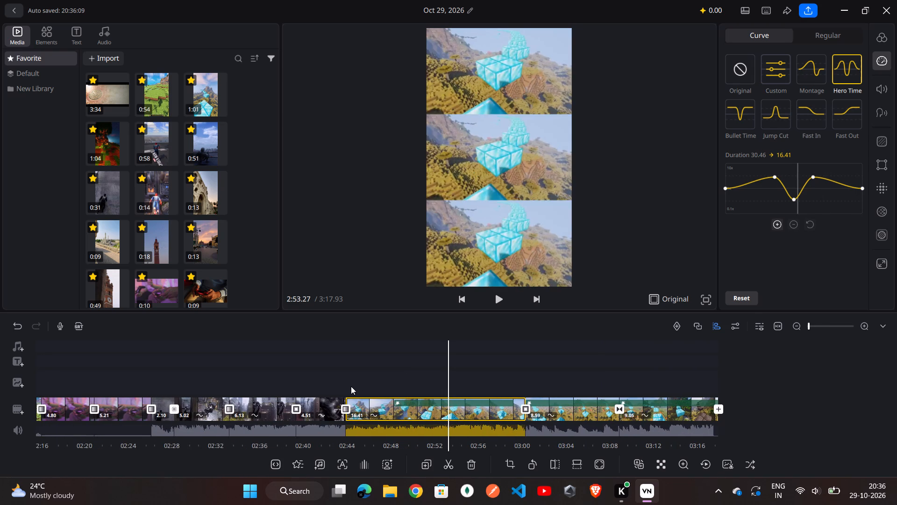
scroll(351, 386, "right", 5)
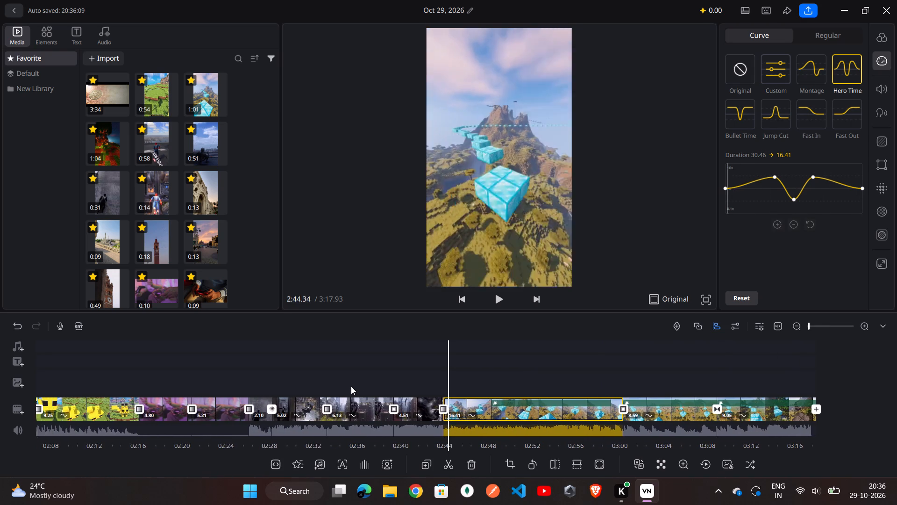
Look back through the black-suit Spider-Man and controller clips to the yellow Minecraft character clip at about 2:12.
scroll(351, 386, "right", 4)
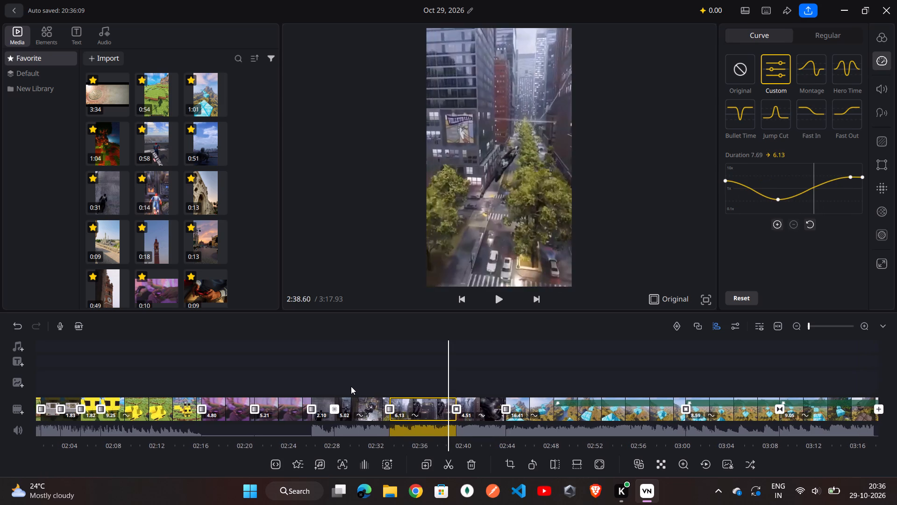
scroll(351, 386, "right", 2)
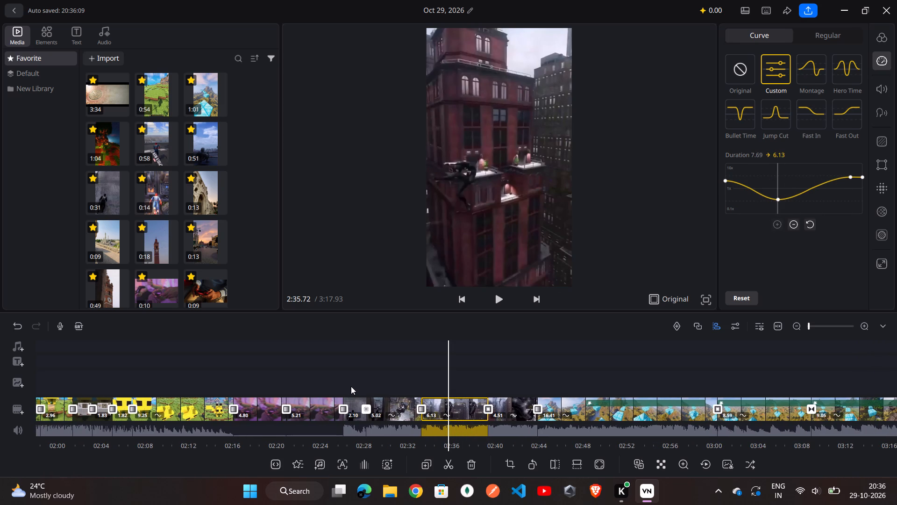
scroll(351, 386, "right", 3)
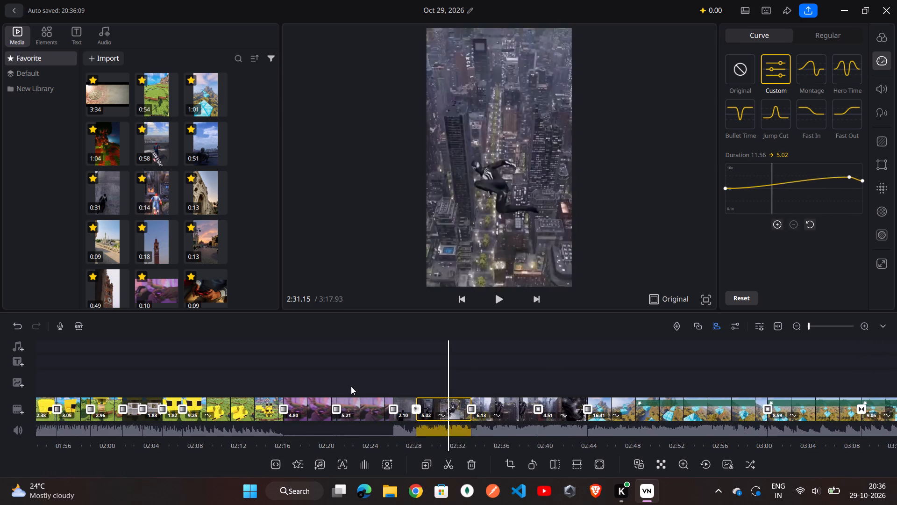
scroll(351, 386, "right", 4)
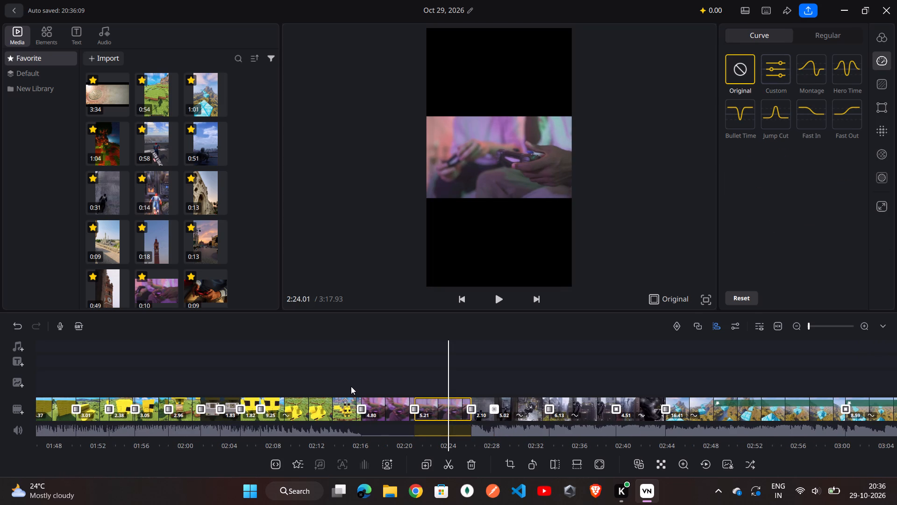
scroll(351, 386, "right", 3)
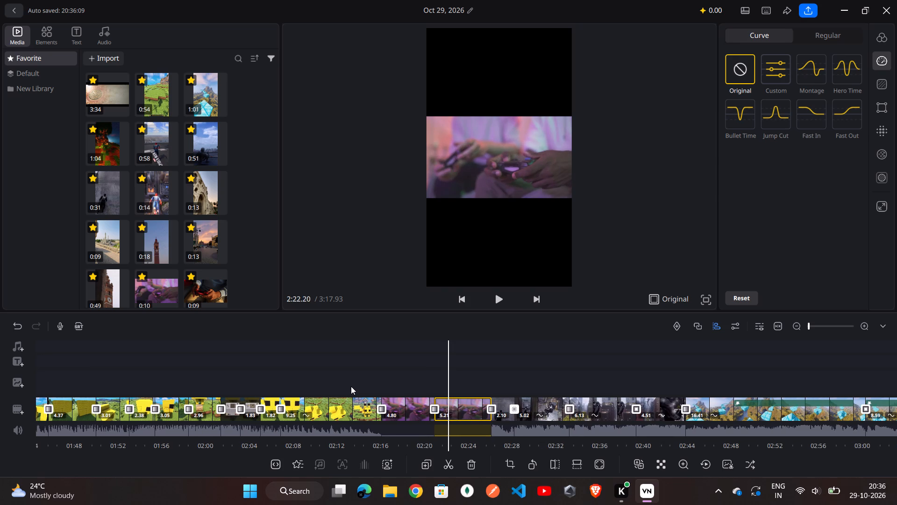
scroll(351, 386, "right", 4)
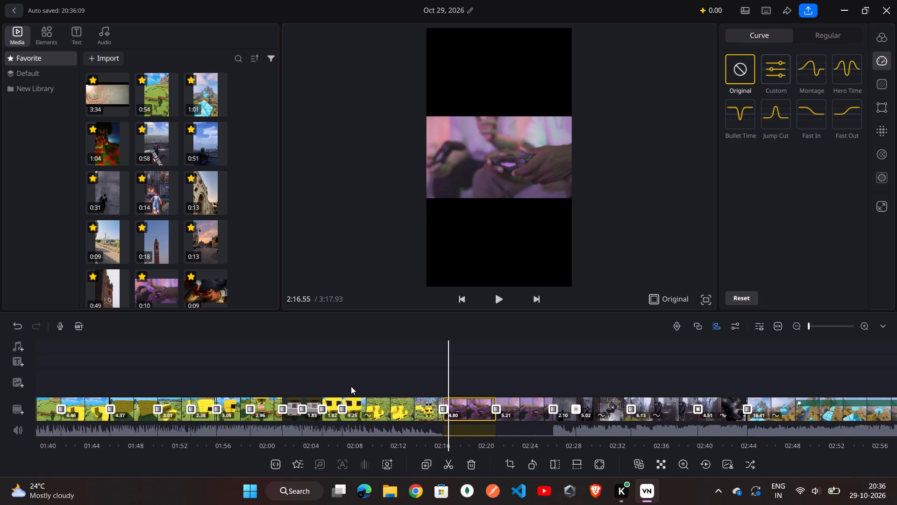
scroll(351, 386, "right", 4)
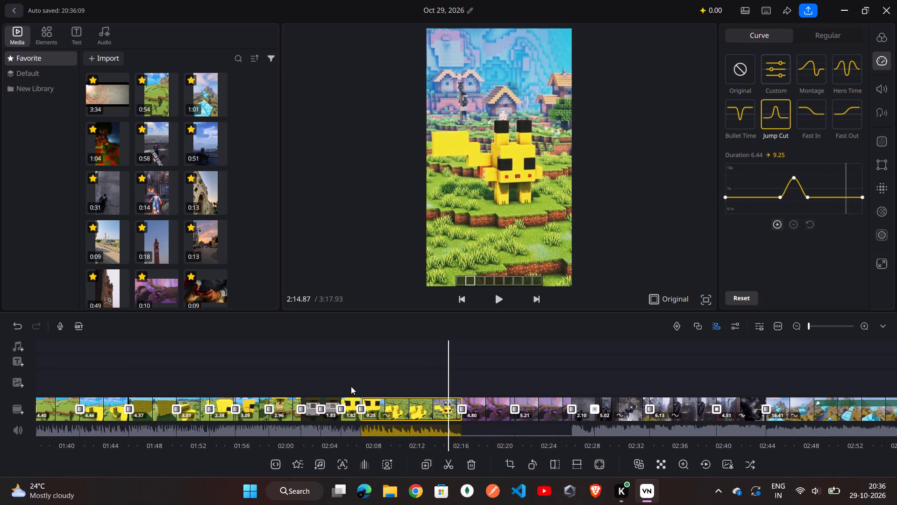
scroll(351, 386, "right", 3)
left_click(118, 369)
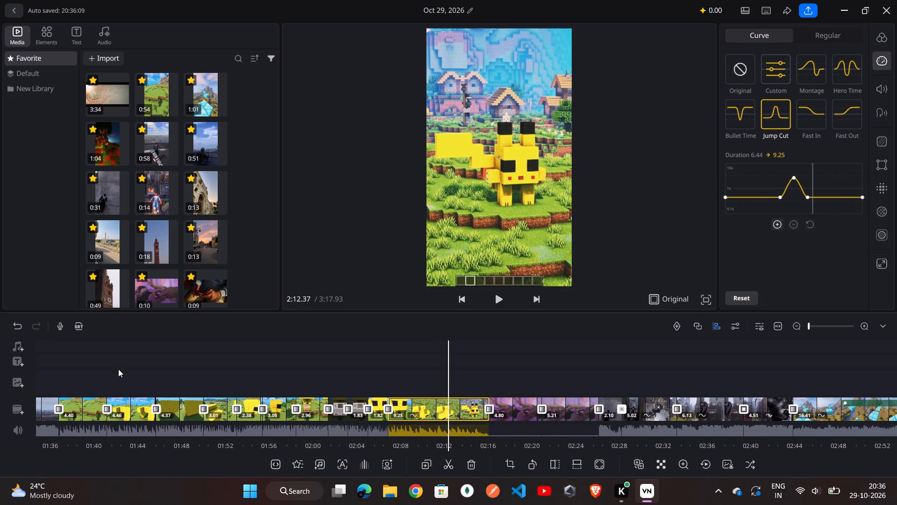
double_click(118, 357)
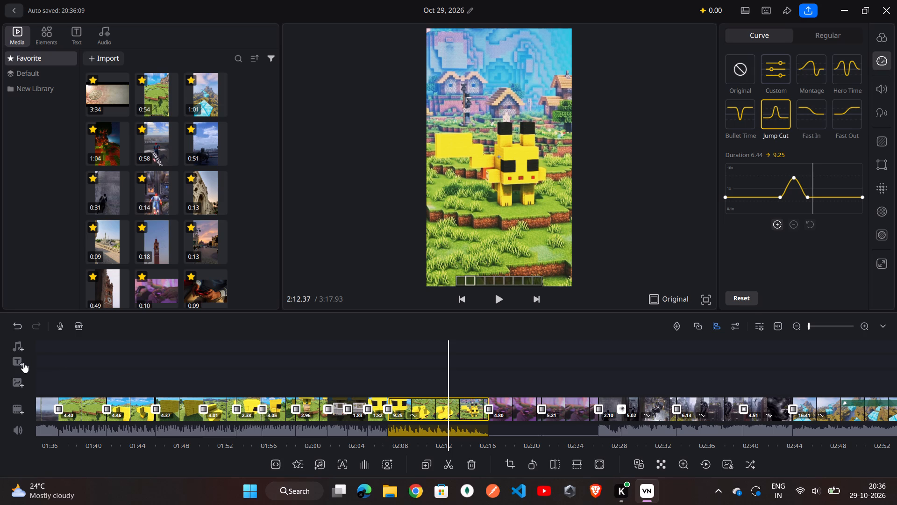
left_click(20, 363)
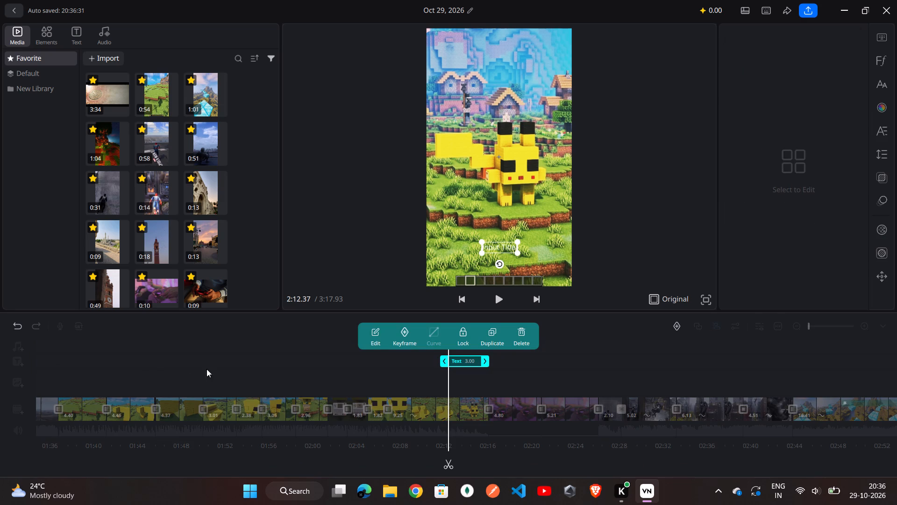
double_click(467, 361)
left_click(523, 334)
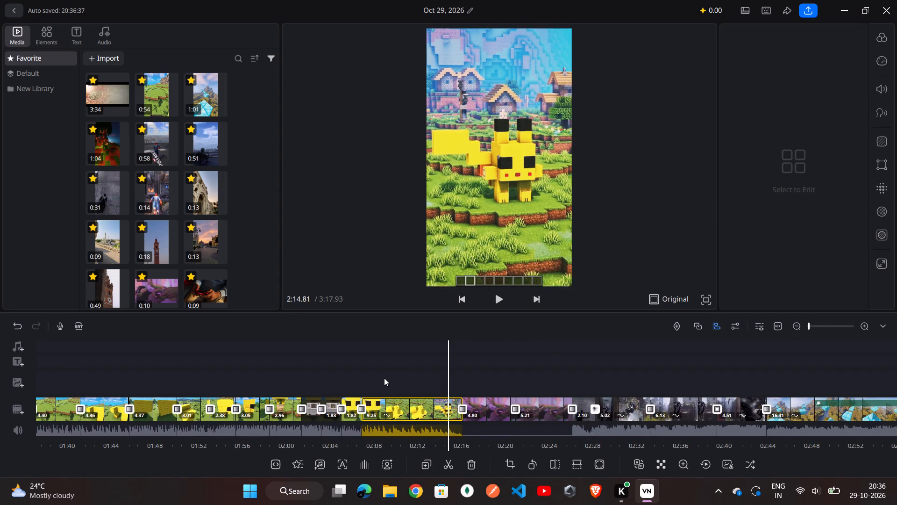
Look back through the timeline from the yellow Minecraft character clip to the start of the opening Spider-Man clip.
scroll(384, 378, "right", 14)
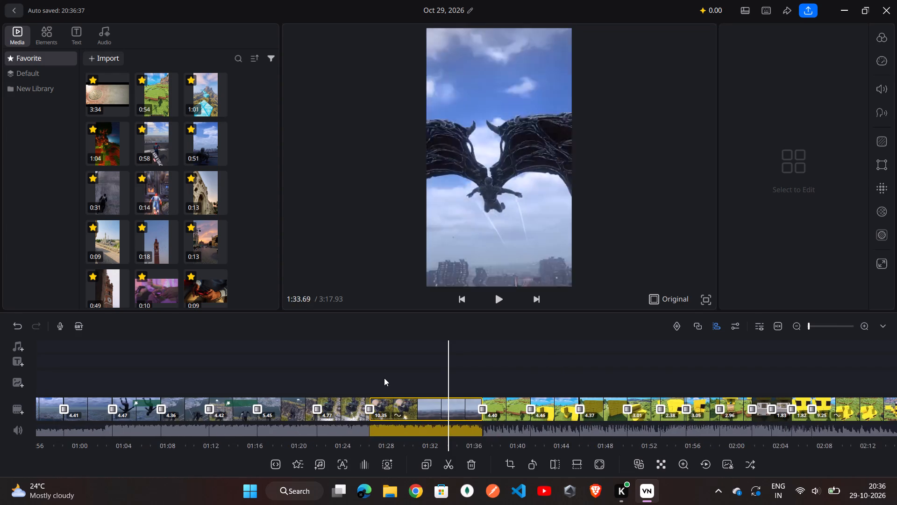
scroll(384, 378, "right", 2)
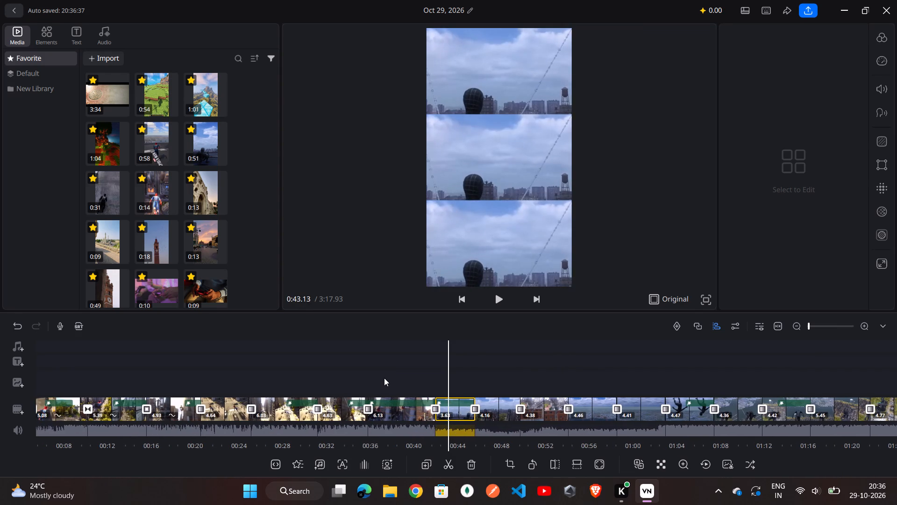
scroll(384, 378, "right", 13)
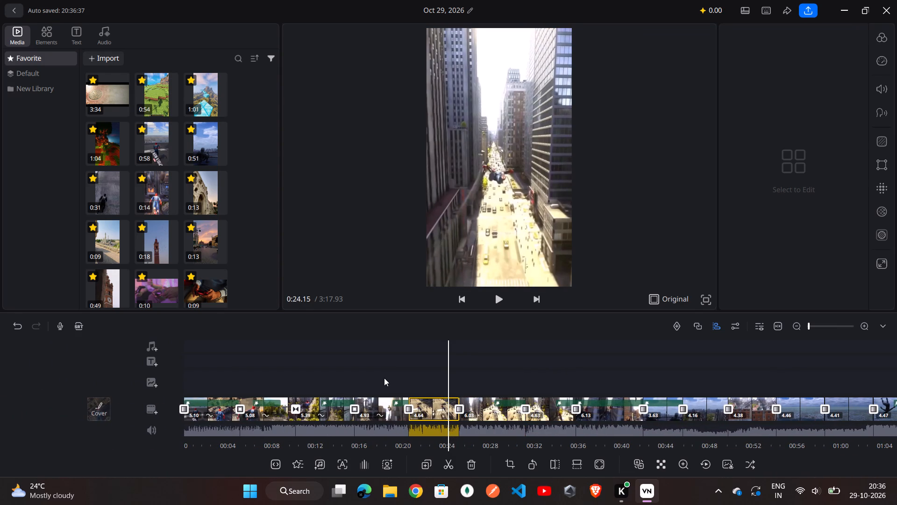
scroll(384, 378, "right", 1)
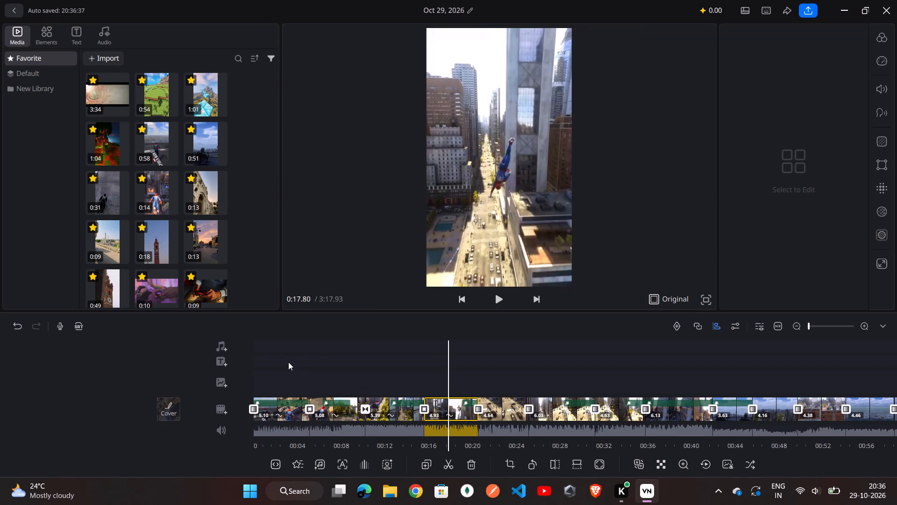
left_click(288, 362)
scroll(293, 365, "right", 5)
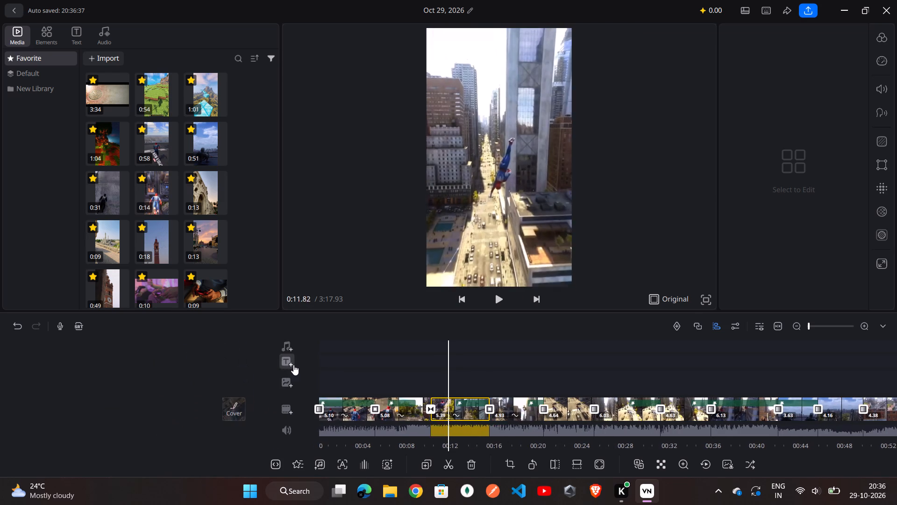
scroll(293, 365, "right", 13)
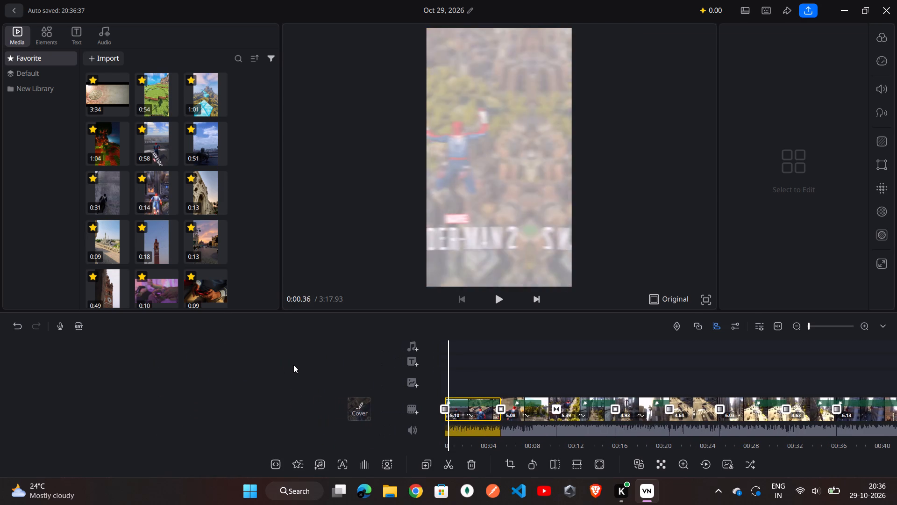
scroll(293, 365, "right", 2)
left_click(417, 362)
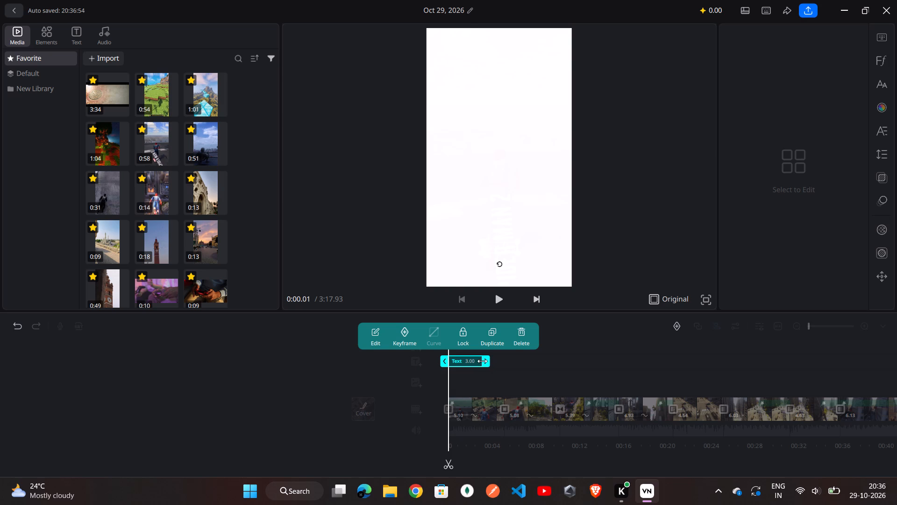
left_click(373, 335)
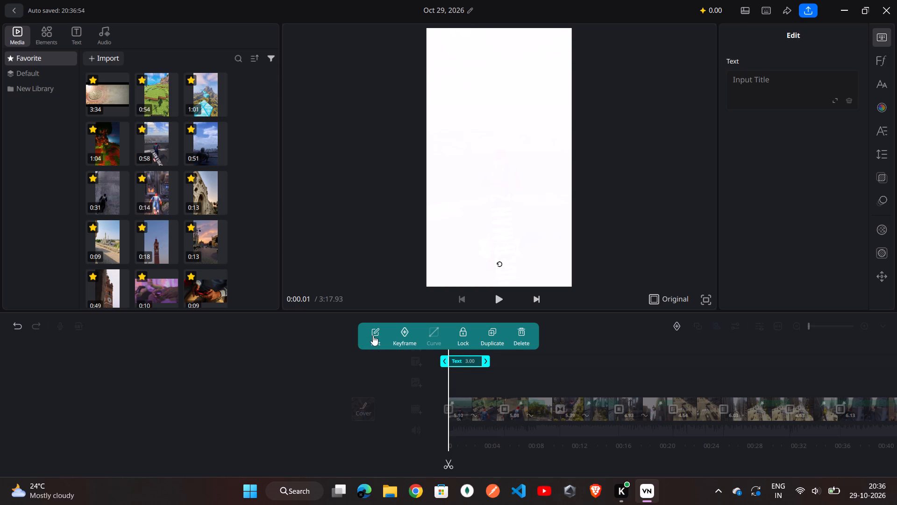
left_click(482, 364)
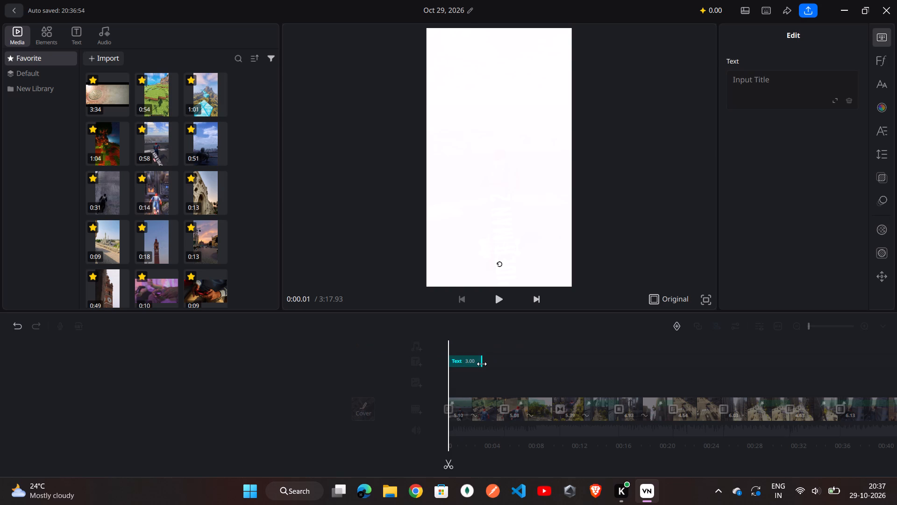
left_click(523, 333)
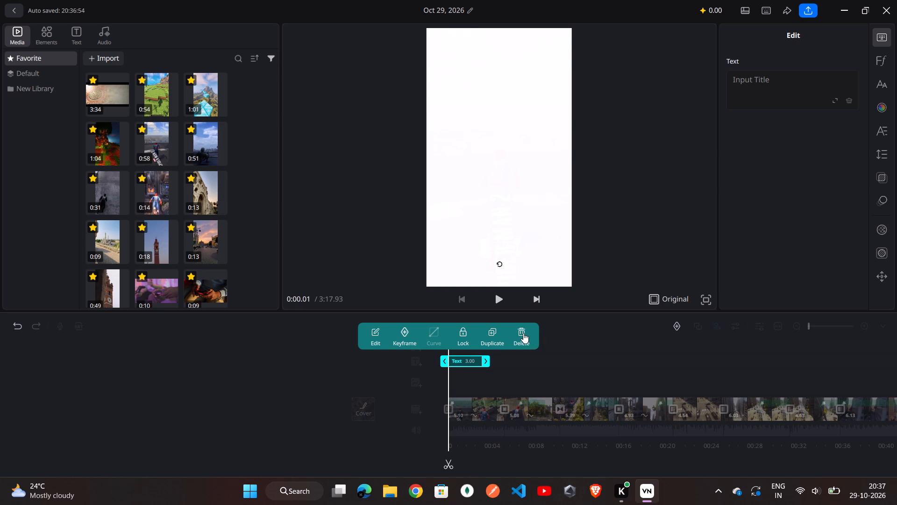
Look through the Spider-Man clips from the start of the timeline to the first Minecraft building clip at about 1:37.
scroll(527, 343, "left", 4)
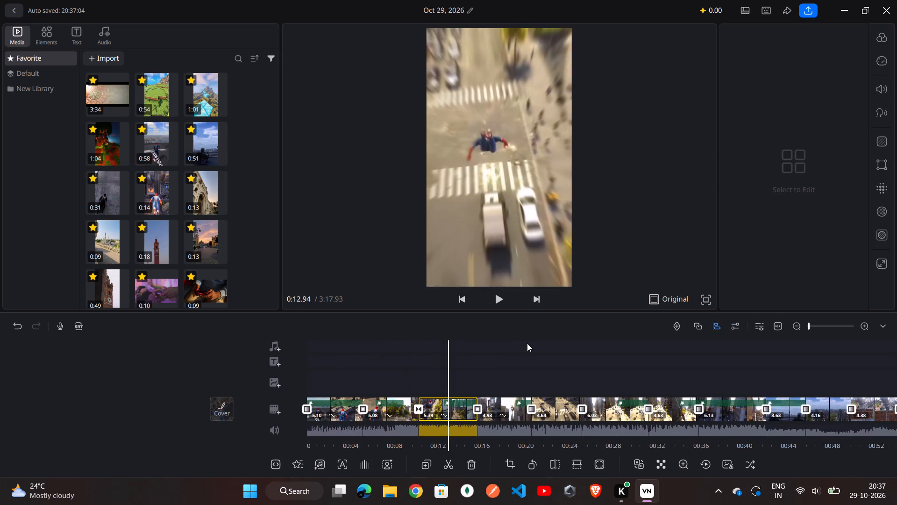
scroll(527, 343, "left", 8)
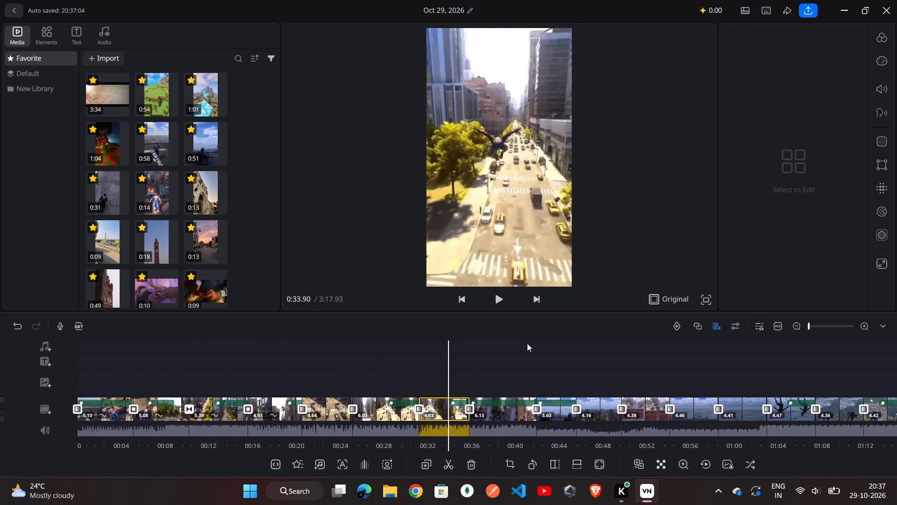
scroll(527, 343, "left", 4)
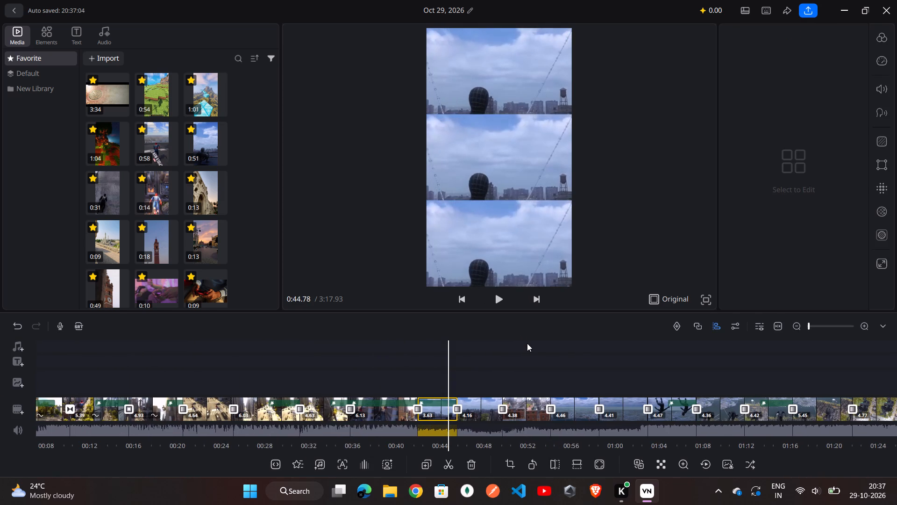
scroll(527, 343, "left", 5)
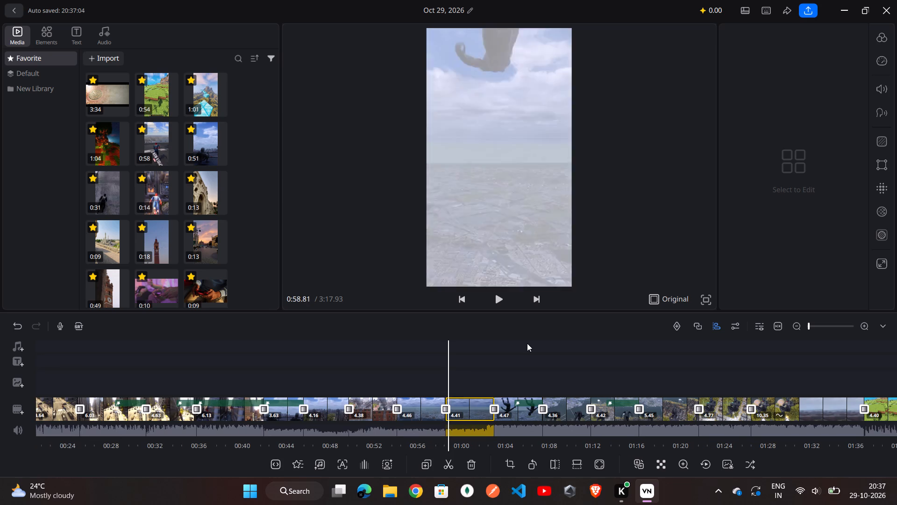
scroll(527, 343, "left", 3)
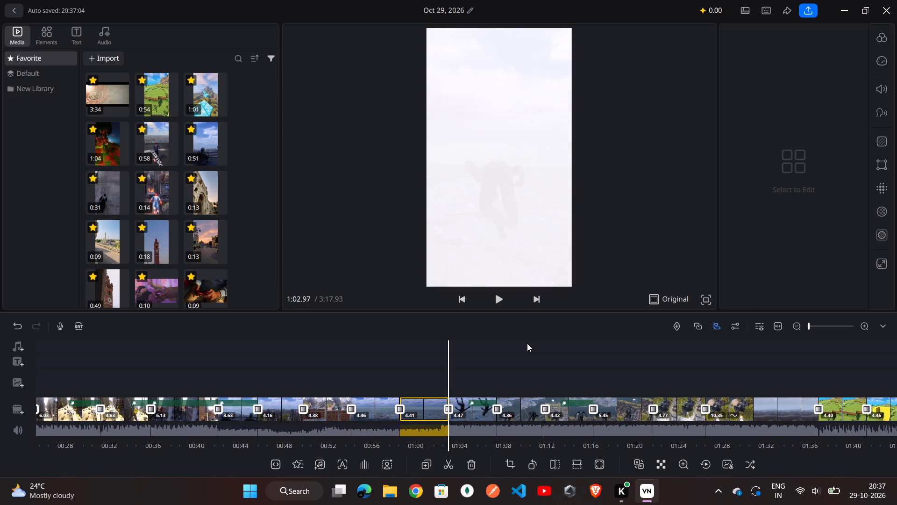
scroll(527, 343, "left", 10)
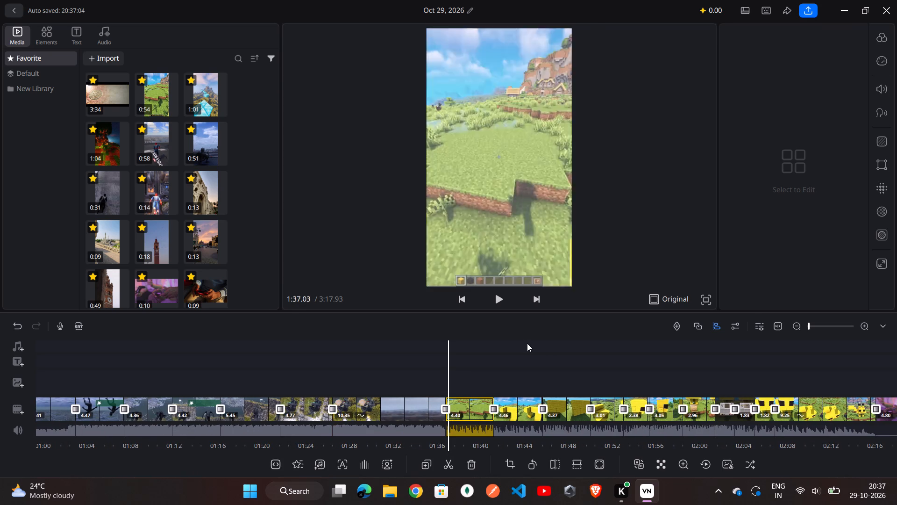
Look through the yellow-block Minecraft building and loom clips up to the finished character at about 2:13.
scroll(527, 343, "left", 5)
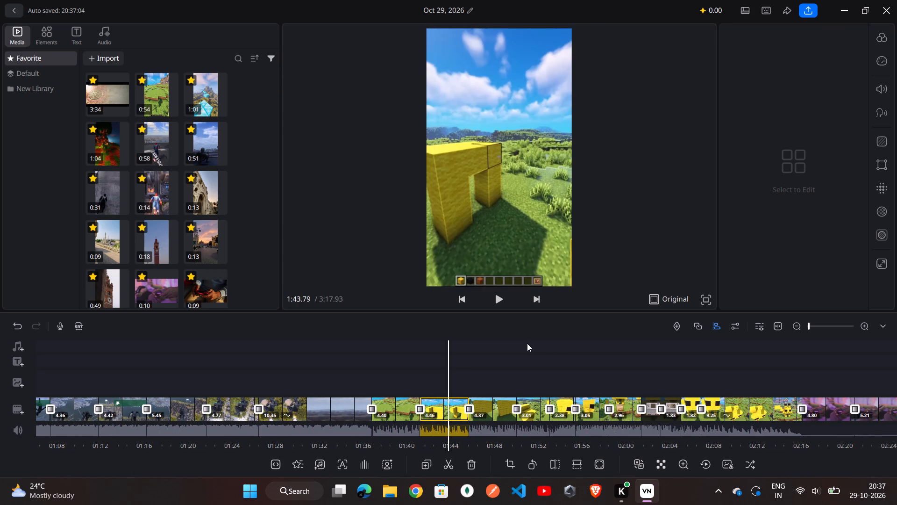
scroll(527, 343, "left", 4)
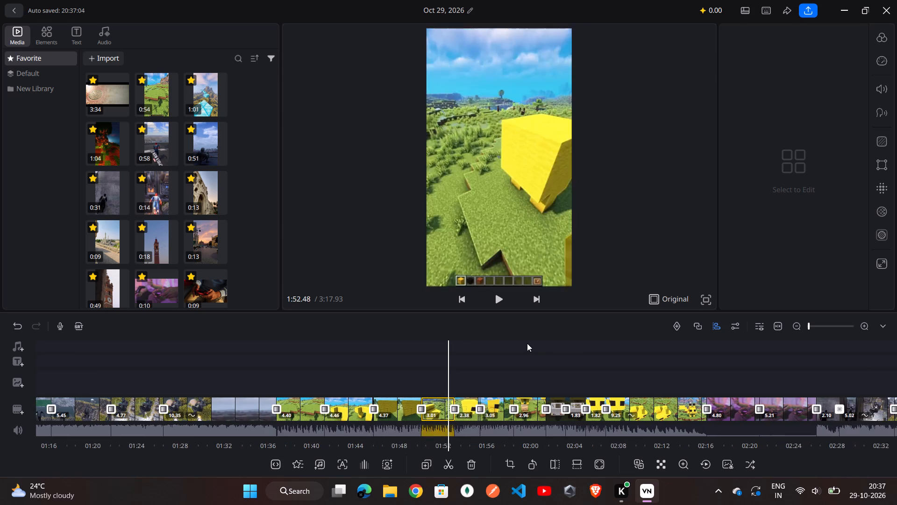
scroll(527, 343, "left", 5)
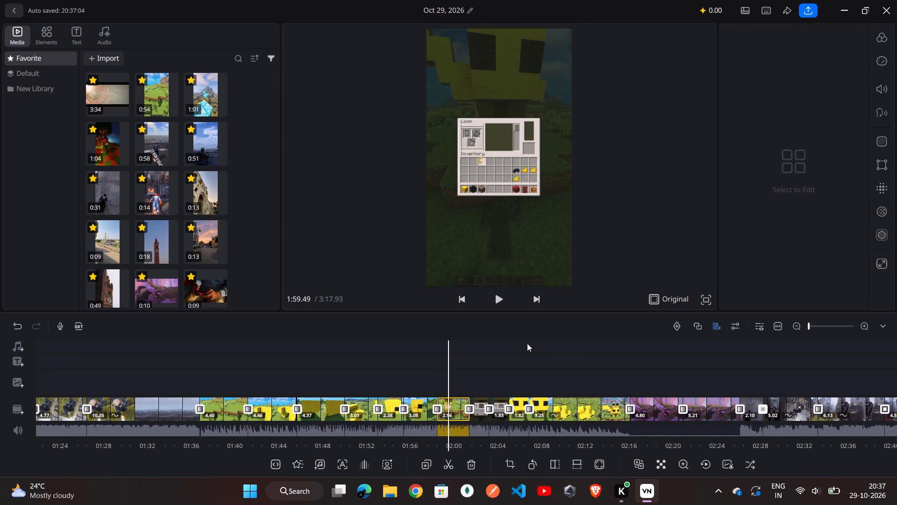
scroll(527, 343, "left", 4)
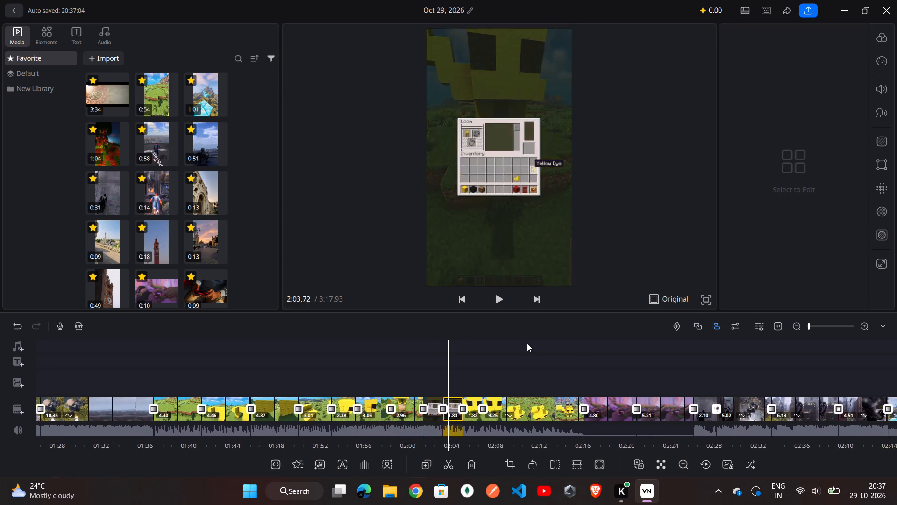
scroll(527, 343, "left", 5)
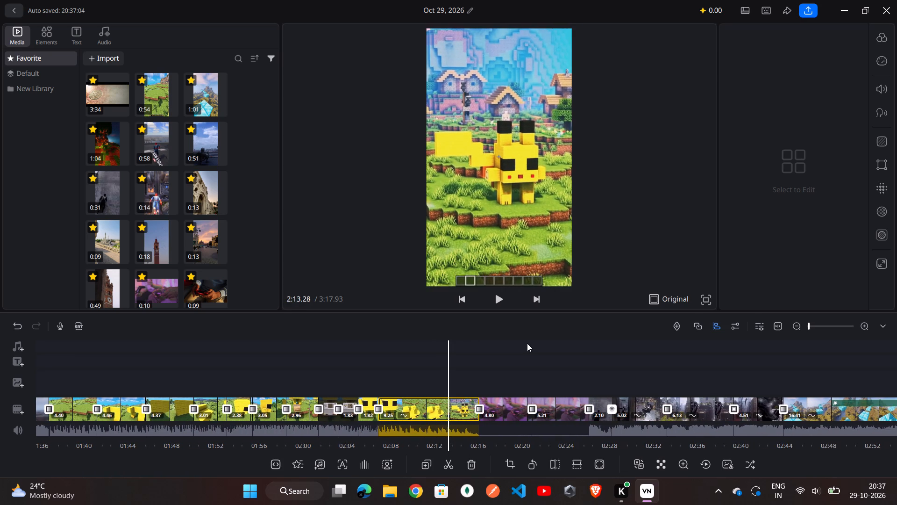
Look through the two controller clips and on to the black-suit Spider-Man footage at about 2:31.
scroll(527, 343, "left", 5)
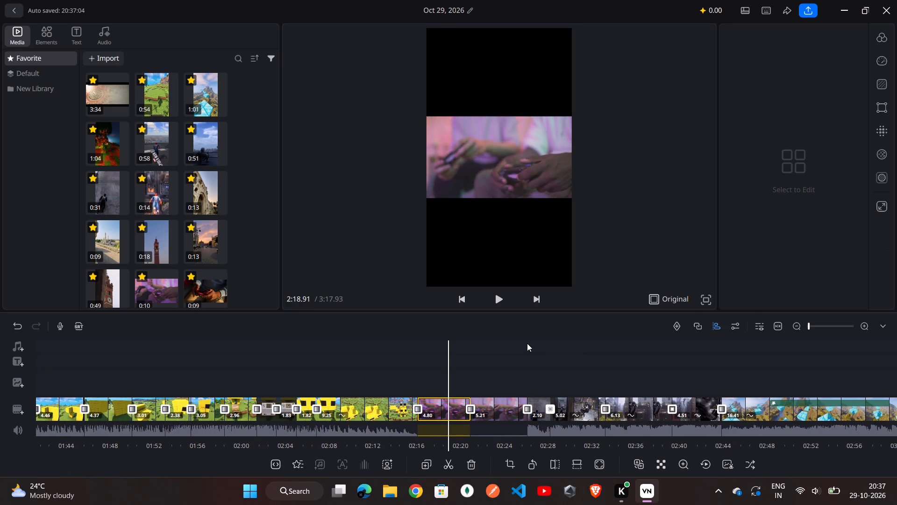
scroll(527, 343, "left", 4)
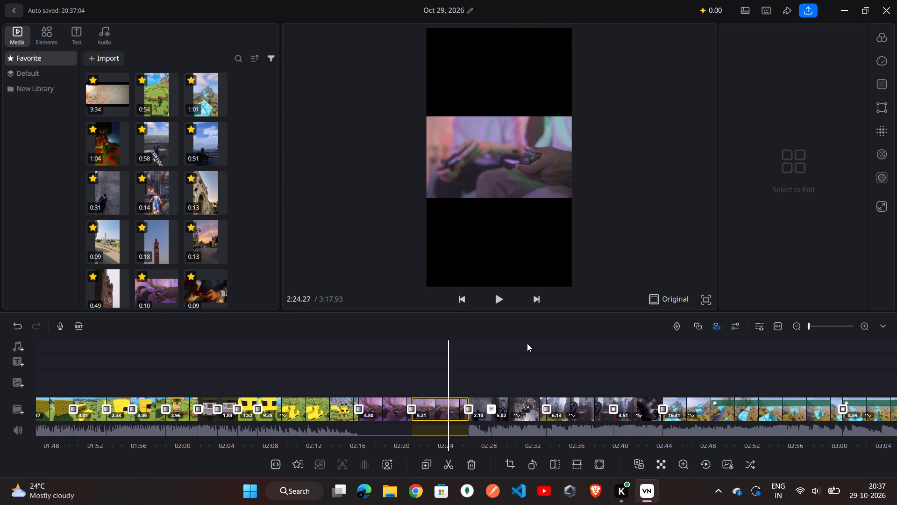
scroll(527, 343, "left", 7)
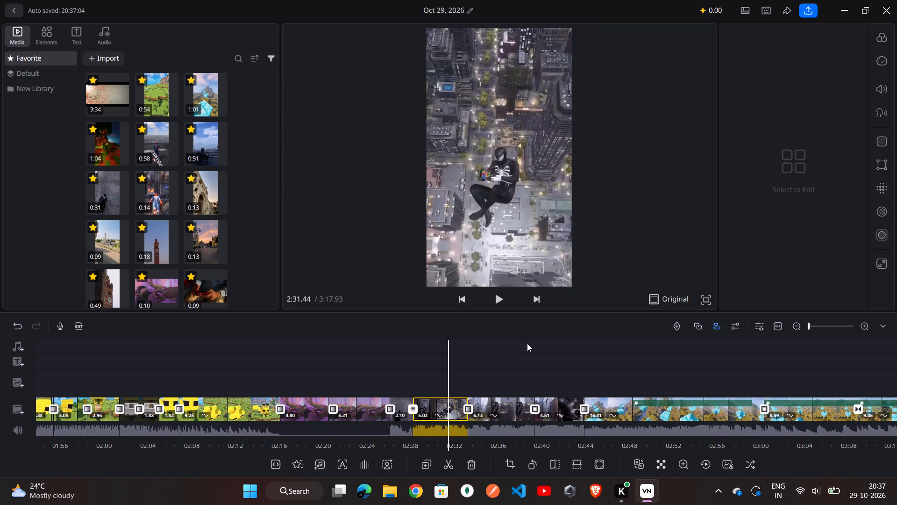
Split the first diamond-block parkour segment at about 2:51, within its triple-screen part.
scroll(527, 343, "left", 4)
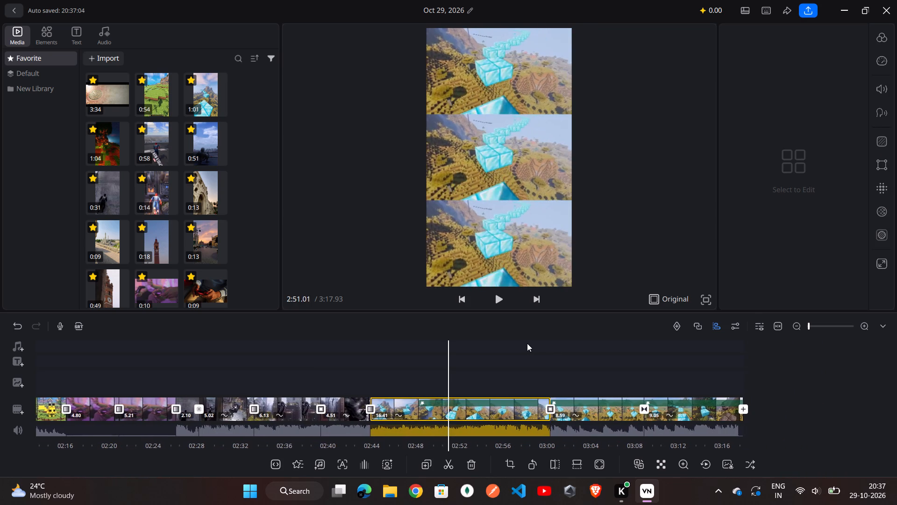
scroll(527, 343, "left", 2)
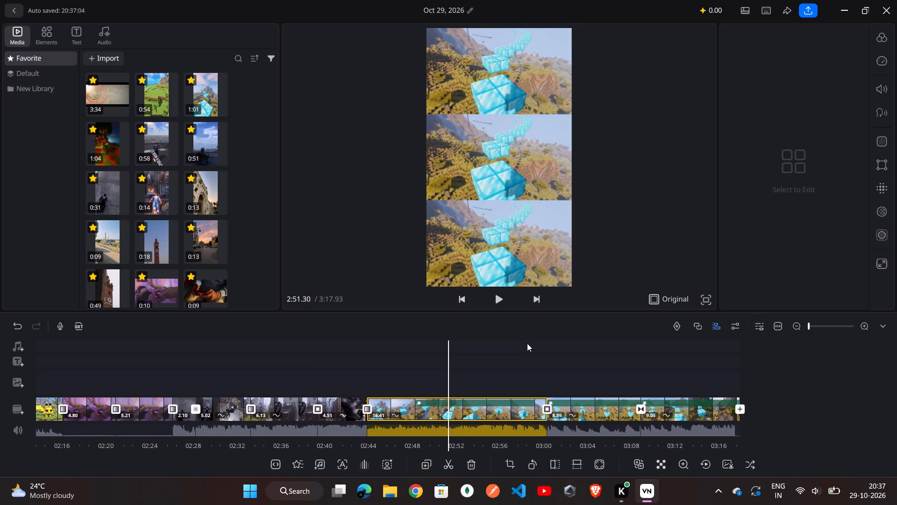
left_click(447, 470)
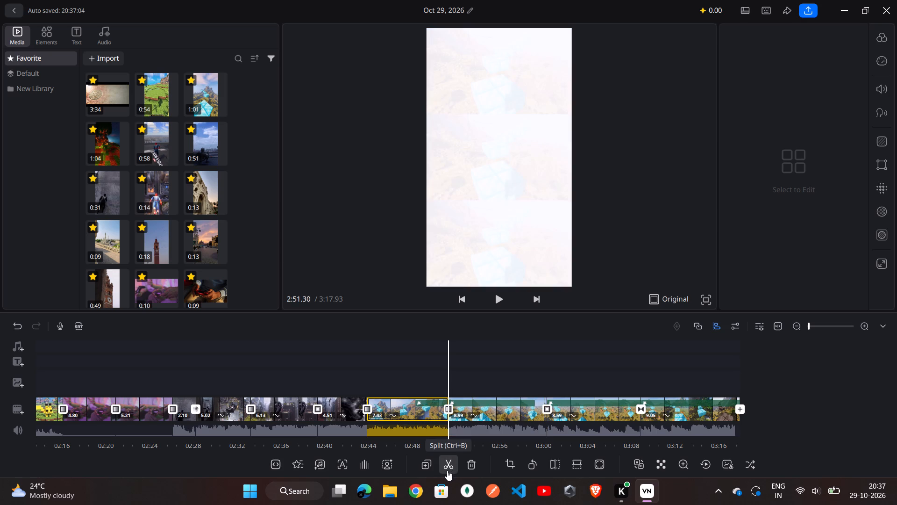
Set the White transition at the new cut at about 2:51 to a duration of 1.0.
left_click(449, 409)
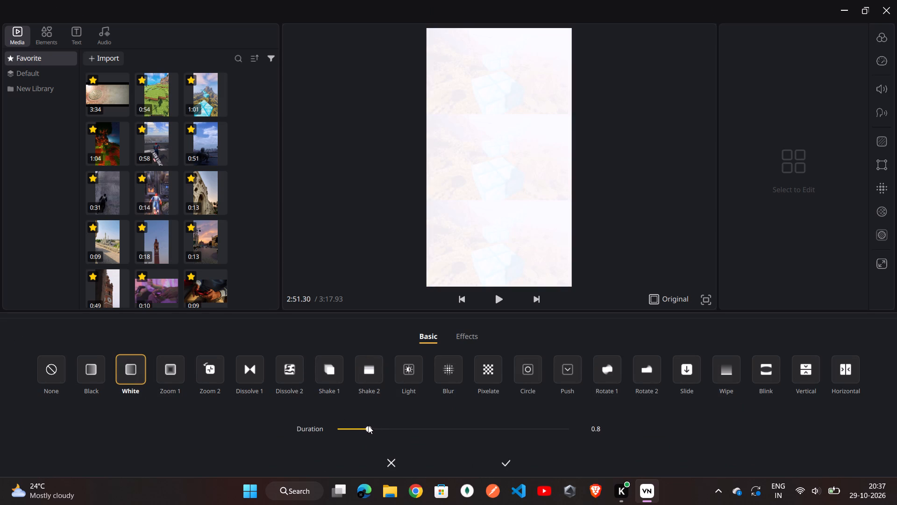
left_click(379, 431)
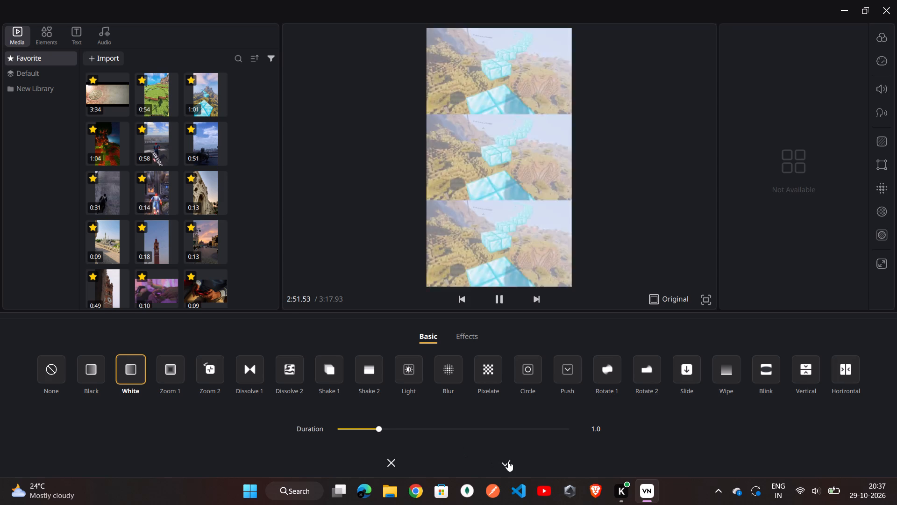
left_click(508, 461)
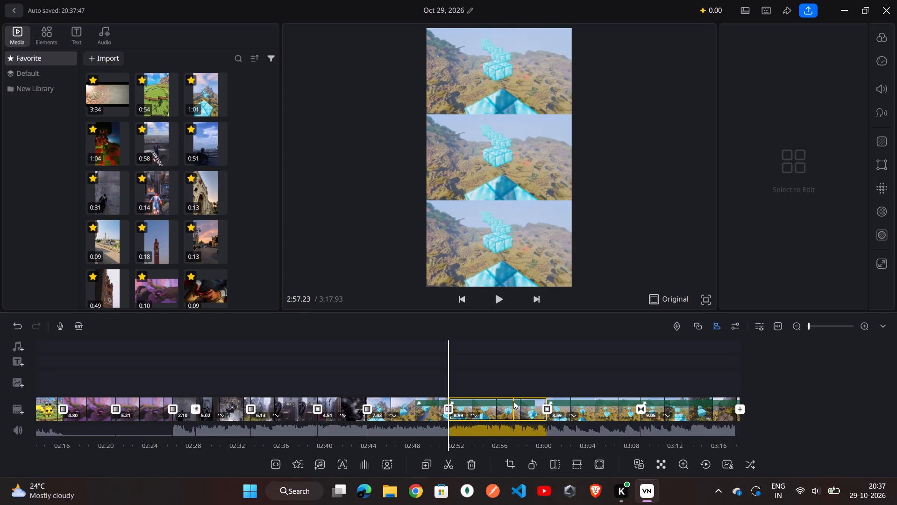
Apply the Aesthetic filter A5 to the diamond-block parkour segment that starts at about 2:44.
left_click(598, 411)
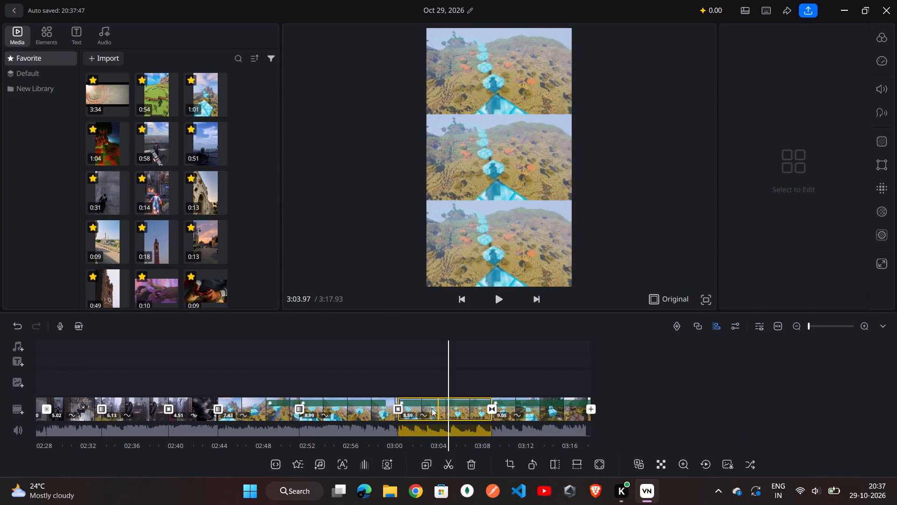
scroll(479, 397, "right", 3)
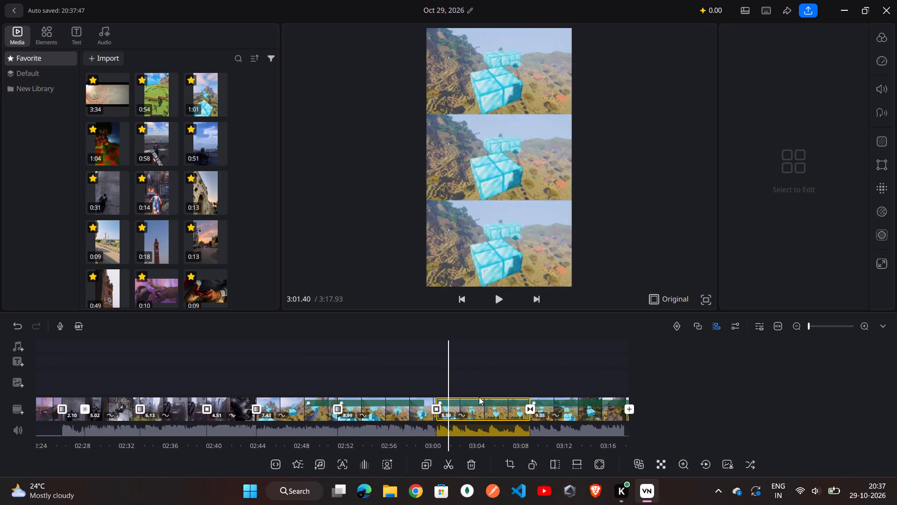
scroll(479, 397, "right", 5)
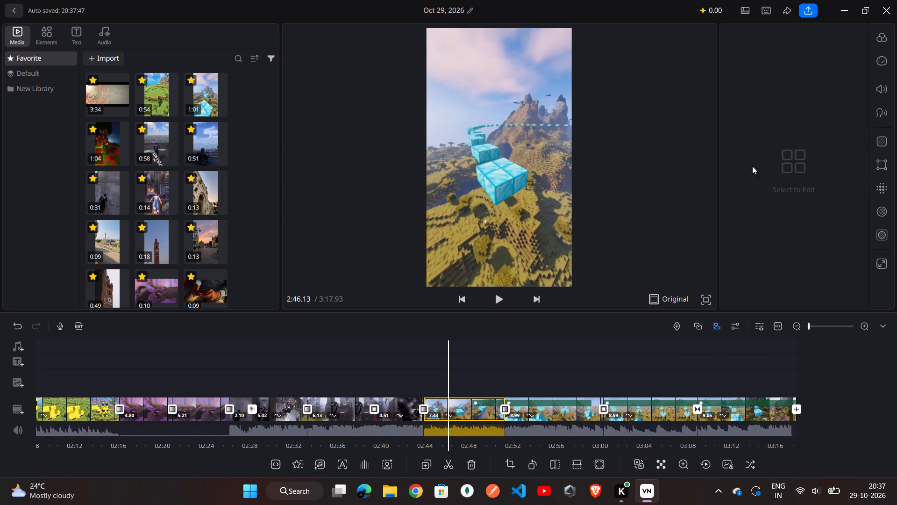
left_click(880, 33)
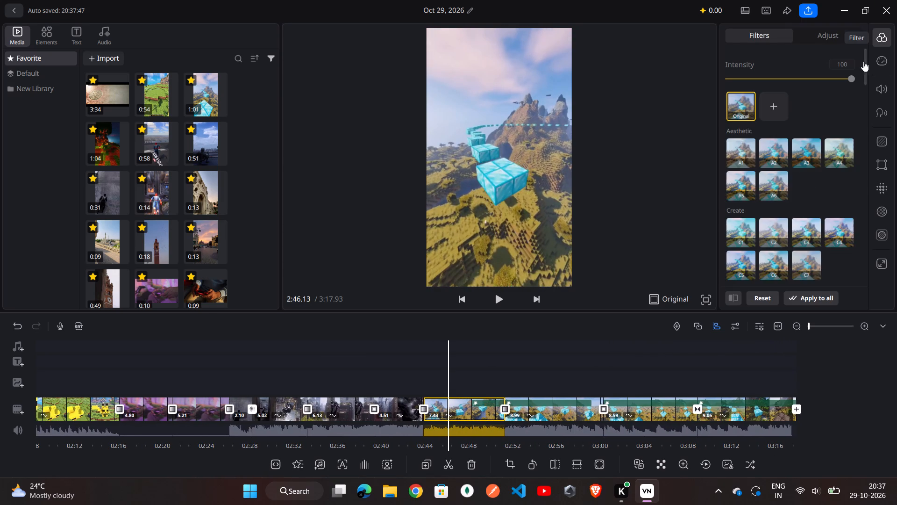
left_click(744, 177)
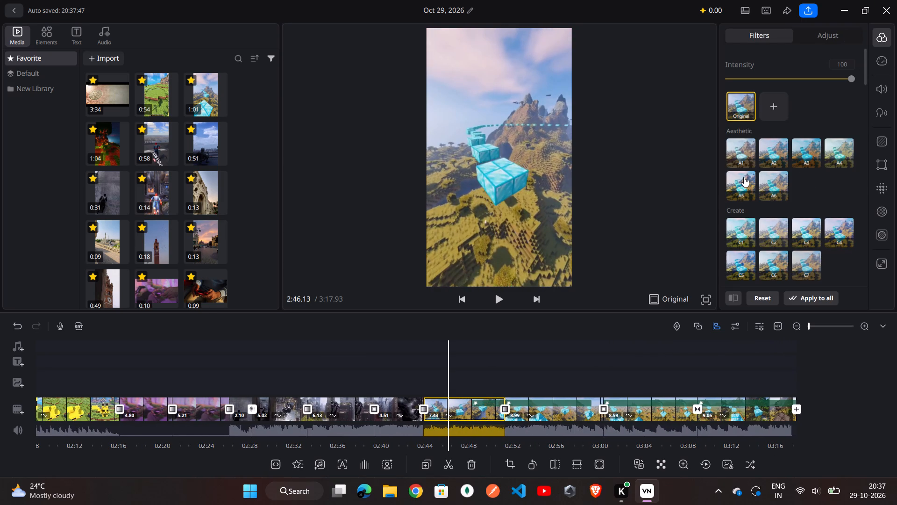
Apply the Aesthetic filter A5 to the second purple-lit controller clip, which starts at about 2:21.
double_click(532, 402)
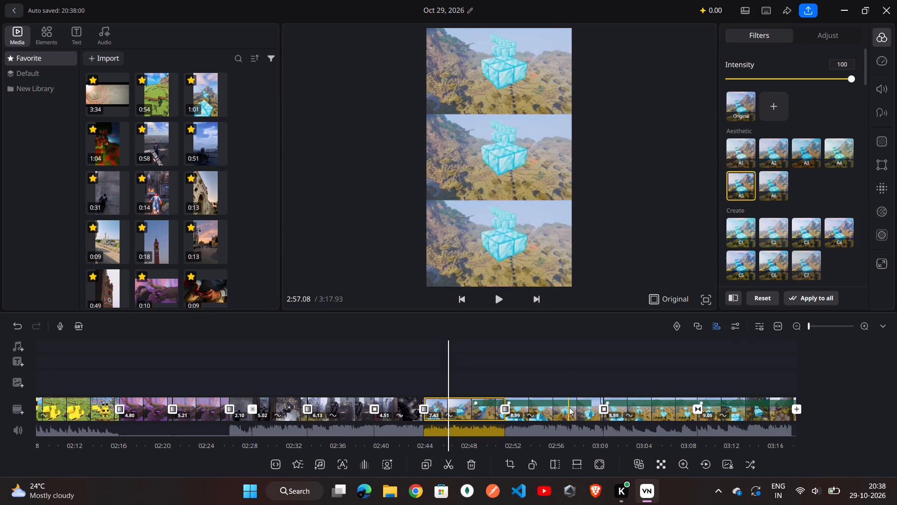
double_click(567, 410)
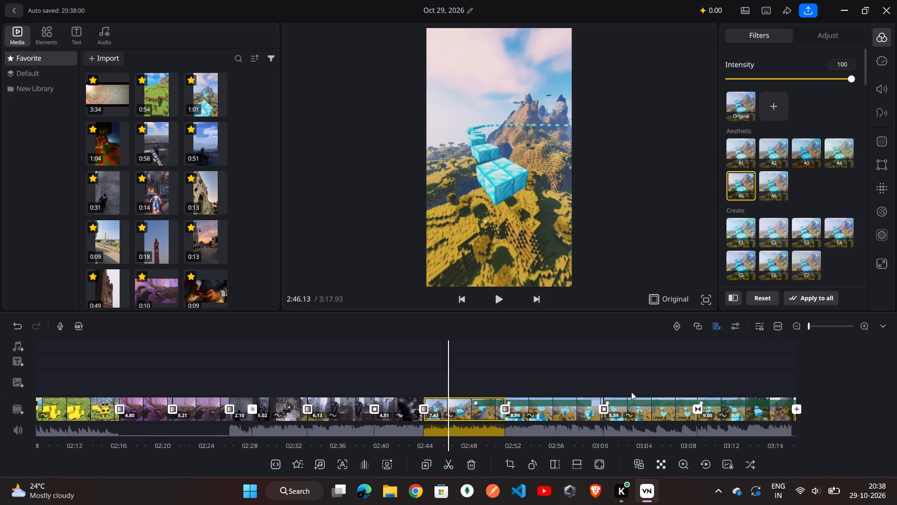
double_click(635, 400)
scroll(349, 432, "right", 2)
double_click(262, 402)
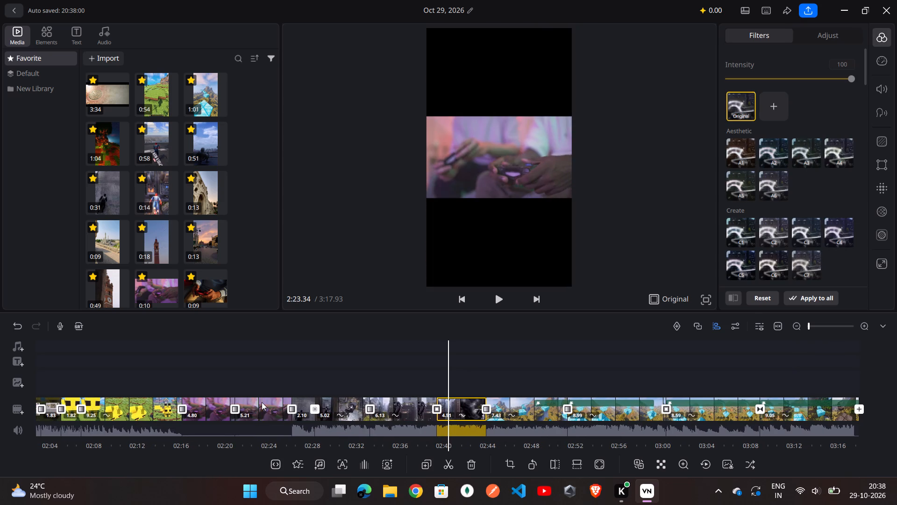
left_click(739, 175)
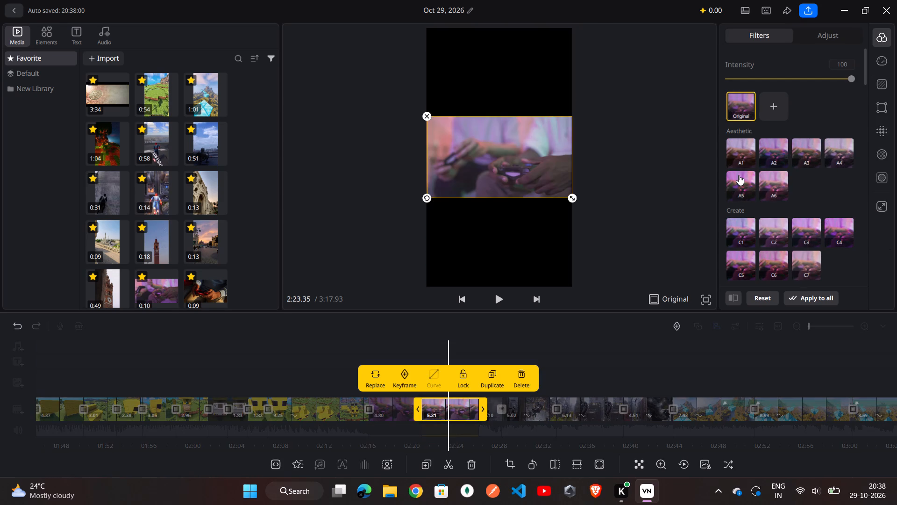
Look back through the first controller clip and the yellow-block Minecraft build clips before it.
double_click(398, 403)
double_click(365, 416)
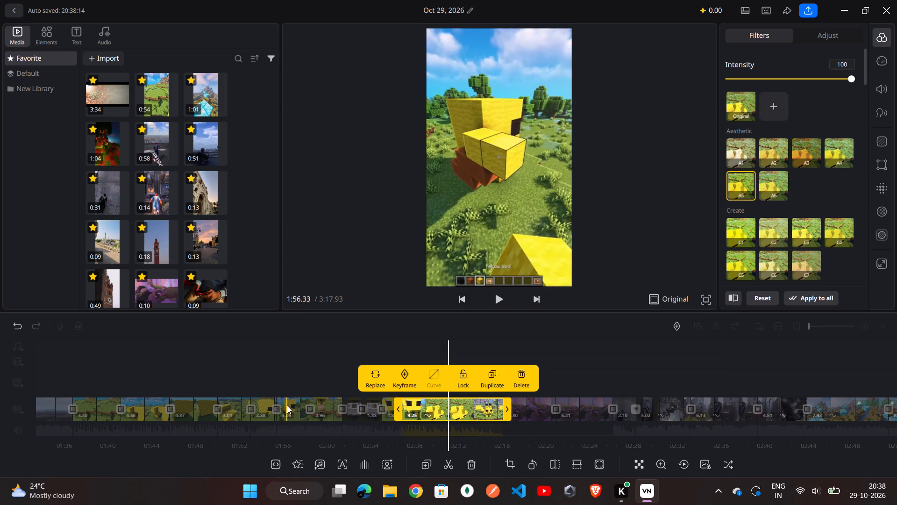
scroll(287, 405, "right", 2)
left_click(284, 383)
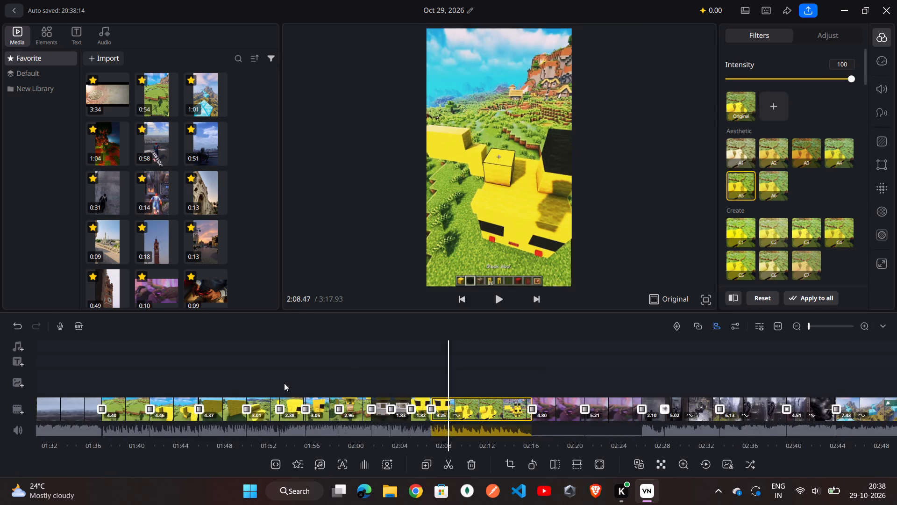
scroll(284, 383, "right", 4)
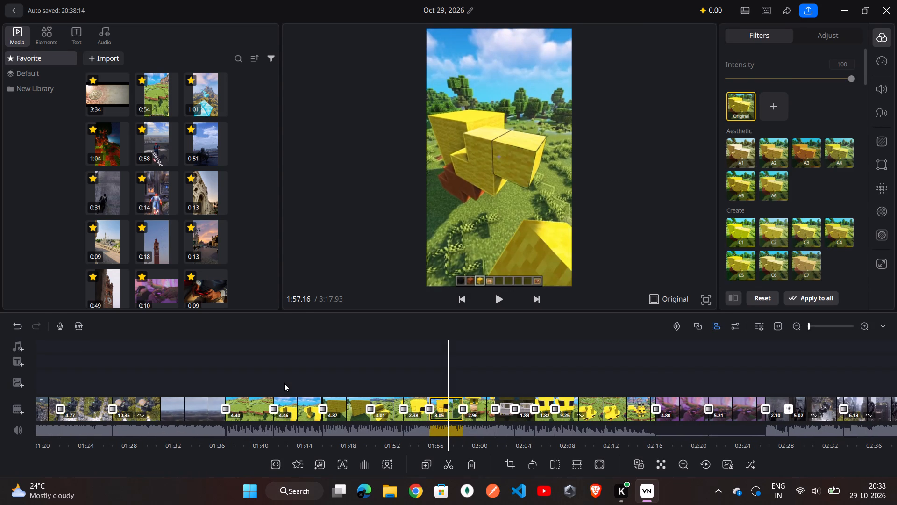
scroll(284, 383, "up", 2, "ctrl")
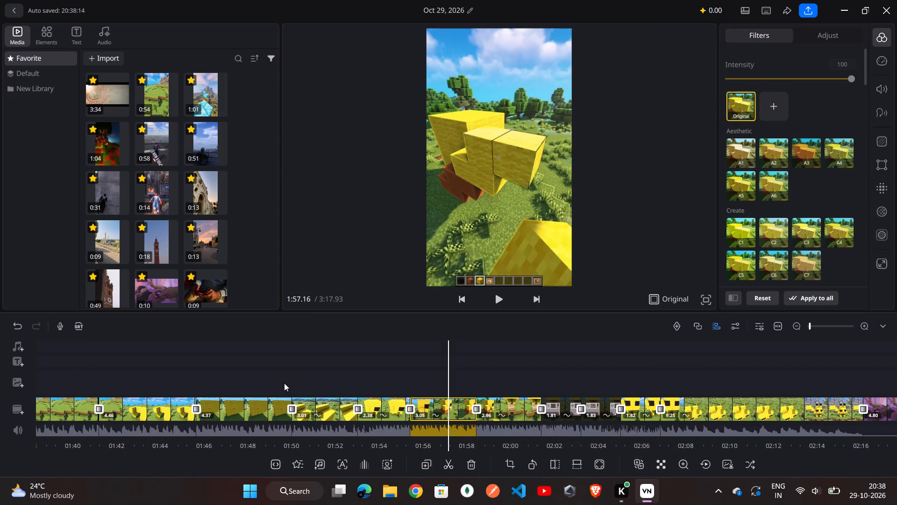
scroll(284, 383, "right", 6)
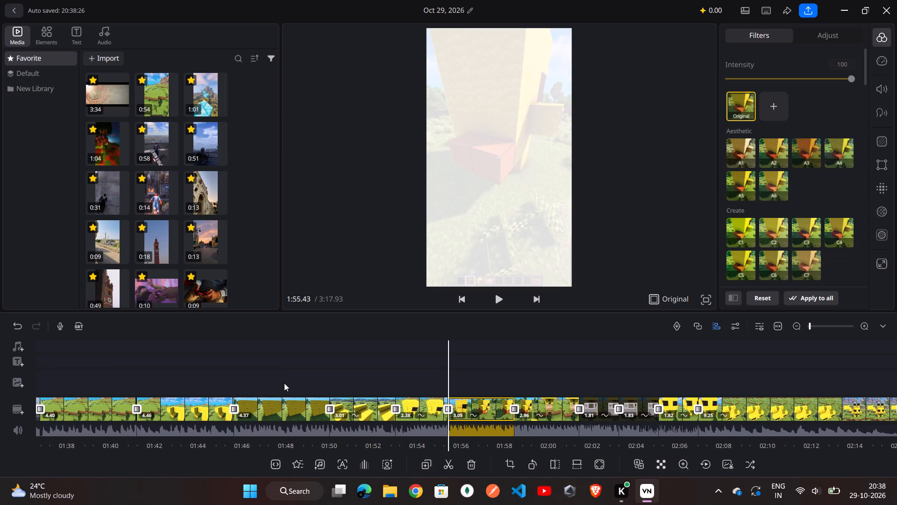
scroll(284, 383, "right", 3)
Examine the winged-creature flight footage between about 1:33 and 1:27.
scroll(284, 383, "right", 2)
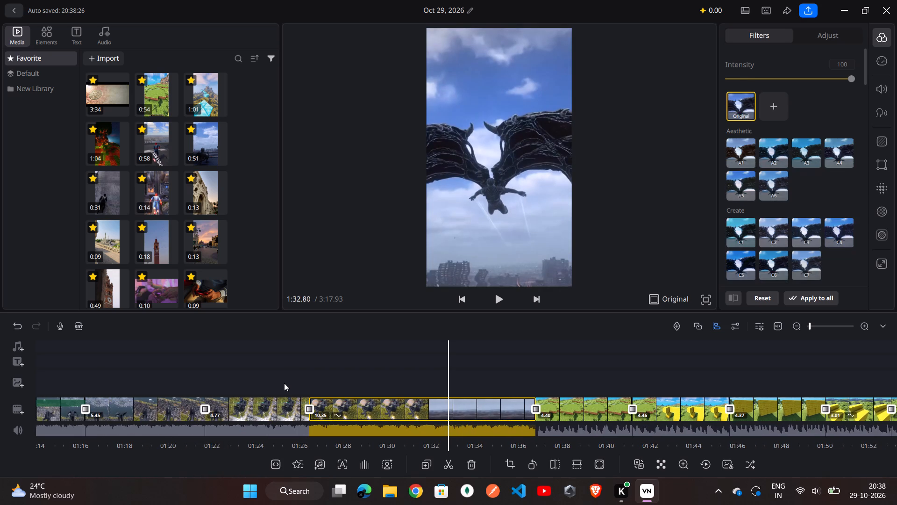
scroll(284, 383, "right", 1)
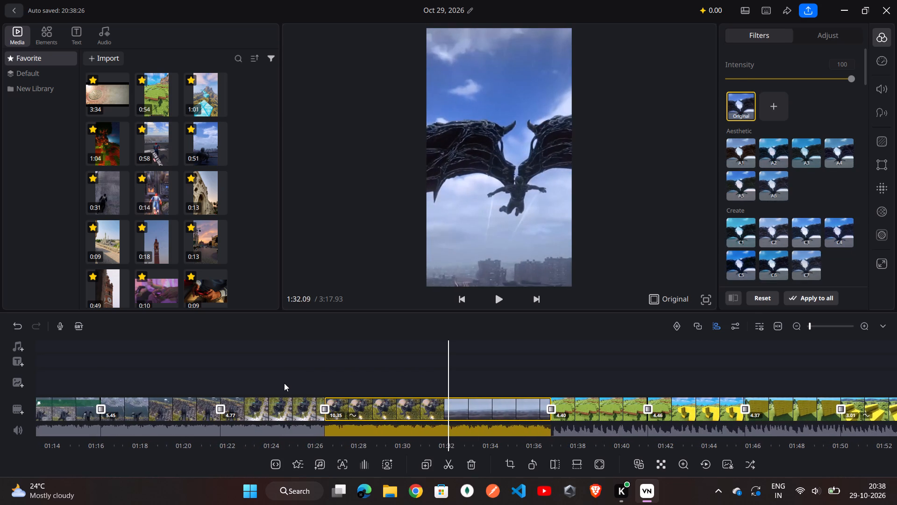
scroll(284, 383, "right", 2)
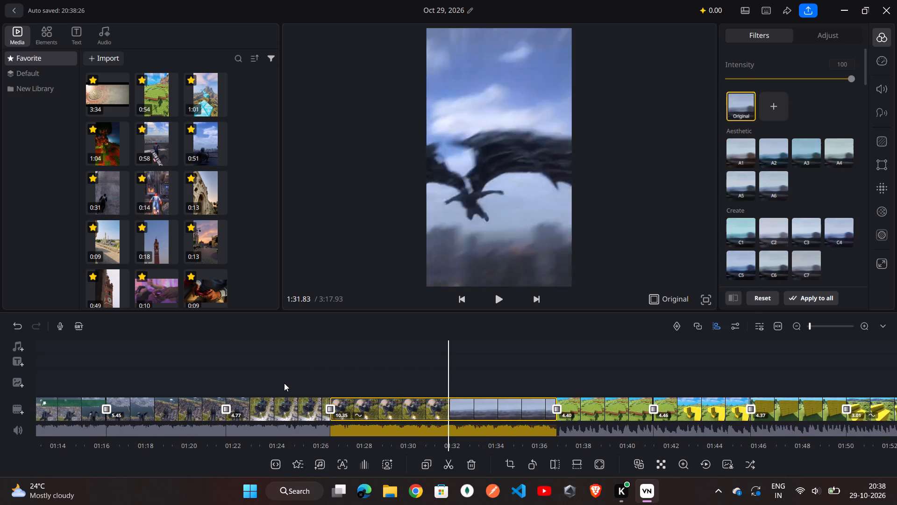
scroll(284, 383, "right", 1)
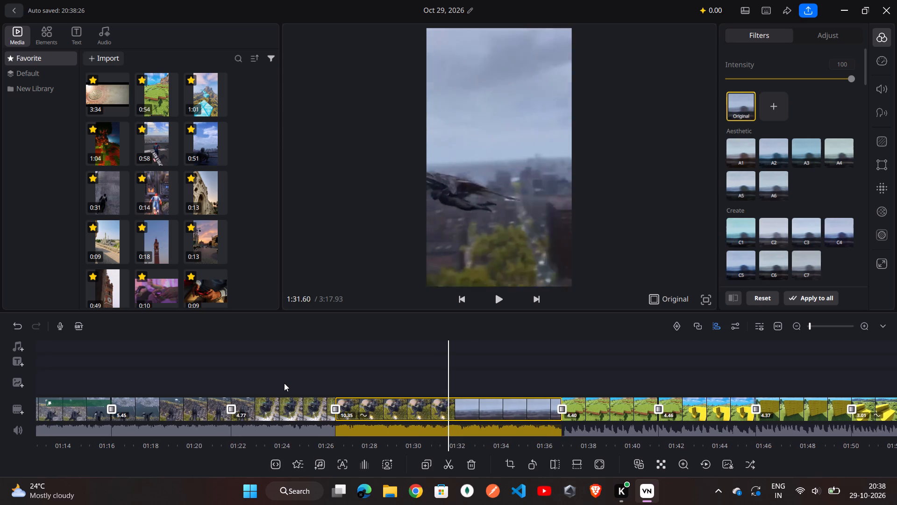
scroll(284, 383, "right", 2)
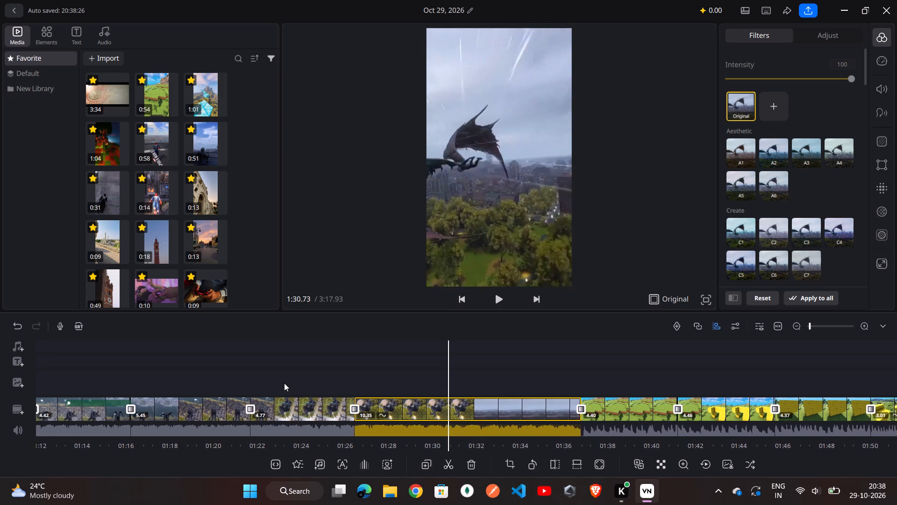
scroll(284, 383, "right", 1)
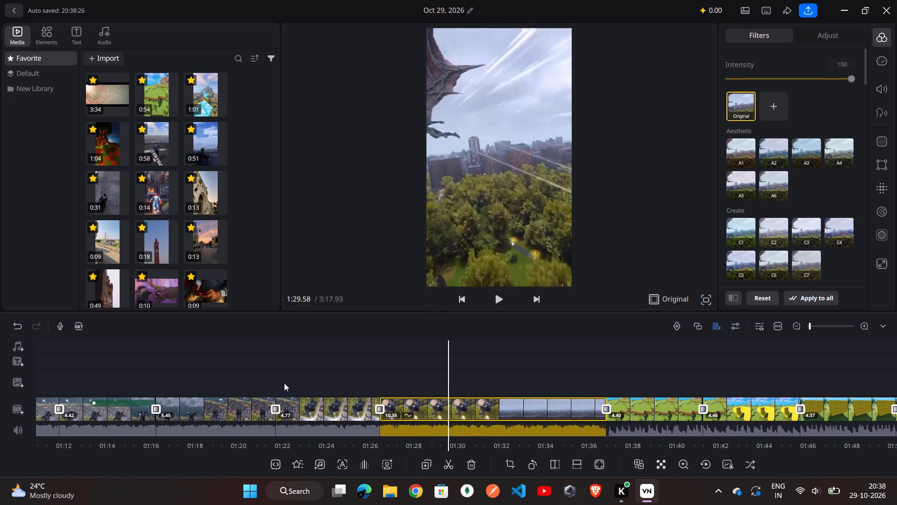
scroll(284, 383, "right", 2)
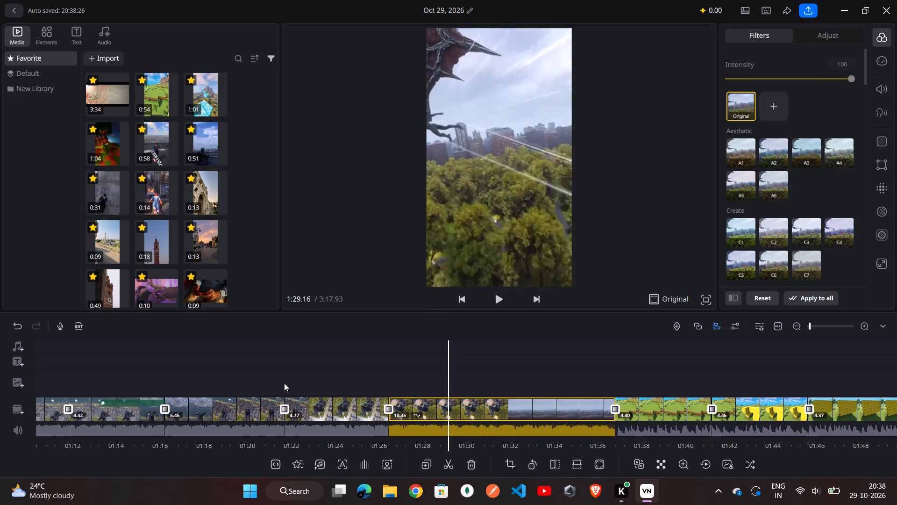
scroll(284, 383, "right", 2)
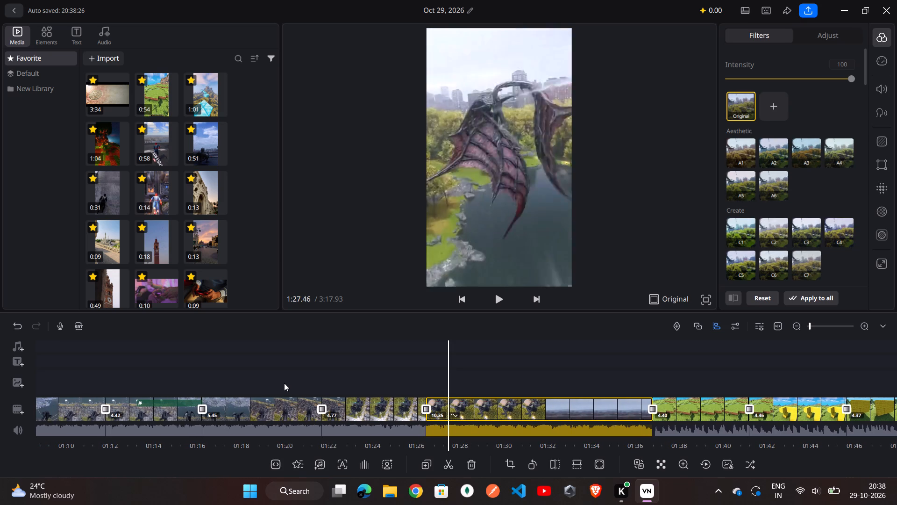
Apply the Aesthetic filter A6 to the black-suit Spider-Man clip with the Rubik's cube, starting at about 1:22.
scroll(284, 383, "right", 2)
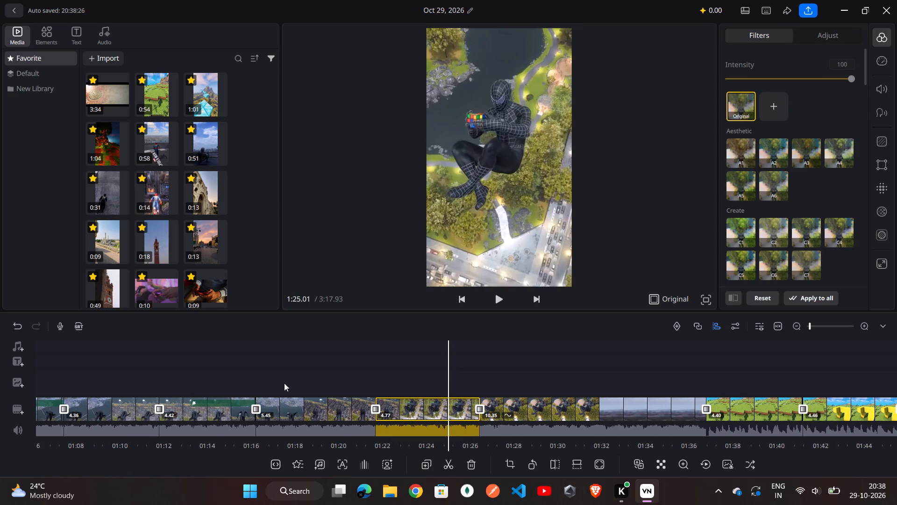
scroll(284, 383, "right", 2)
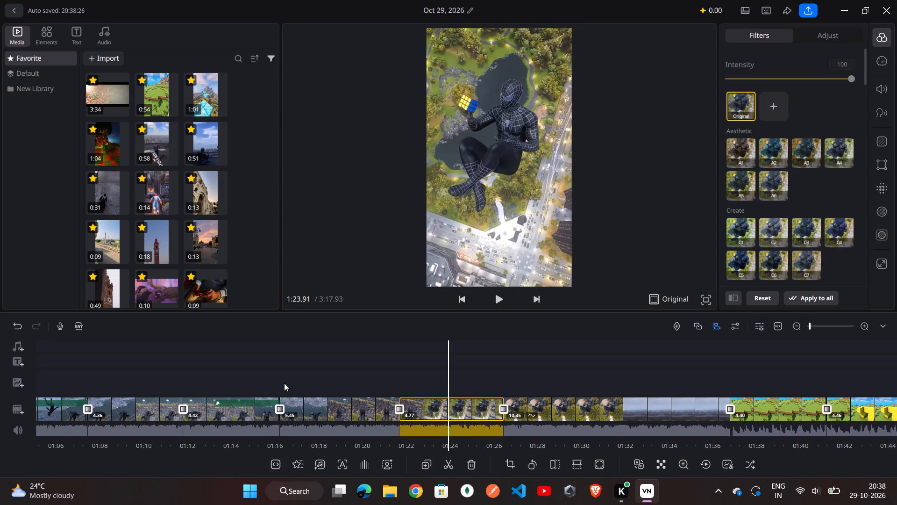
scroll(284, 383, "right", 1)
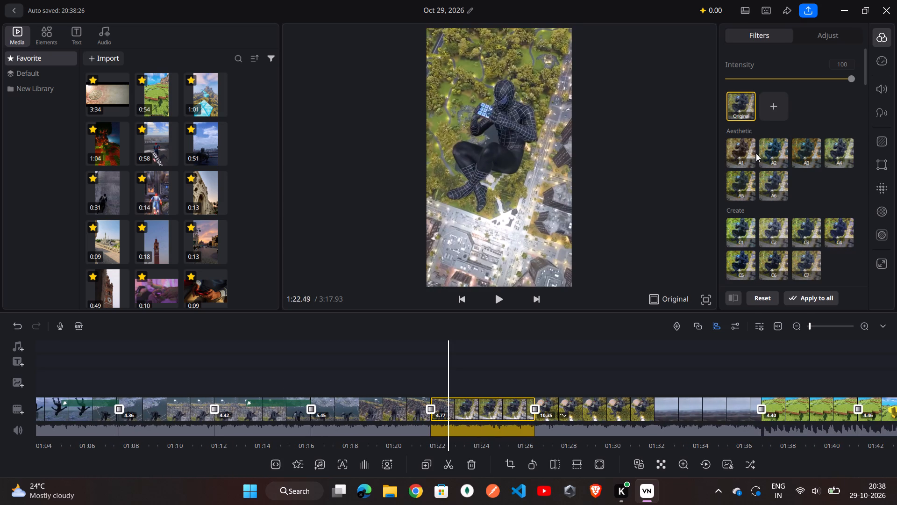
left_click(776, 181)
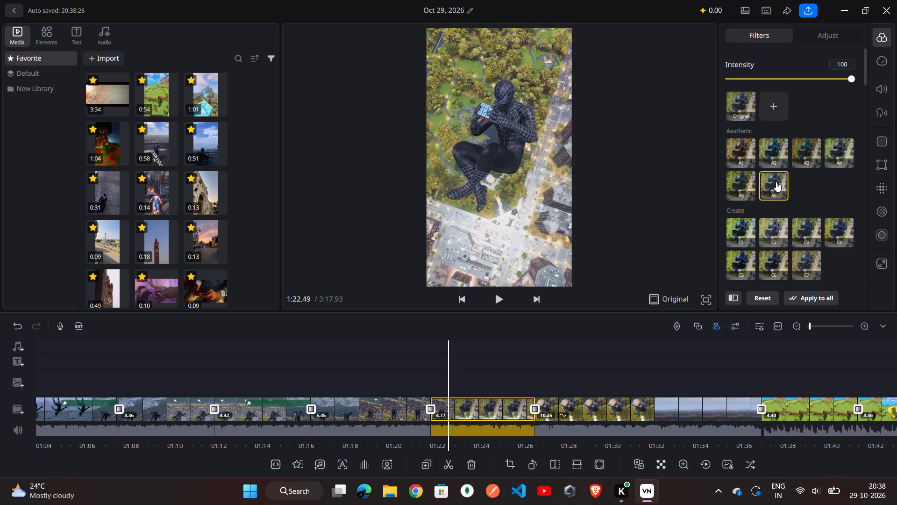
Look through the footage from the Rubik's cube clip onward, past the winged flight, to the yellow Minecraft build at about 2:07.
scroll(499, 350, "right", 1)
scroll(499, 350, "left", 1)
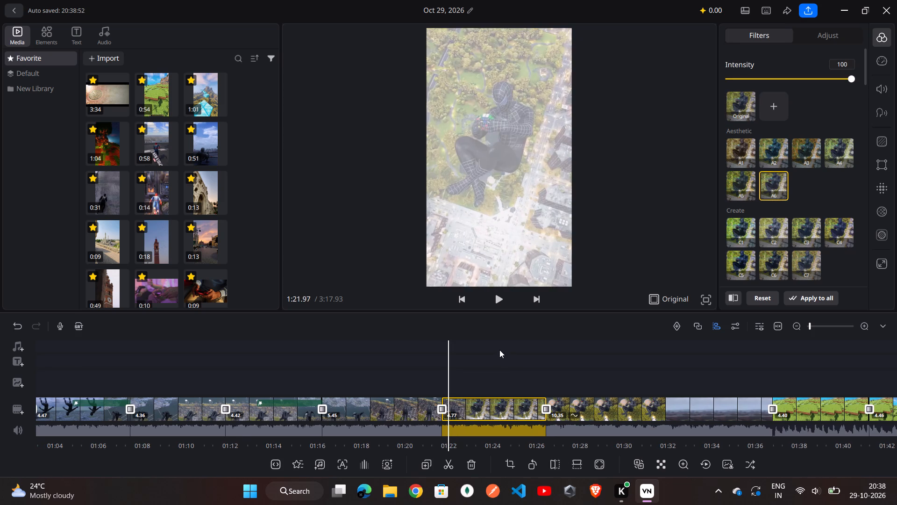
scroll(499, 350, "left", 4)
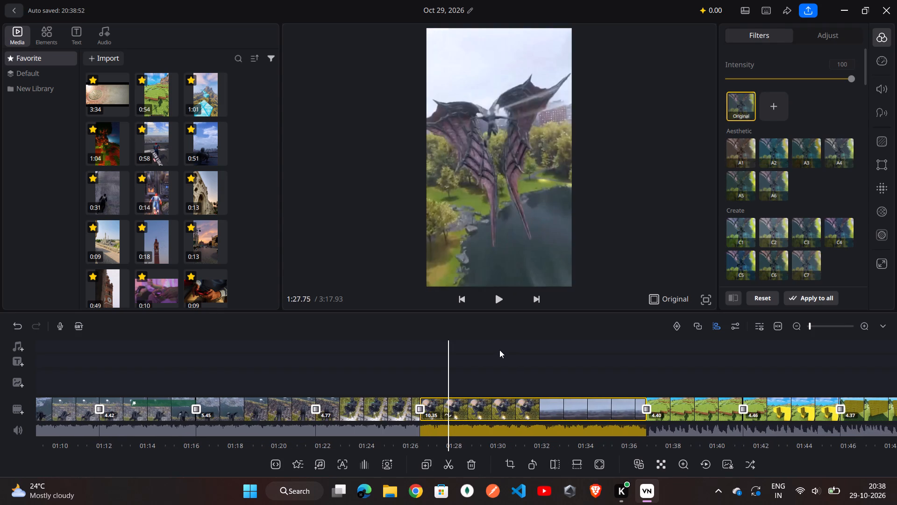
scroll(499, 350, "left", 3)
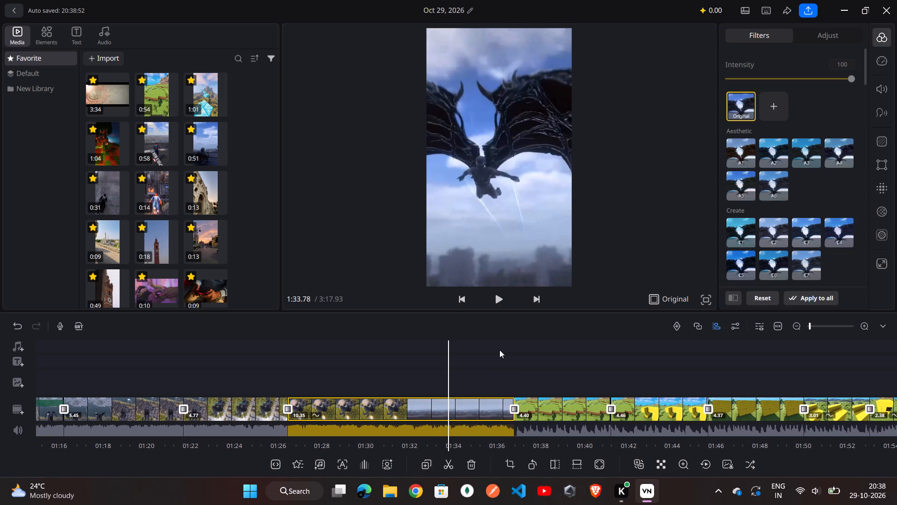
scroll(499, 350, "right", 3)
scroll(499, 350, "left", 1)
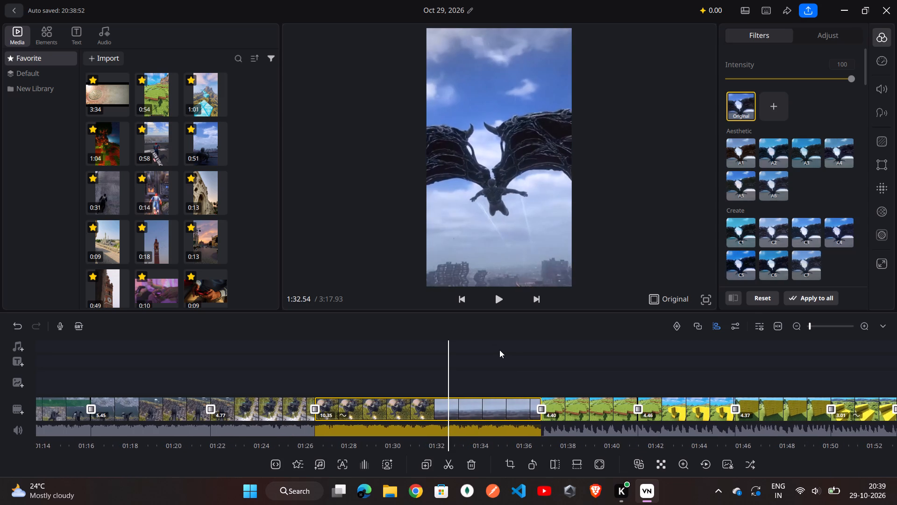
scroll(499, 350, "left", 2)
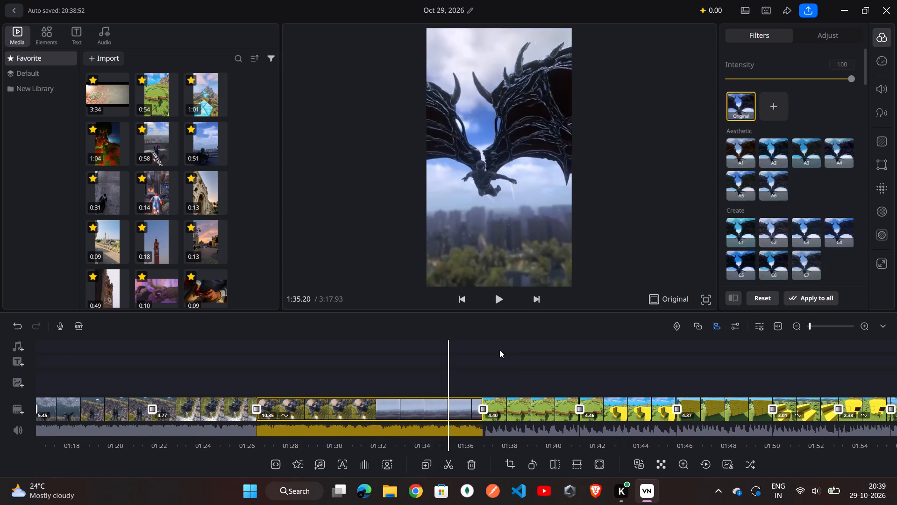
scroll(499, 350, "left", 16)
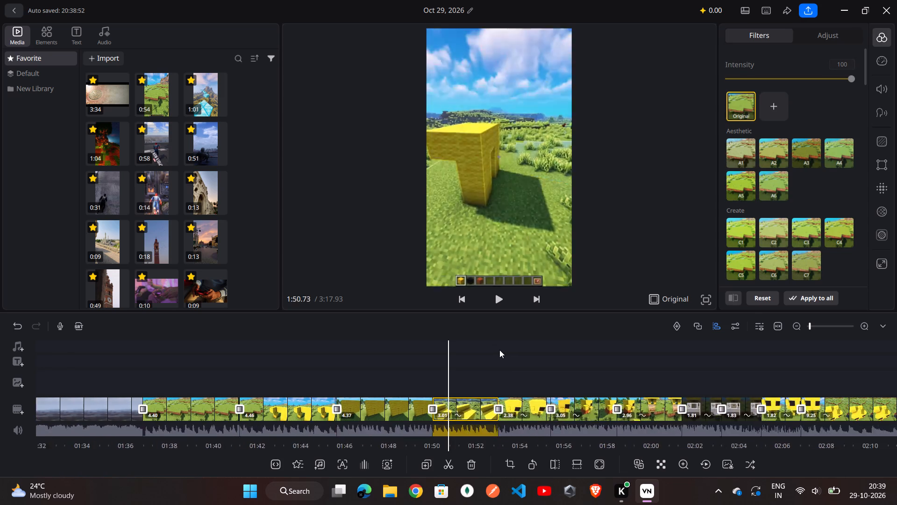
scroll(499, 350, "left", 10)
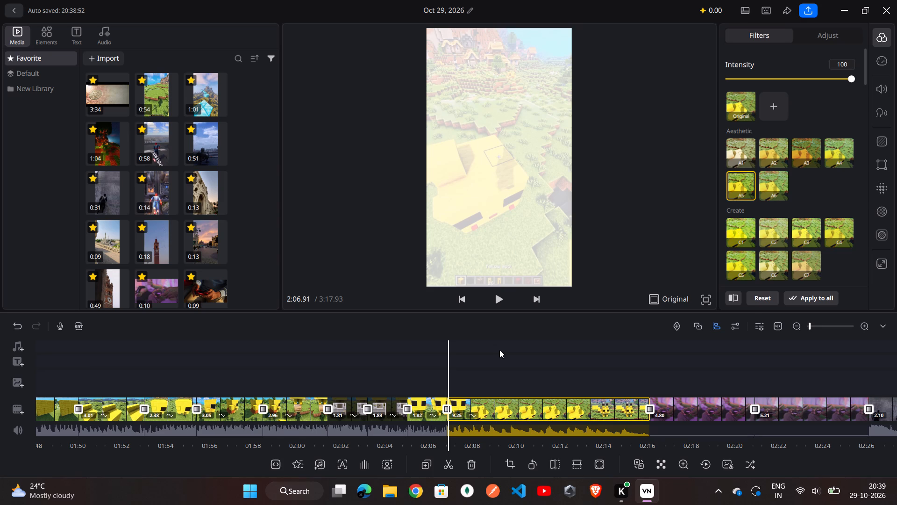
Look through the rest of the timeline to its end, and back to the last diamond-block parkour segment at about 3:10.
scroll(499, 350, "down", 1, "ctrl")
scroll(509, 373, "left", 5)
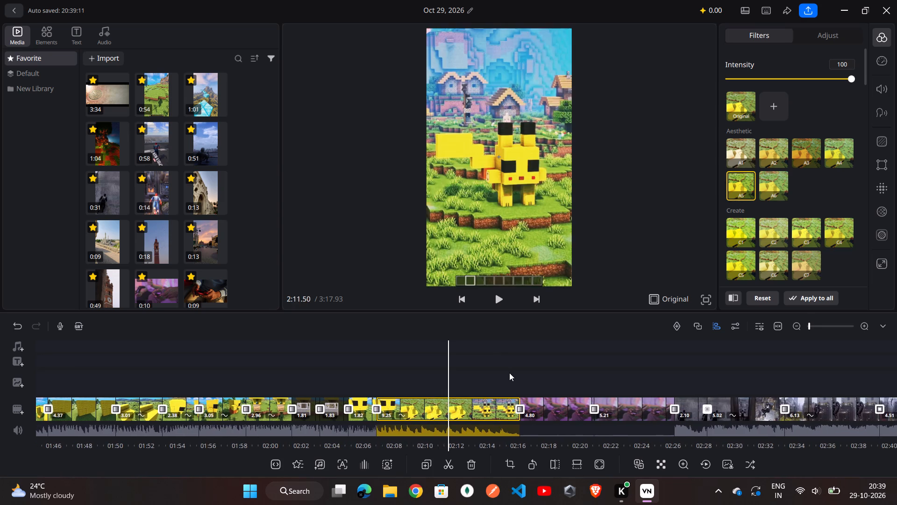
scroll(509, 373, "left", 13)
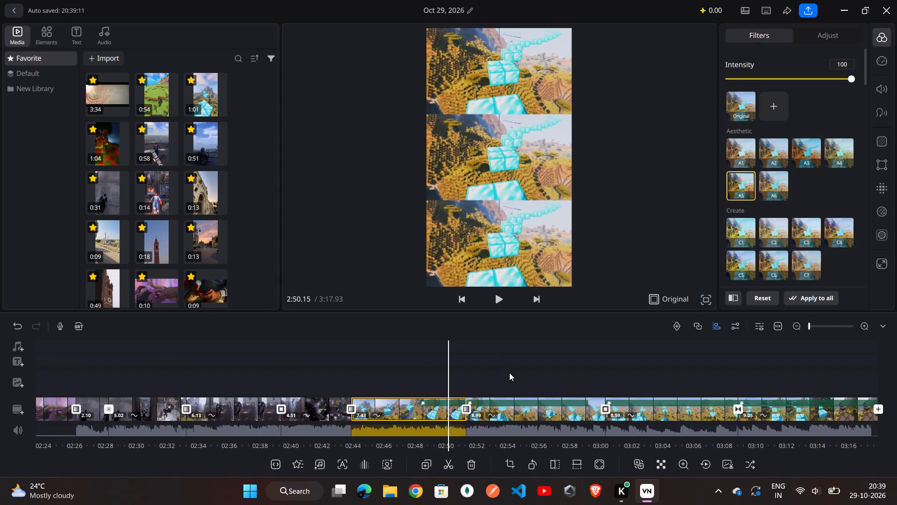
scroll(509, 373, "left", 7)
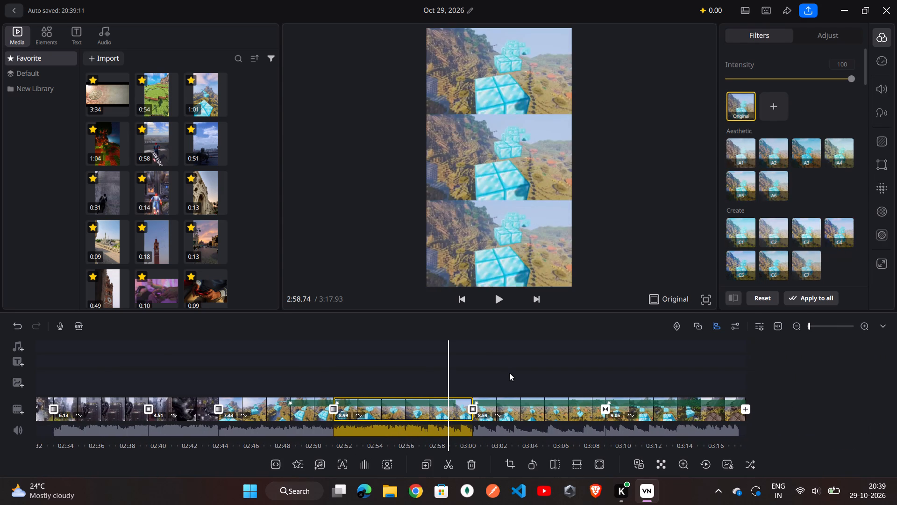
scroll(509, 373, "left", 11)
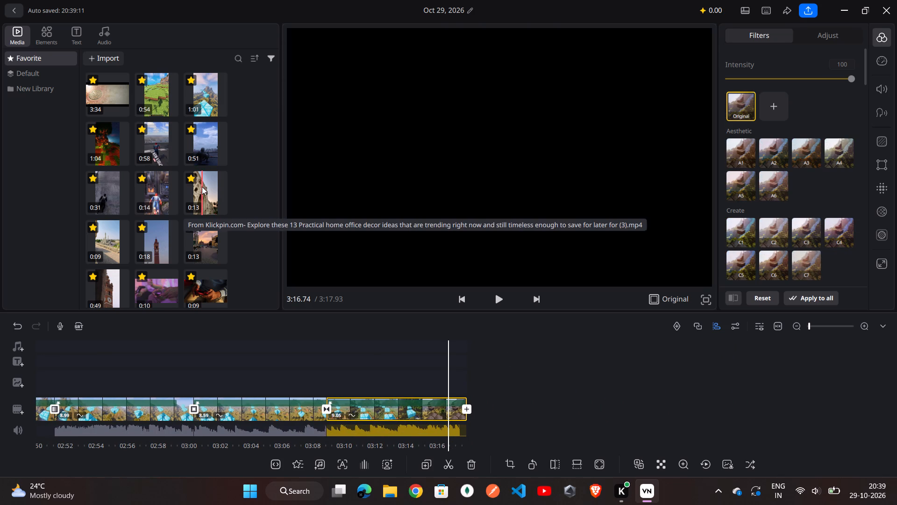
scroll(327, 330, "right", 1)
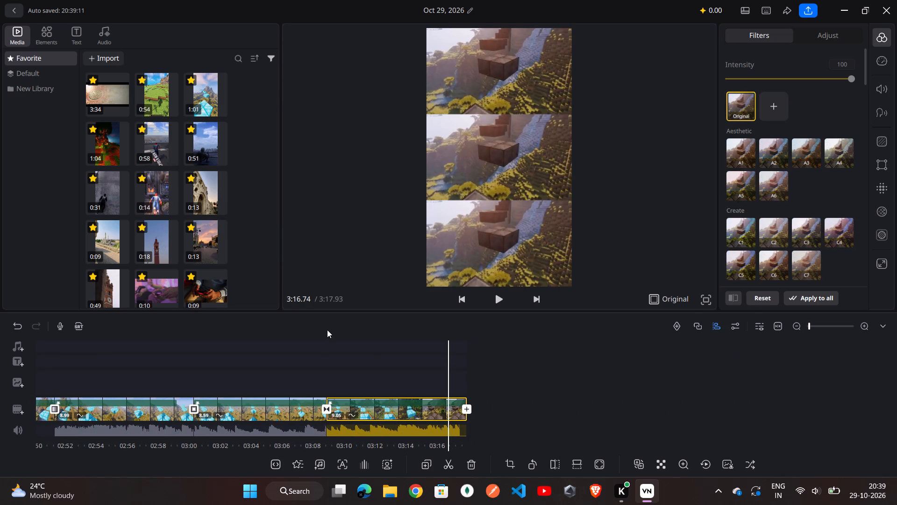
scroll(327, 330, "right", 1)
scroll(278, 368, "right", 2)
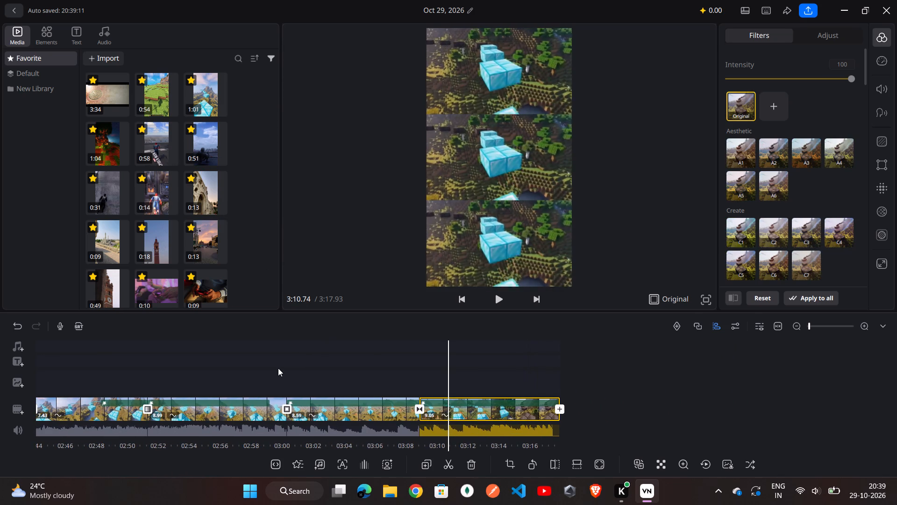
Try Aesthetic and Create filters on the diamond-block parkour clip between about 3:00 and 3:09, settling on Create filter C5.
scroll(278, 368, "right", 4)
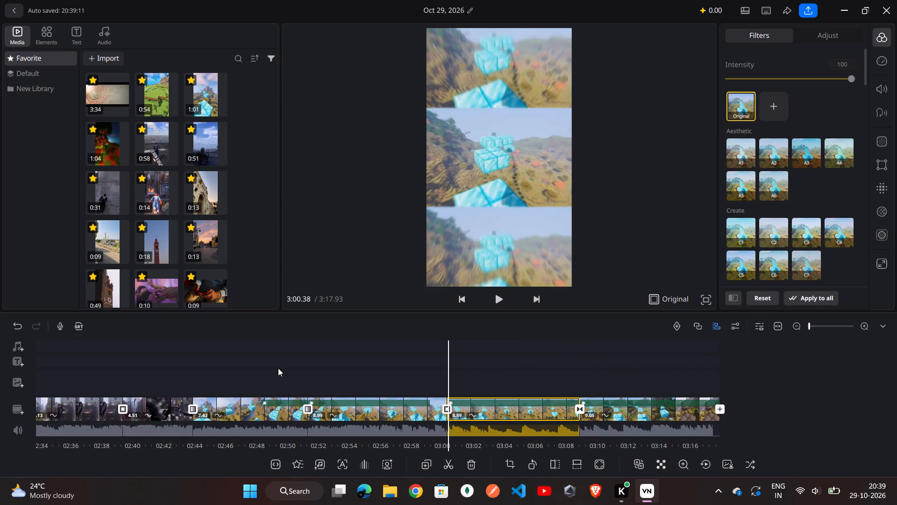
scroll(278, 368, "right", 1)
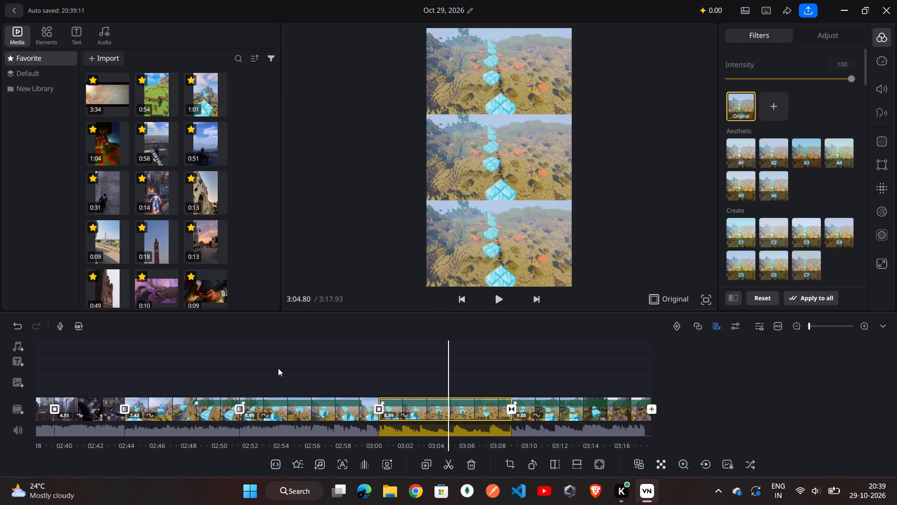
scroll(278, 368, "right", 1)
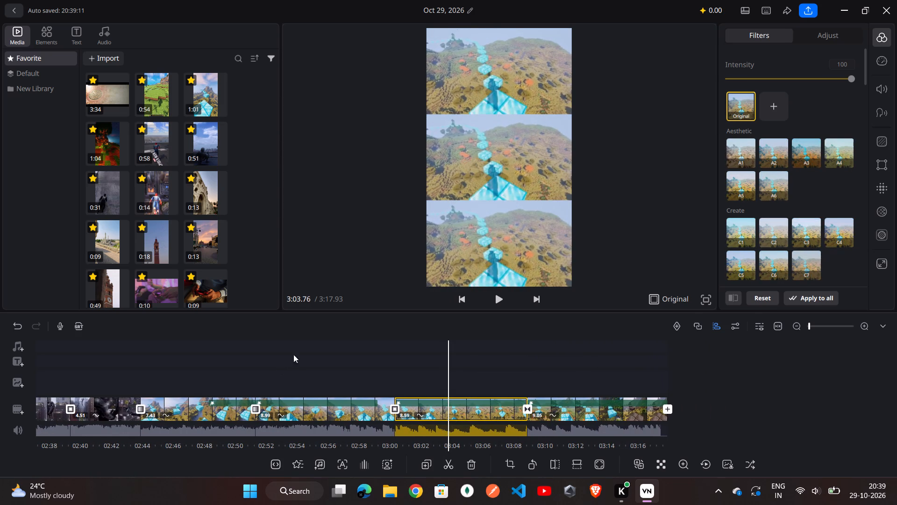
left_click(741, 185)
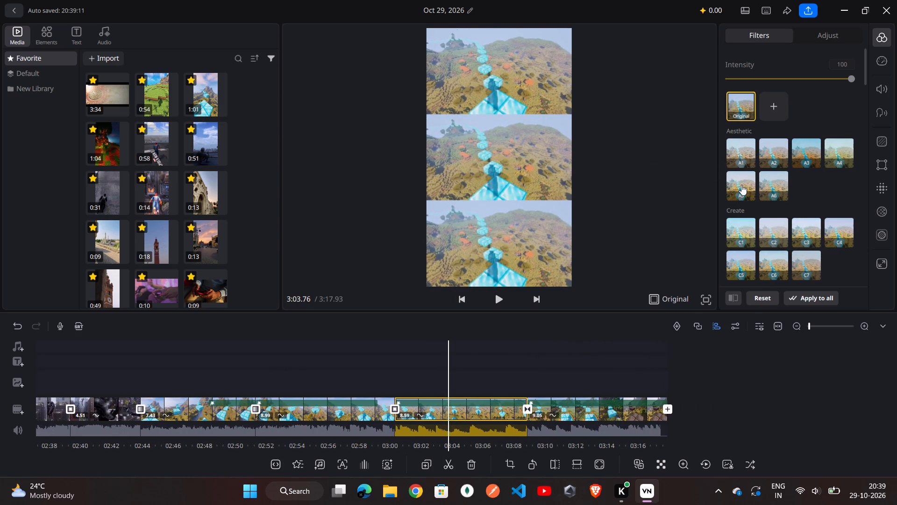
left_click(783, 185)
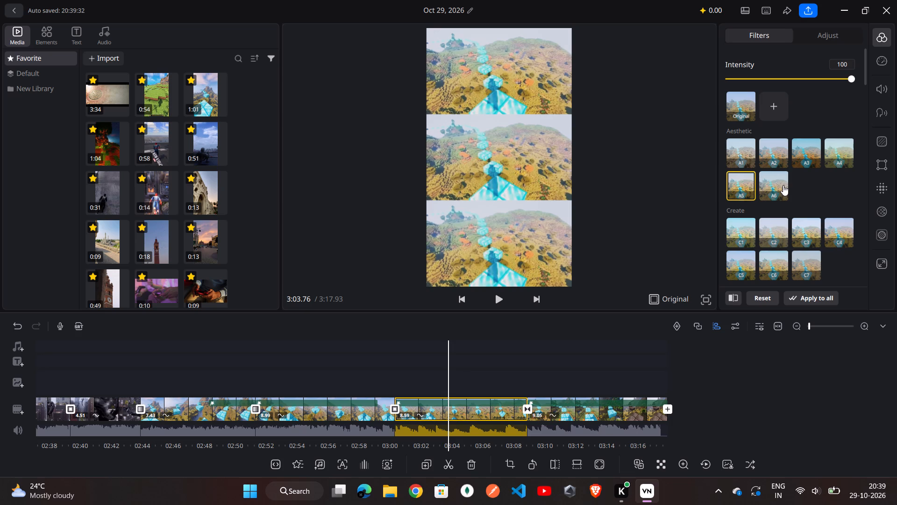
left_click(743, 186)
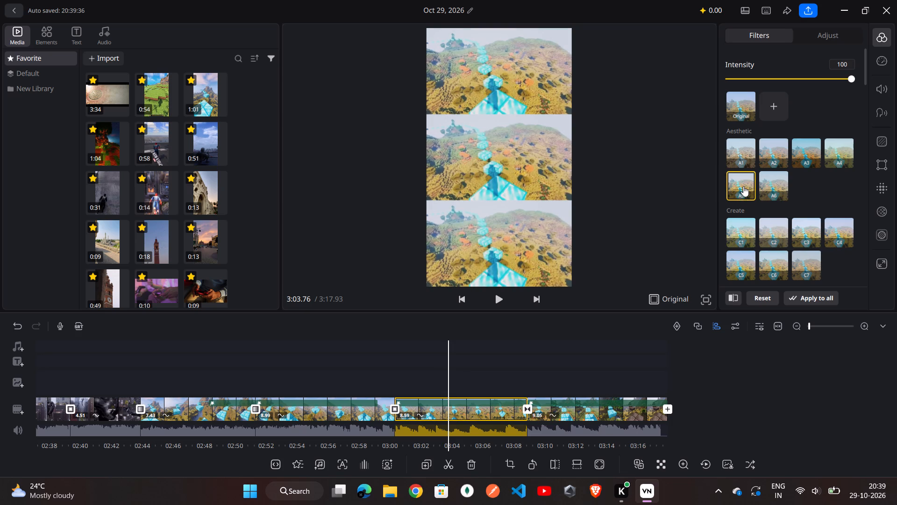
left_click(743, 186)
left_click(740, 238)
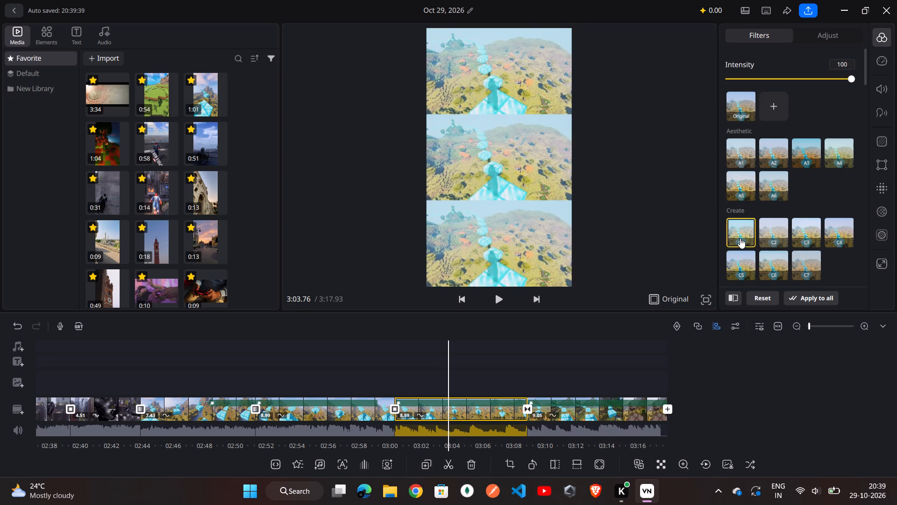
left_click(739, 266)
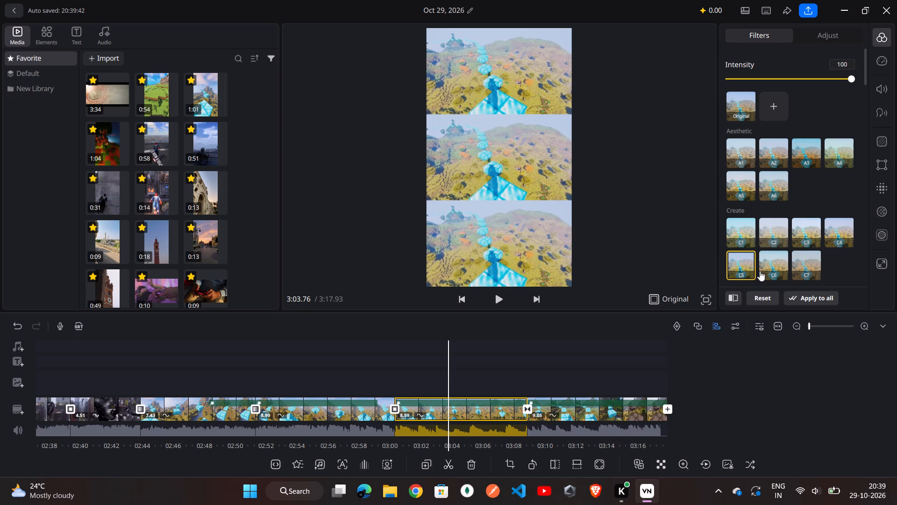
Apply the Create filter C5 to the last diamond-block parkour clip, starting at about 3:09.
double_click(555, 398)
double_click(555, 398)
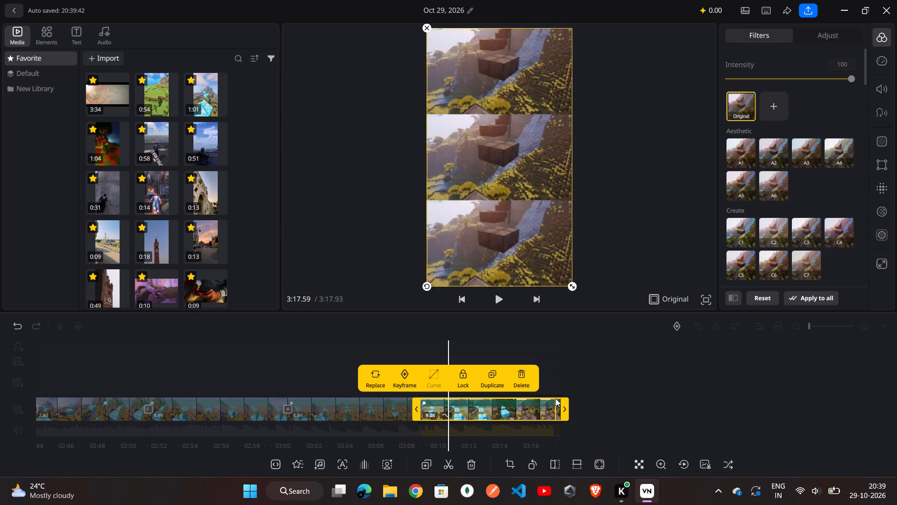
left_click(744, 255)
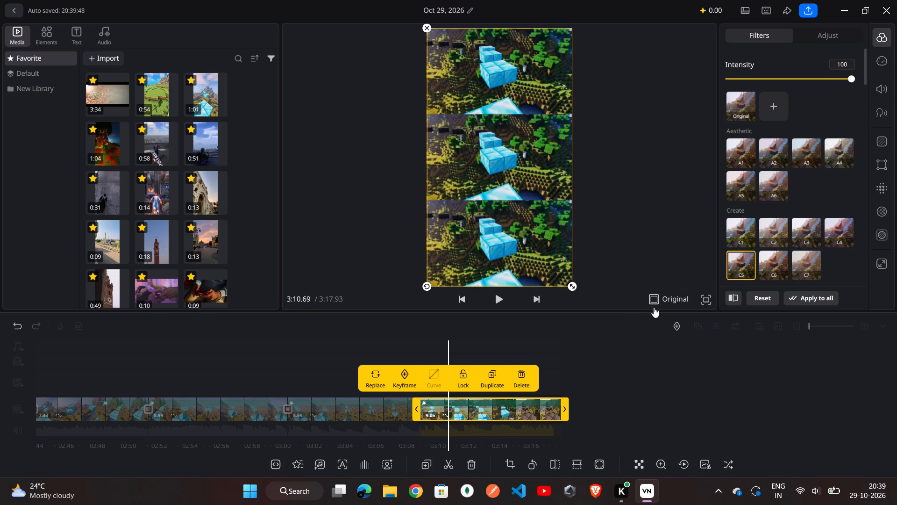
Compare Create filters on the parkour clip between about 2:51 and 3:00, settling on C3.
scroll(591, 370, "right", 4)
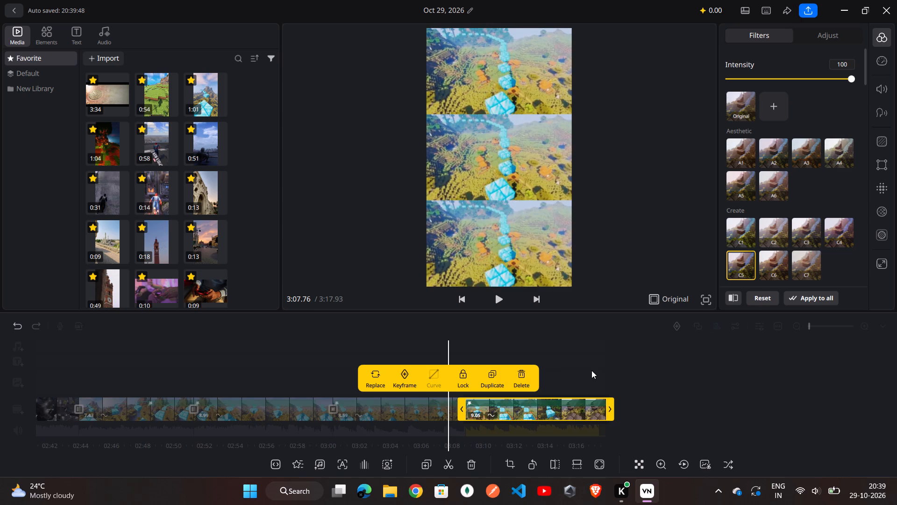
scroll(591, 370, "right", 6)
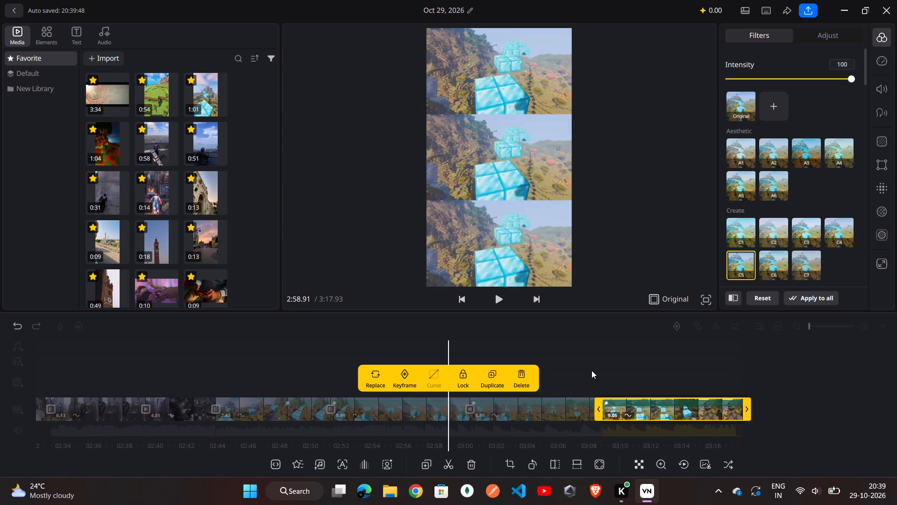
scroll(591, 370, "right", 1)
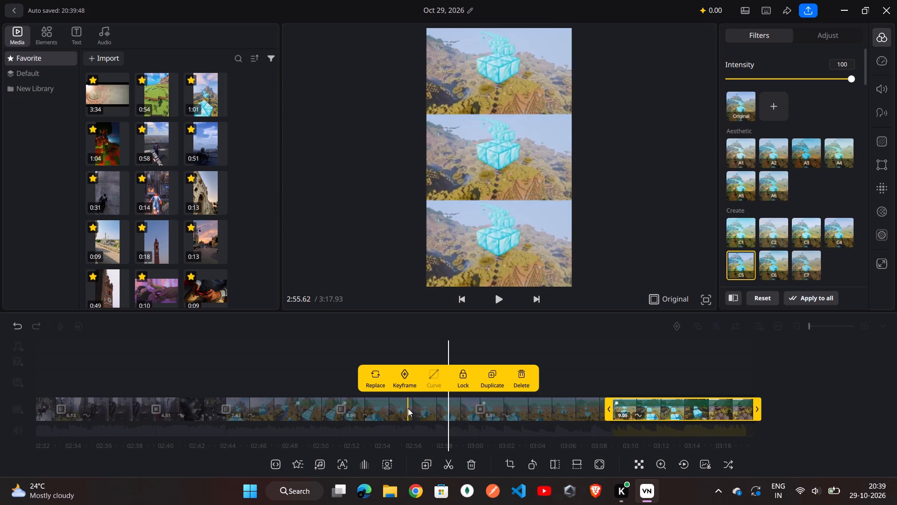
double_click(408, 408)
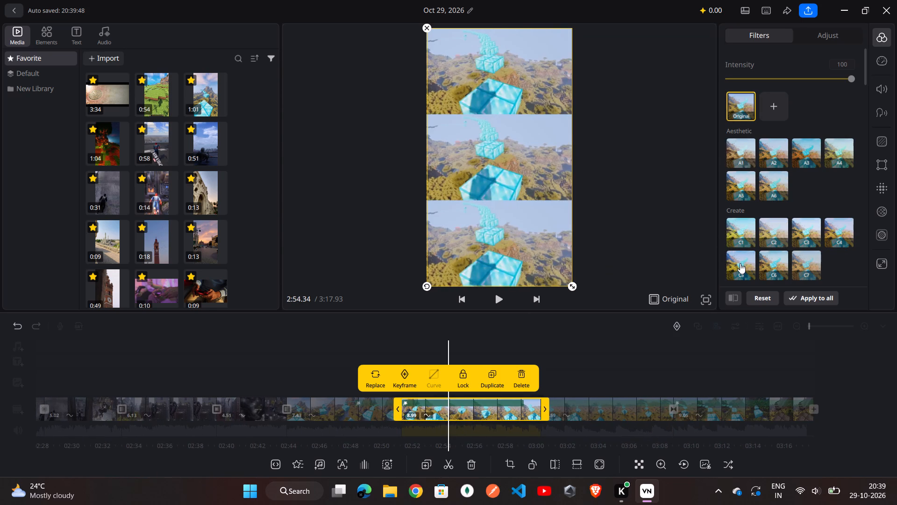
left_click(740, 264)
left_click(768, 260)
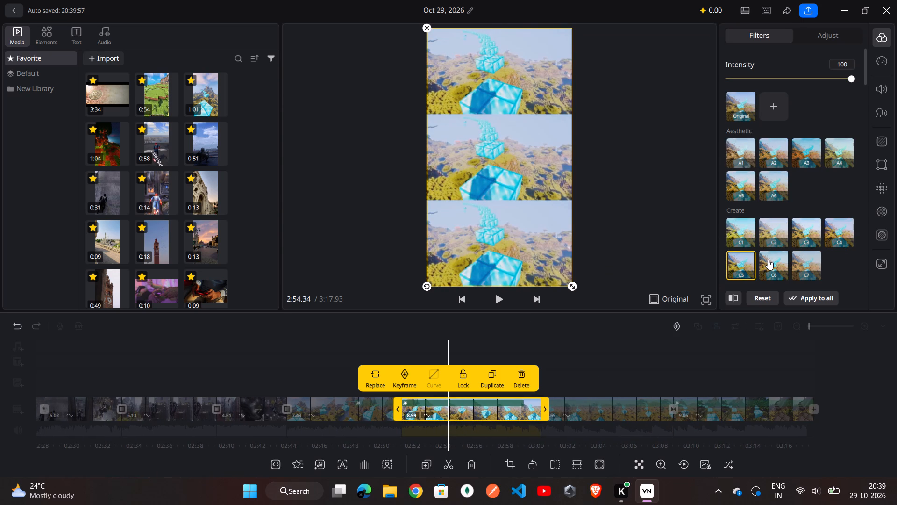
left_click(791, 262)
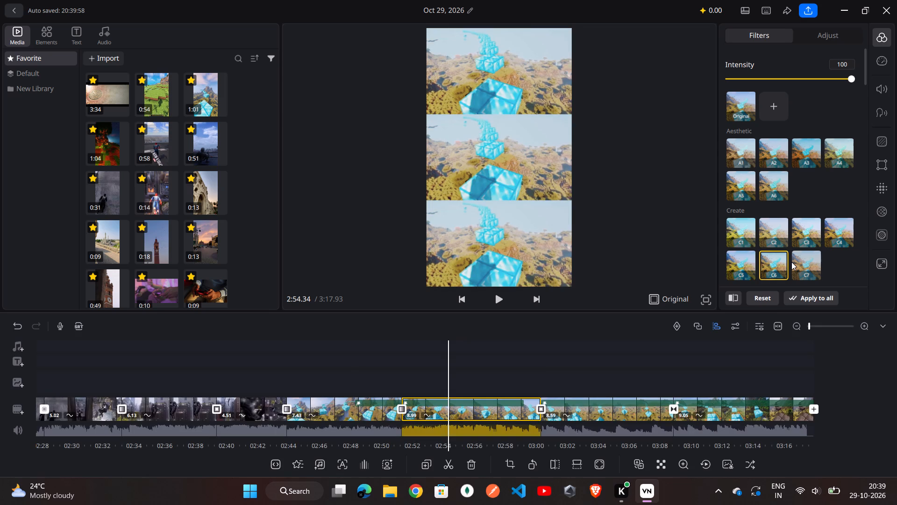
left_click(796, 263)
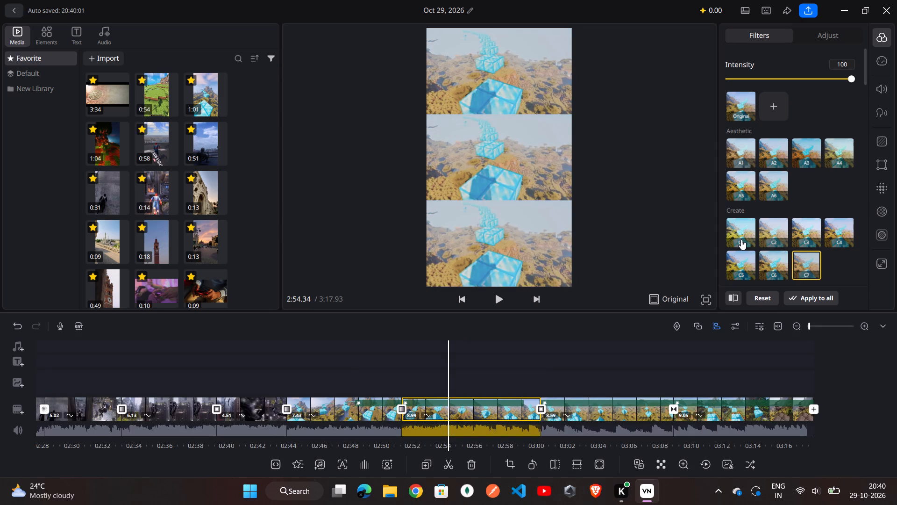
left_click(741, 239)
left_click(780, 239)
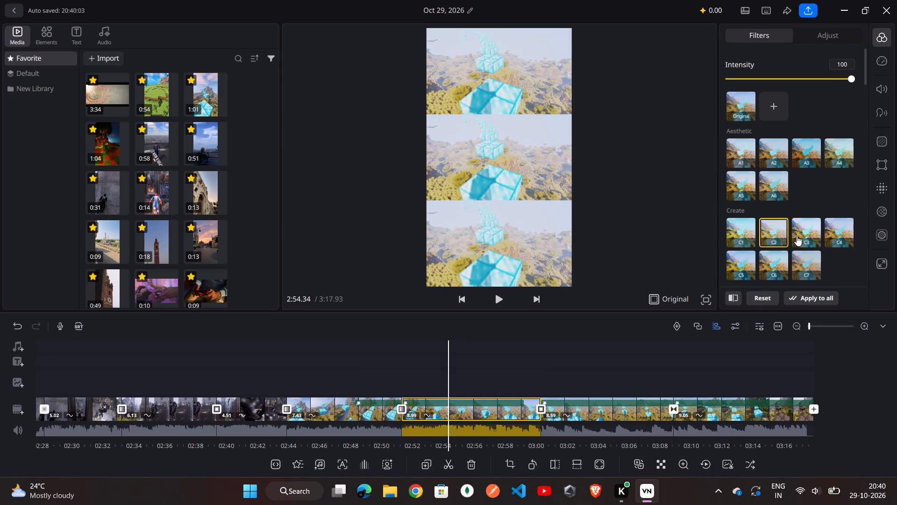
left_click(797, 236)
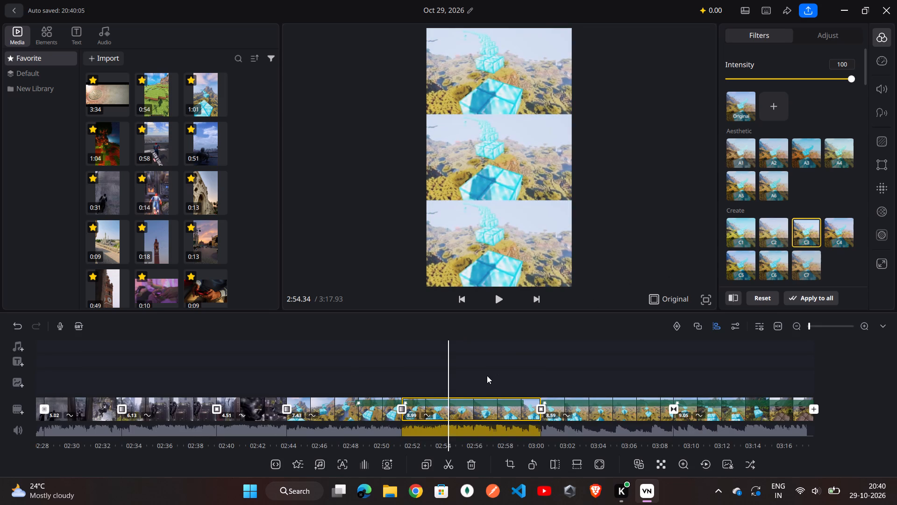
Apply the Create filter C6 to the first diamond-block parkour clip, starting at about 2:44.
scroll(487, 375, "right", 1)
double_click(416, 411)
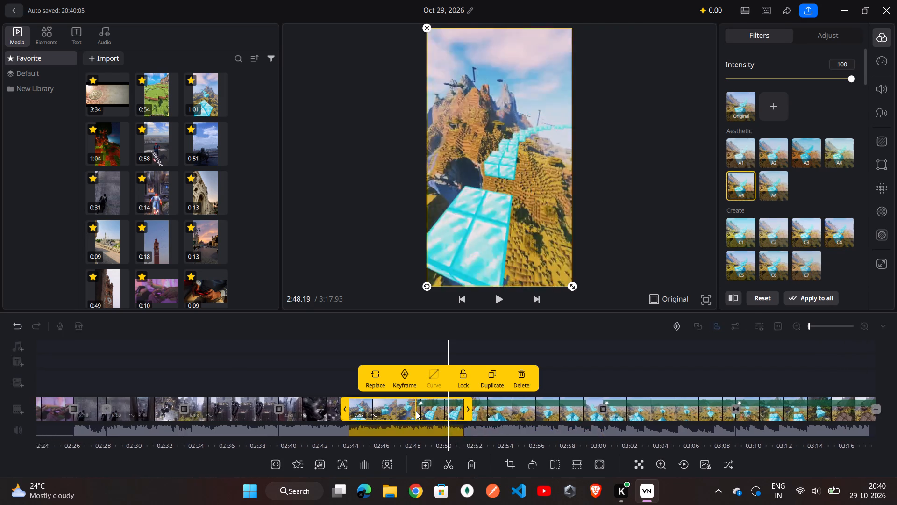
left_click(742, 263)
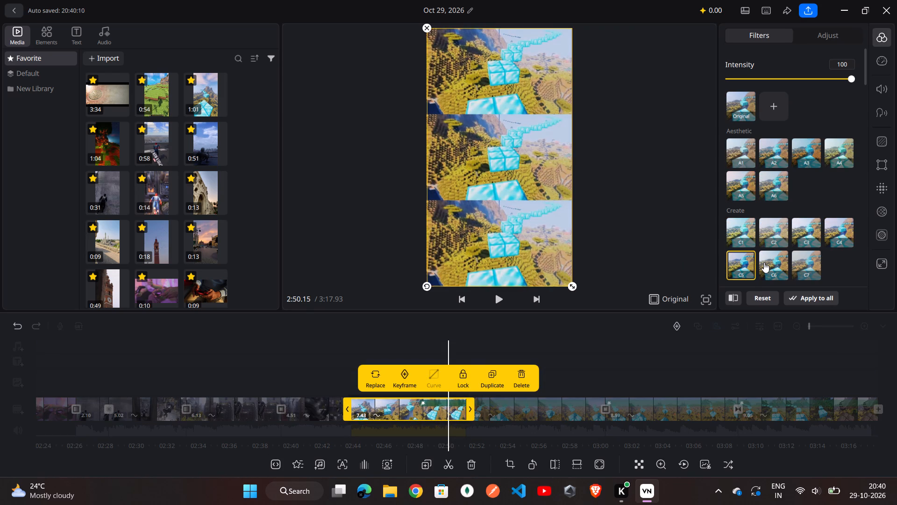
left_click(763, 264)
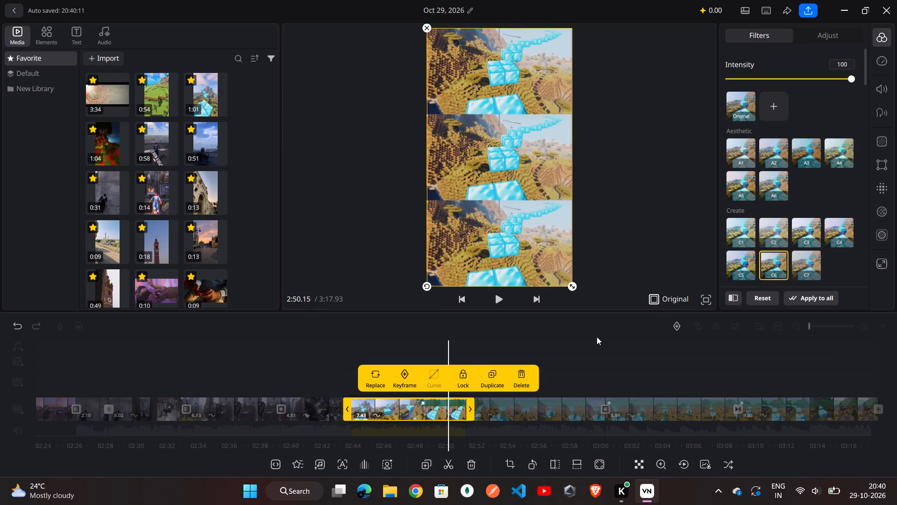
scroll(545, 366, "right", 4)
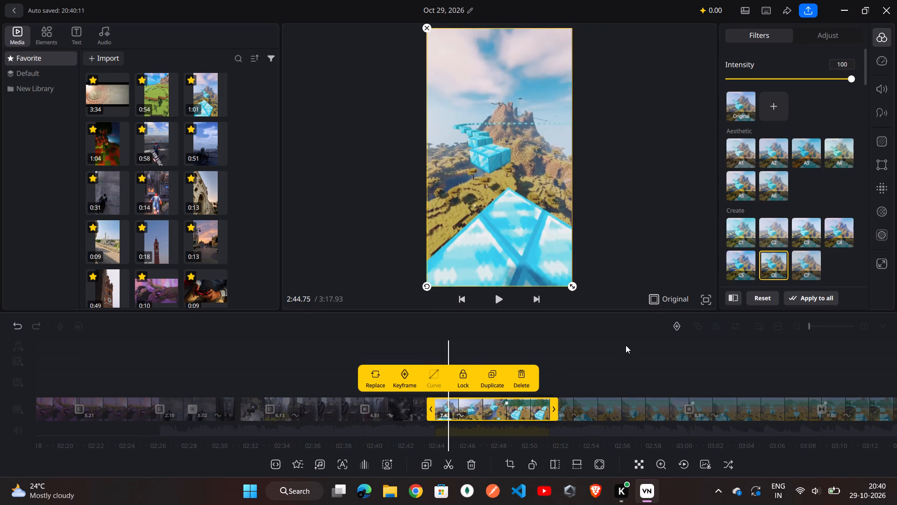
right_click(626, 345)
double_click(626, 345)
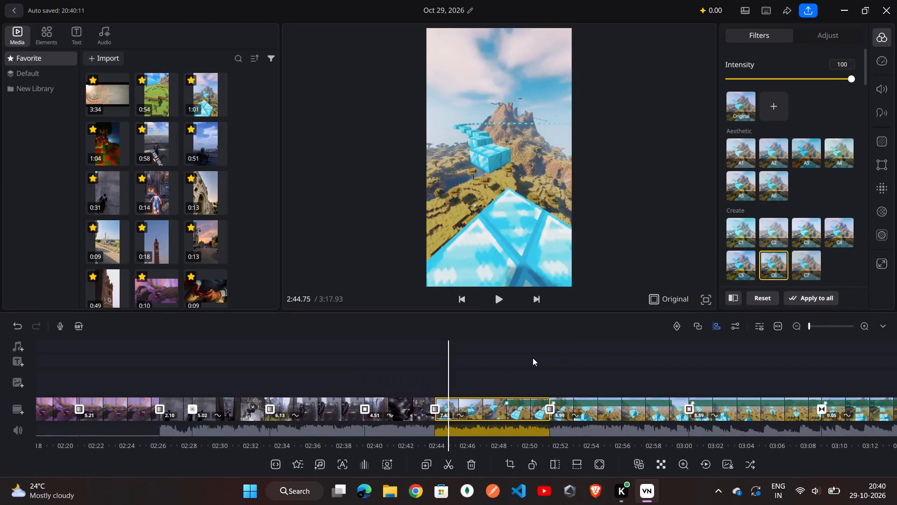
Apply the Aesthetic filter A5 to the first purple-lit controller clip, starting at about 2:16.
scroll(533, 358, "right", 3)
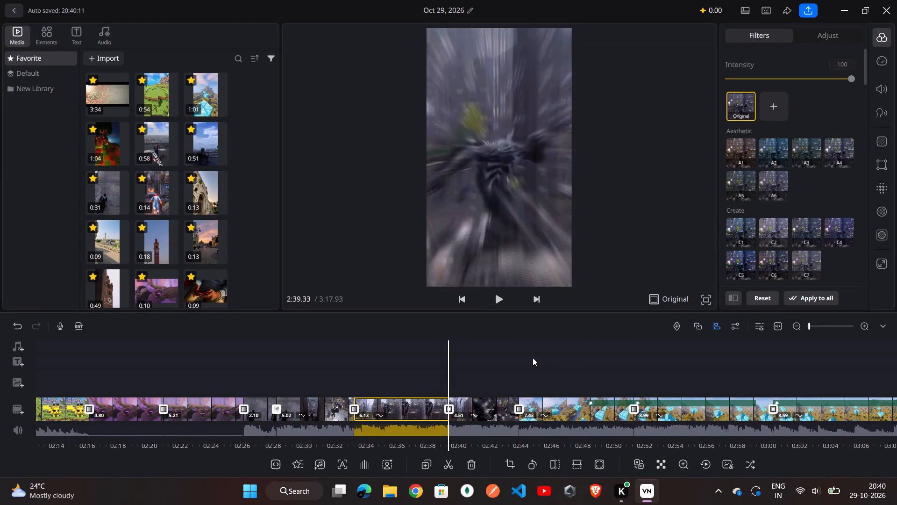
scroll(533, 358, "right", 3)
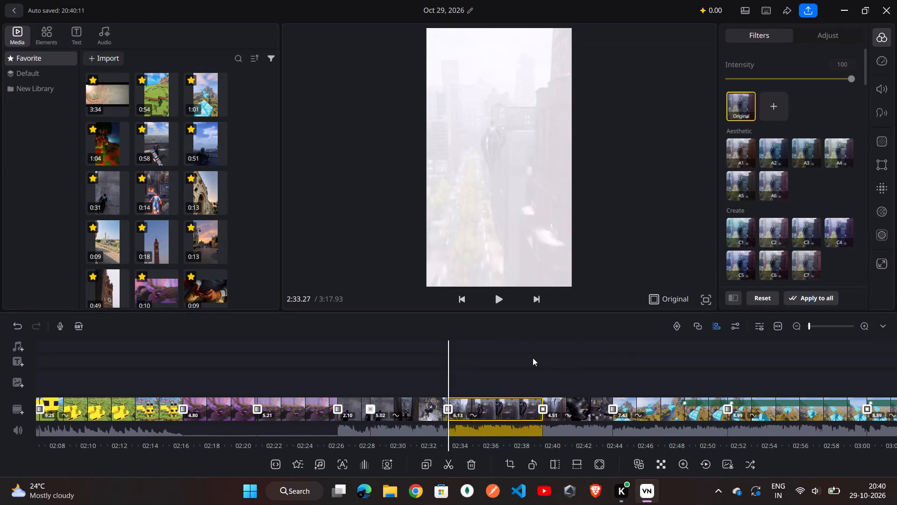
scroll(533, 358, "right", 3)
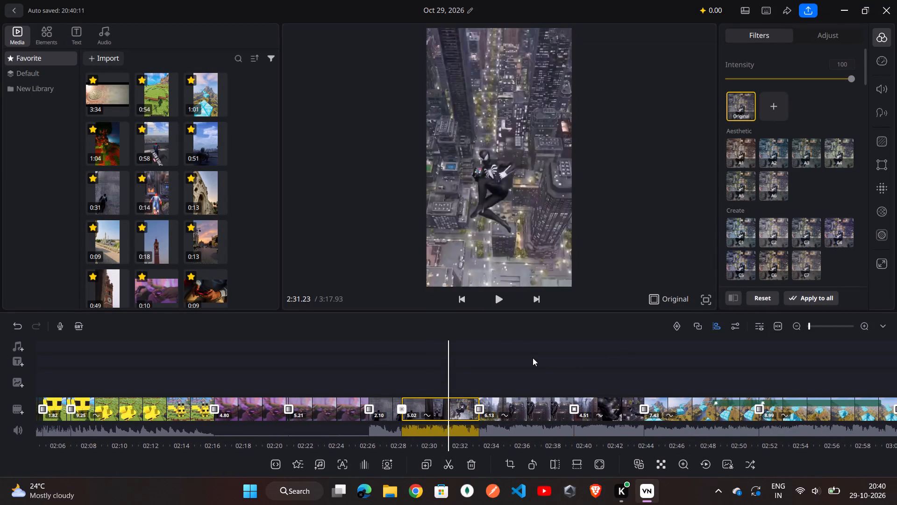
scroll(533, 358, "right", 3)
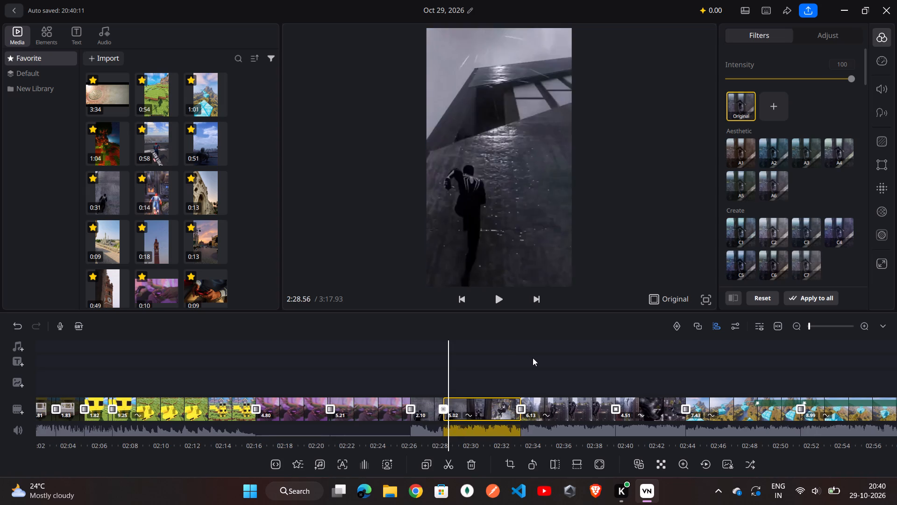
scroll(533, 358, "right", 3)
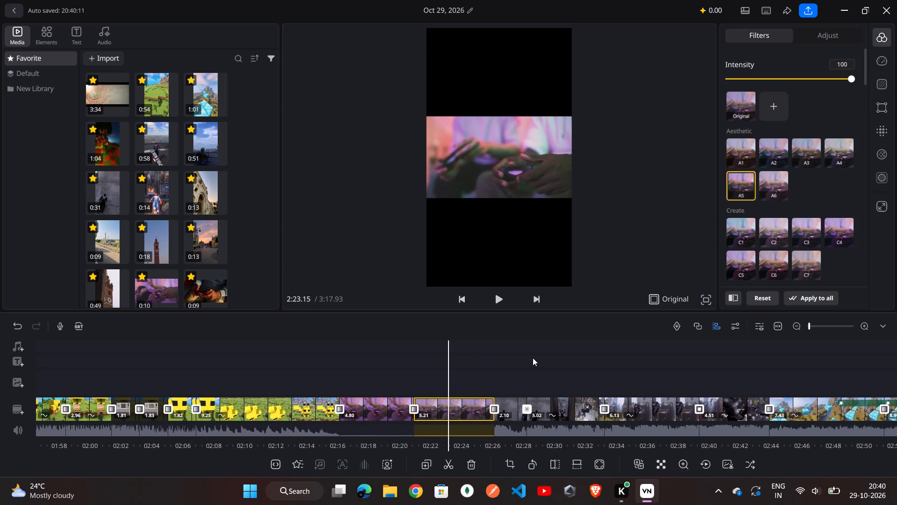
scroll(533, 358, "right", 3)
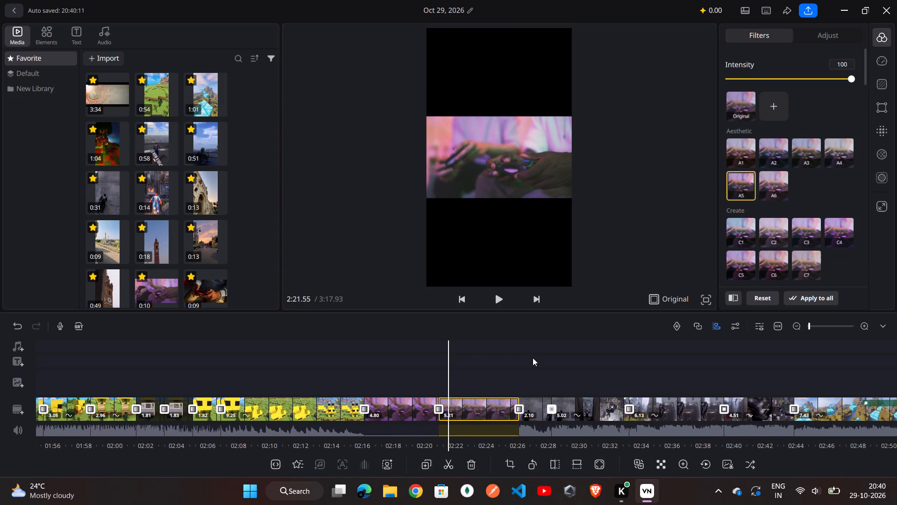
scroll(533, 358, "right", 1)
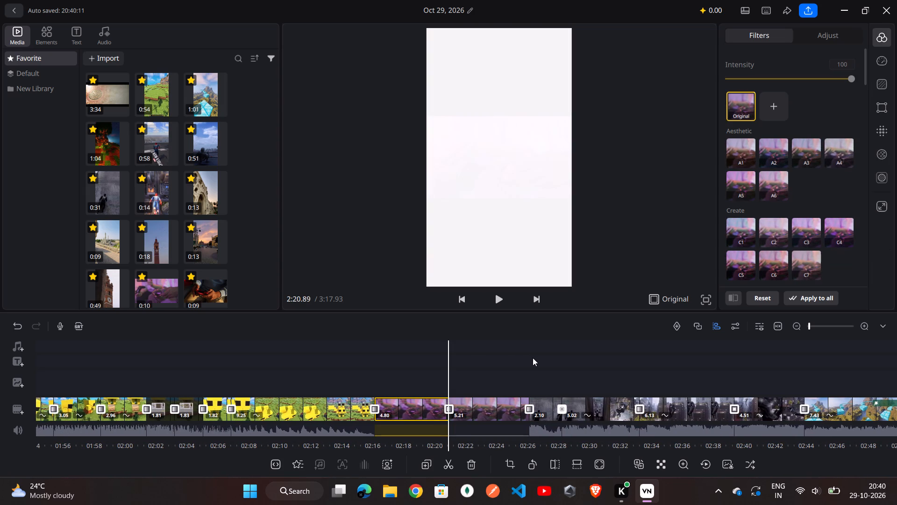
scroll(533, 358, "right", 3)
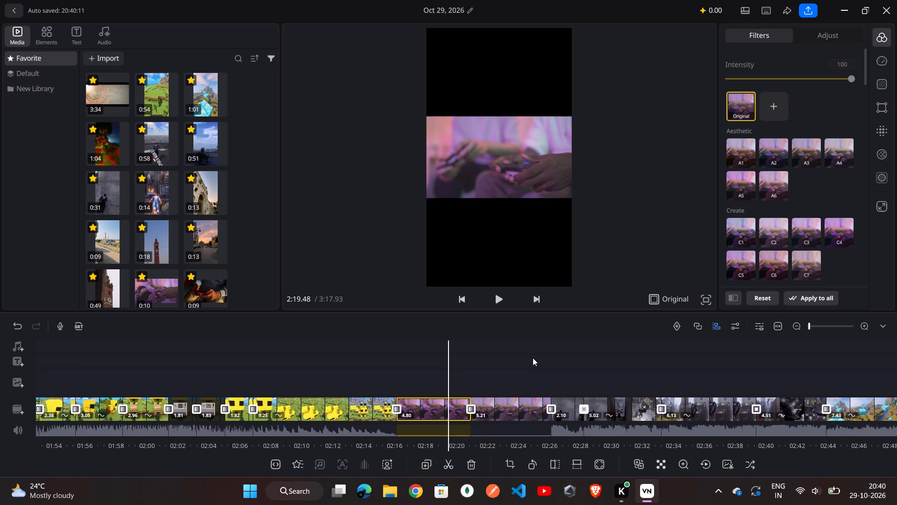
scroll(533, 358, "right", 1)
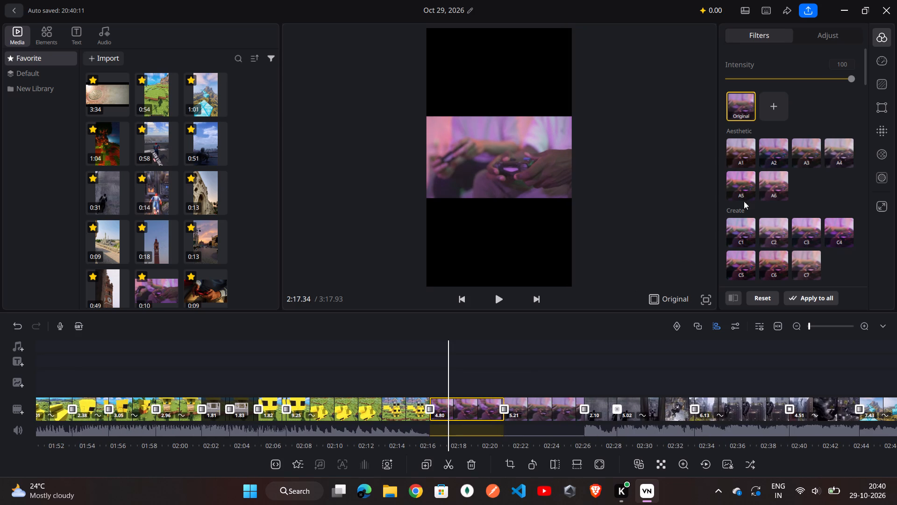
left_click(743, 188)
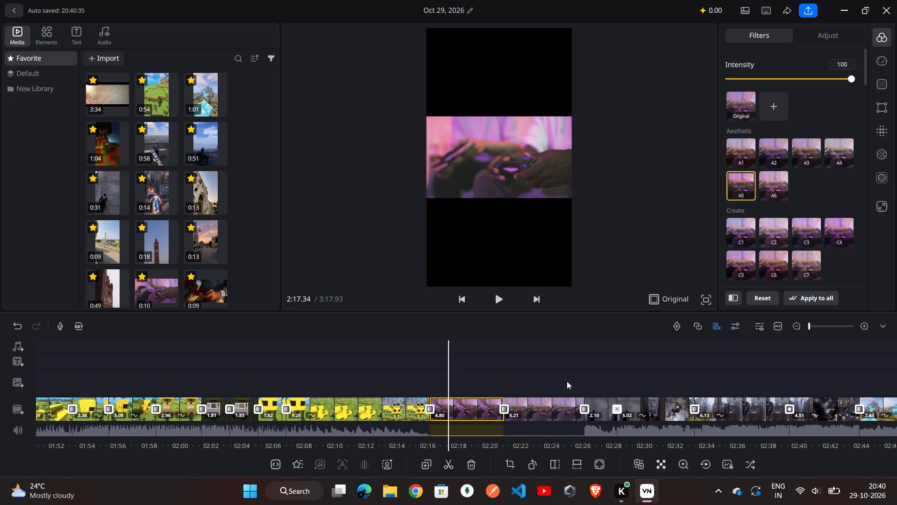
Check the filters used on the second purple-lit controller clip from about 2:21 and the finished yellow-creature Minecraft clip from about 2:07.
double_click(548, 399)
double_click(548, 399)
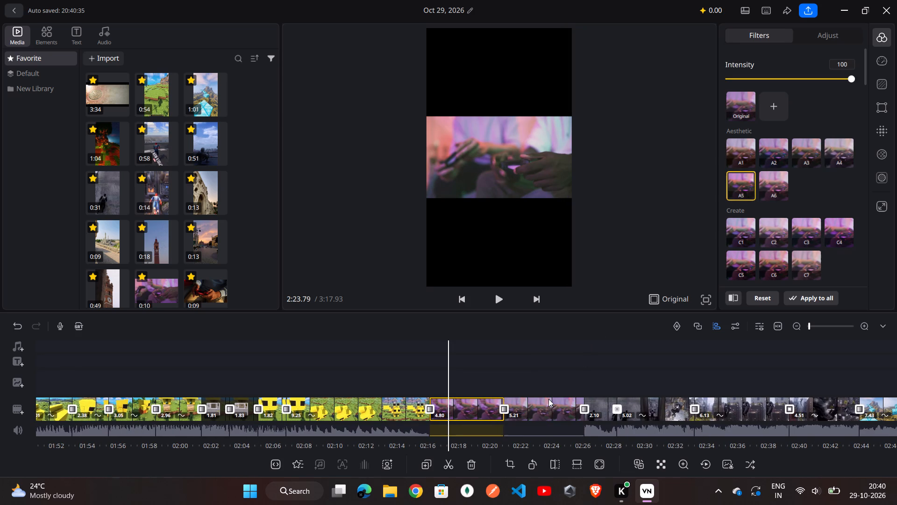
left_click(600, 344)
scroll(394, 378, "right", 7)
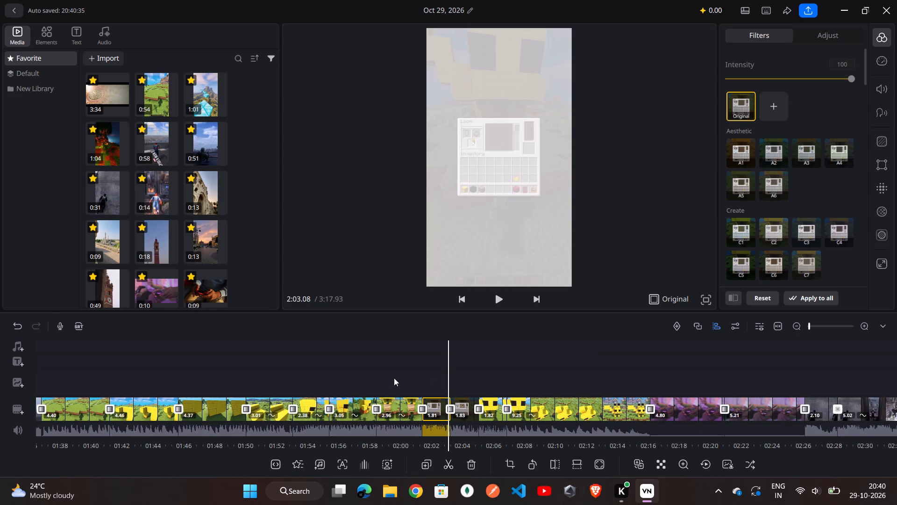
double_click(563, 404)
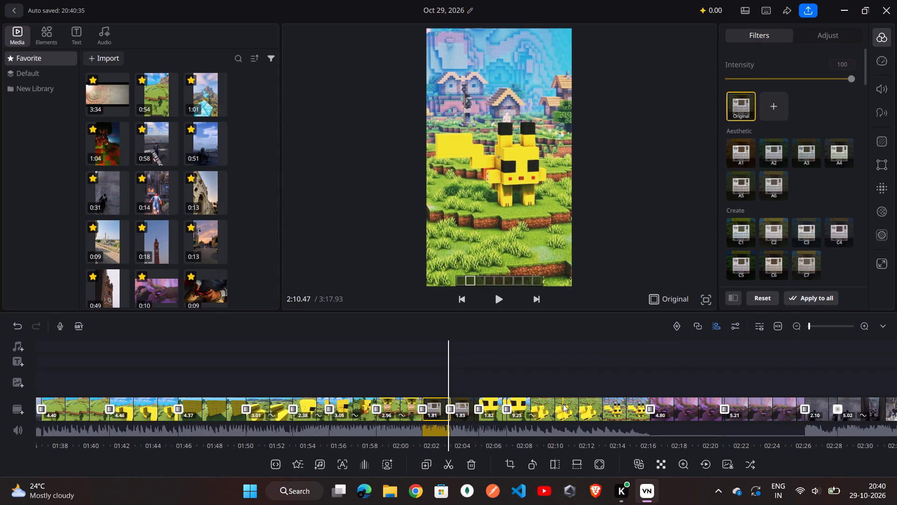
double_click(563, 404)
double_click(562, 412)
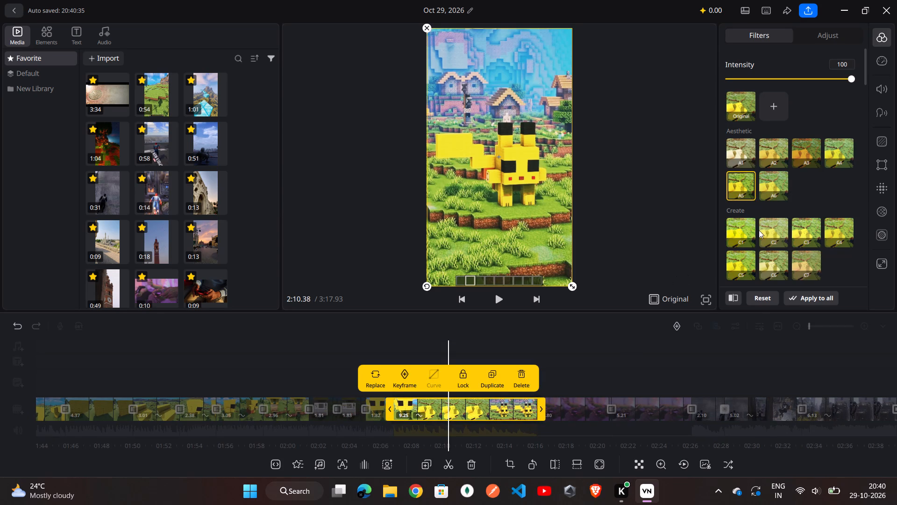
left_click(581, 389)
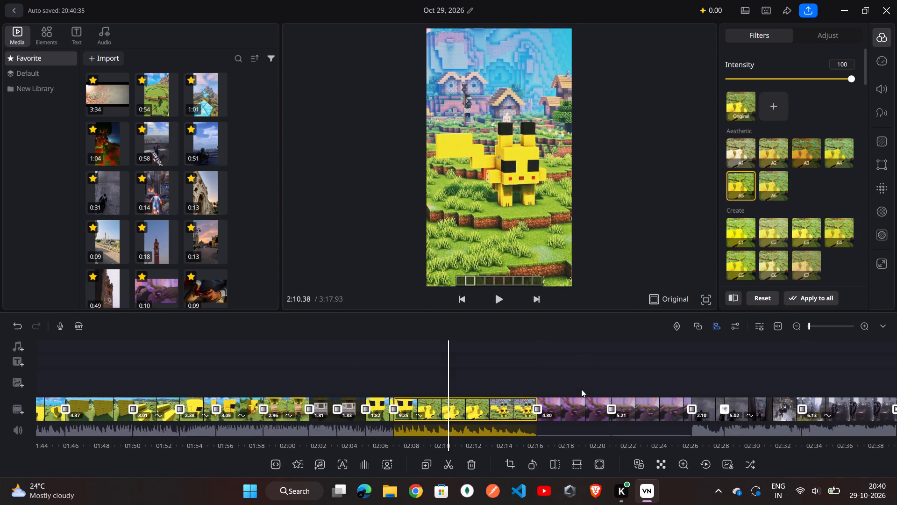
Apply the Aesthetic filter A5 to the first yellow-block Minecraft building clip, starting at about 1:37.
scroll(581, 389, "right", 5)
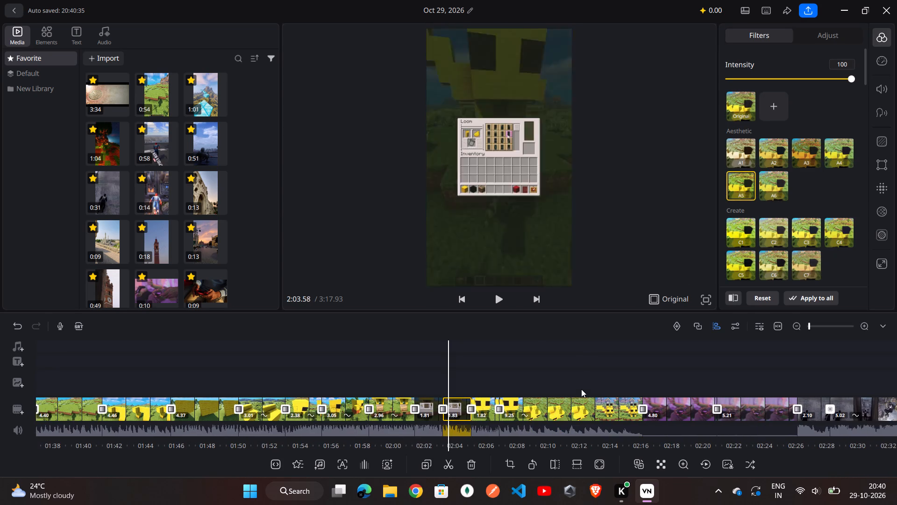
scroll(581, 389, "right", 6)
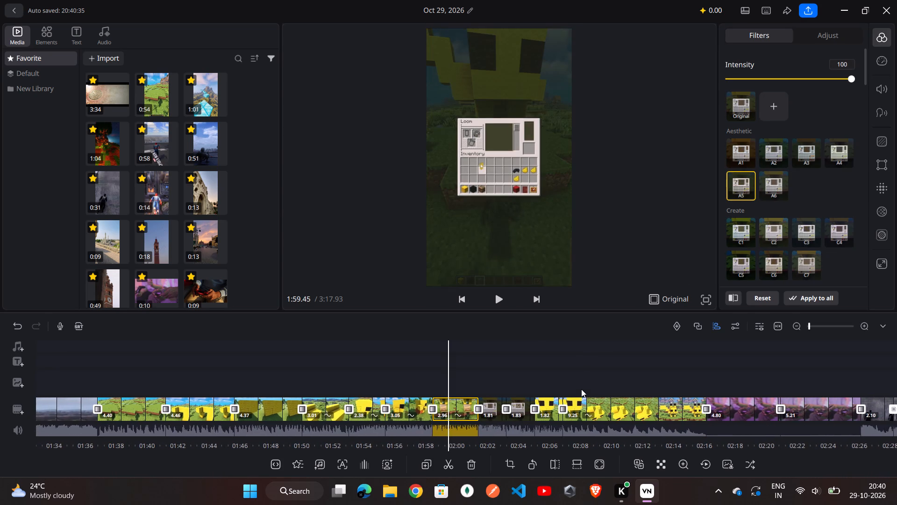
scroll(581, 389, "right", 3)
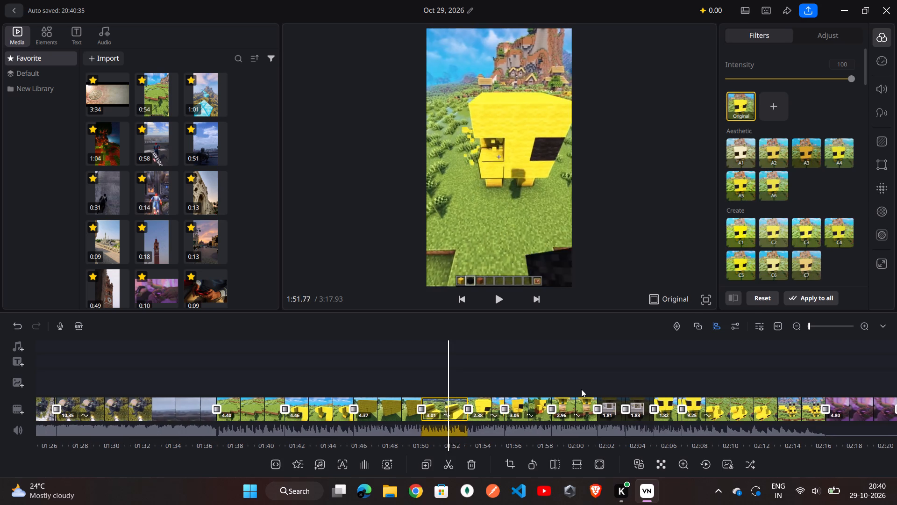
scroll(581, 389, "right", 3)
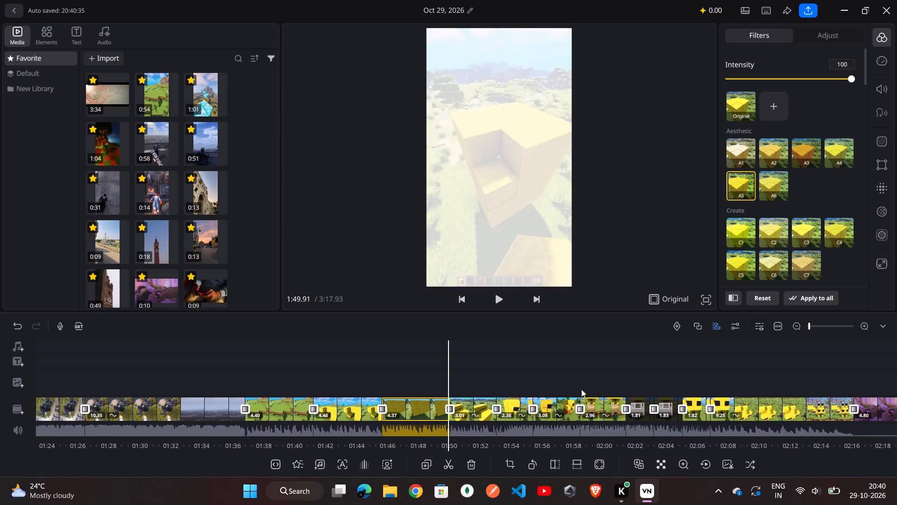
scroll(581, 389, "right", 5)
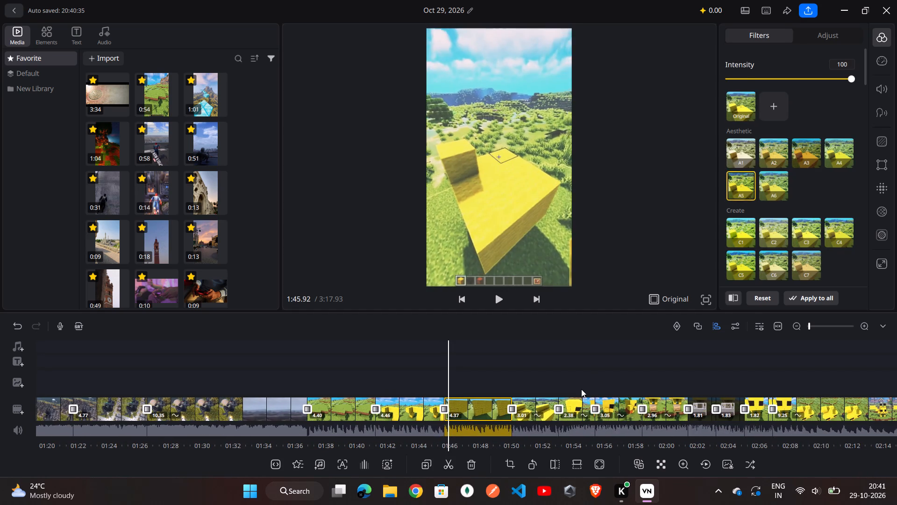
scroll(581, 389, "right", 1)
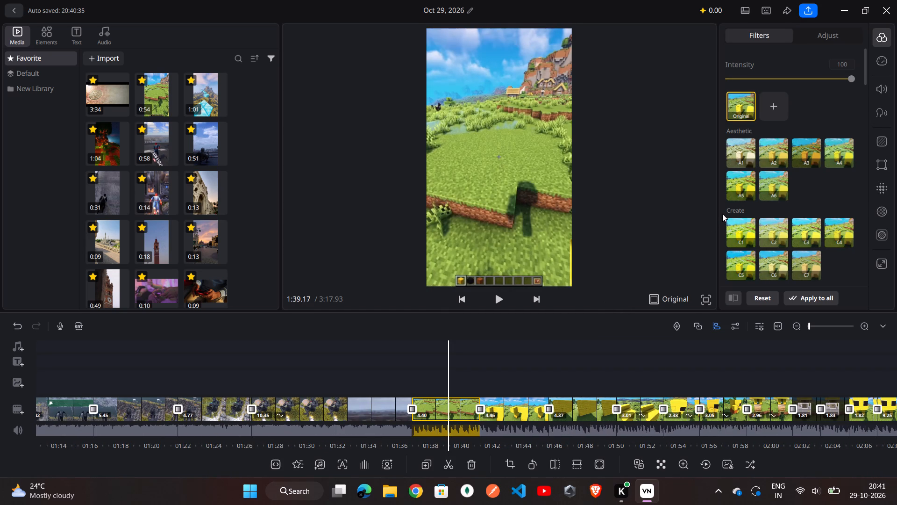
left_click(738, 195)
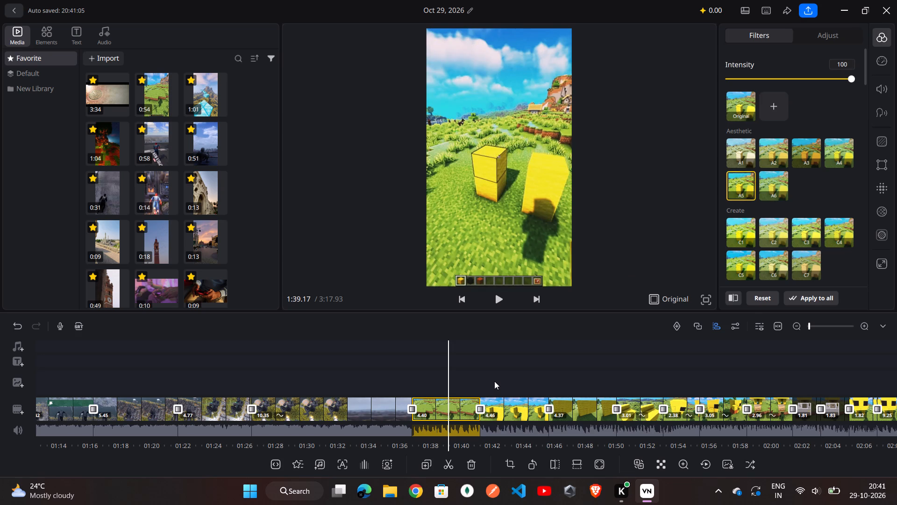
Compare Create, Lune, Mood, Polaroid and Film filters on the winged Spider-Man clip starting at about 1:26, settling on Film F2.
scroll(494, 381, "right", 1)
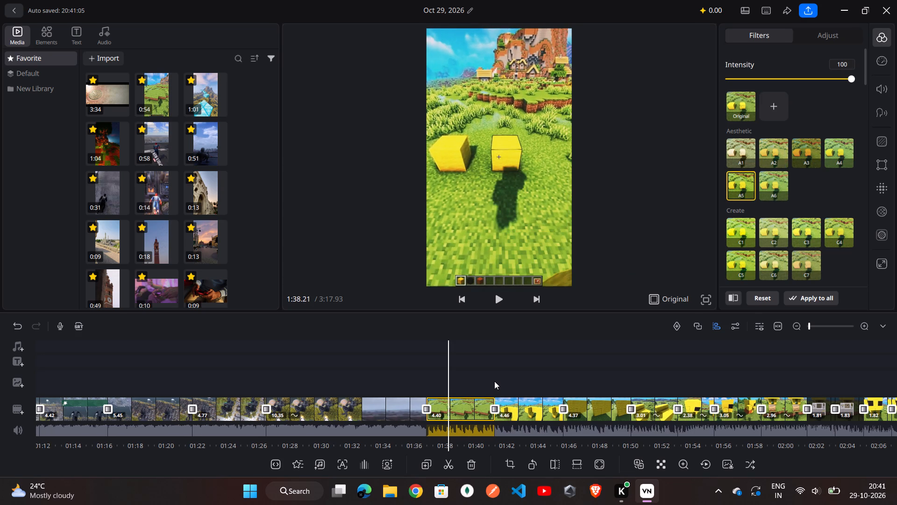
scroll(494, 381, "right", 4)
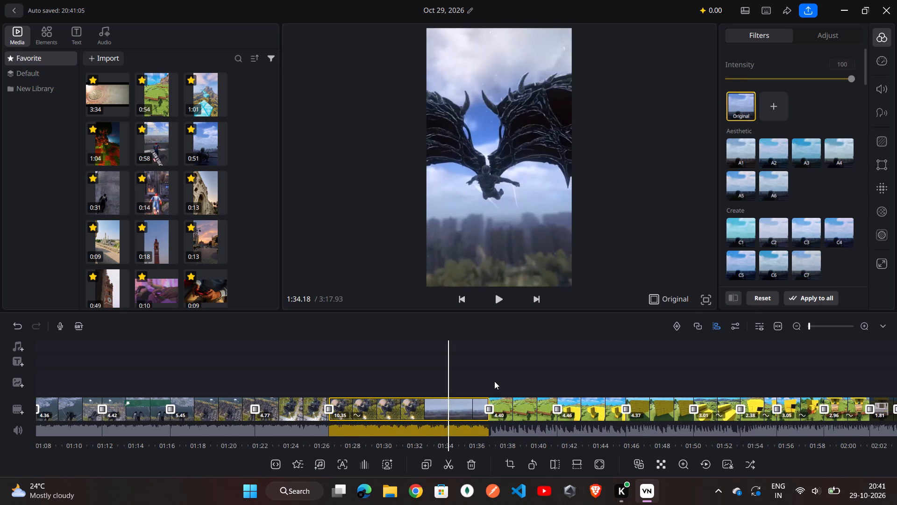
left_click(773, 268)
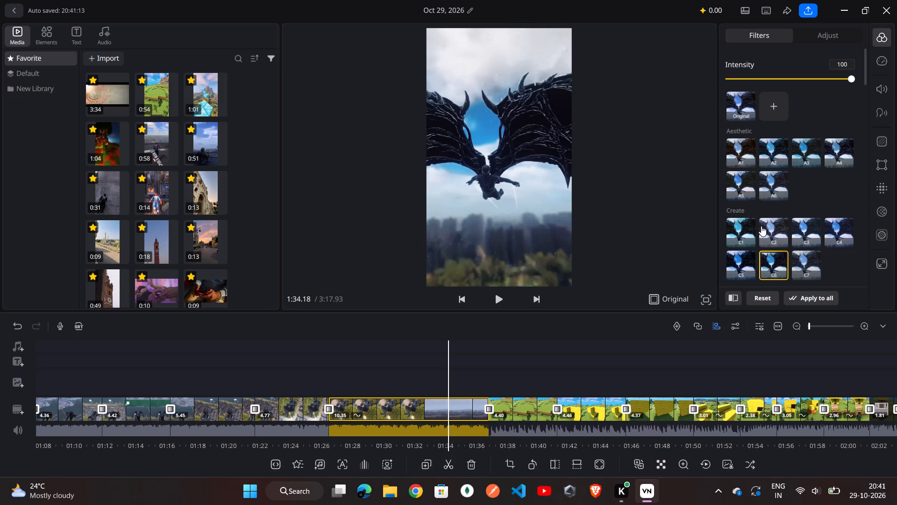
scroll(761, 226, "down", 4)
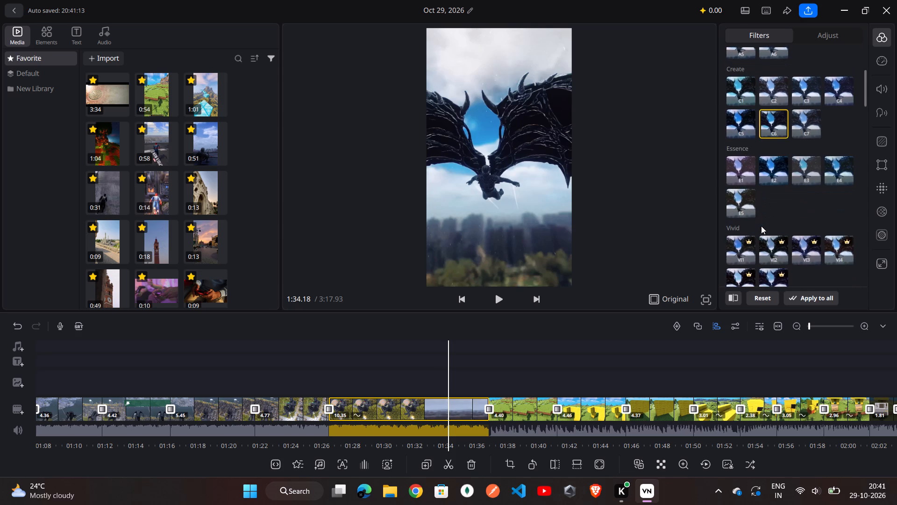
scroll(761, 226, "down", 3)
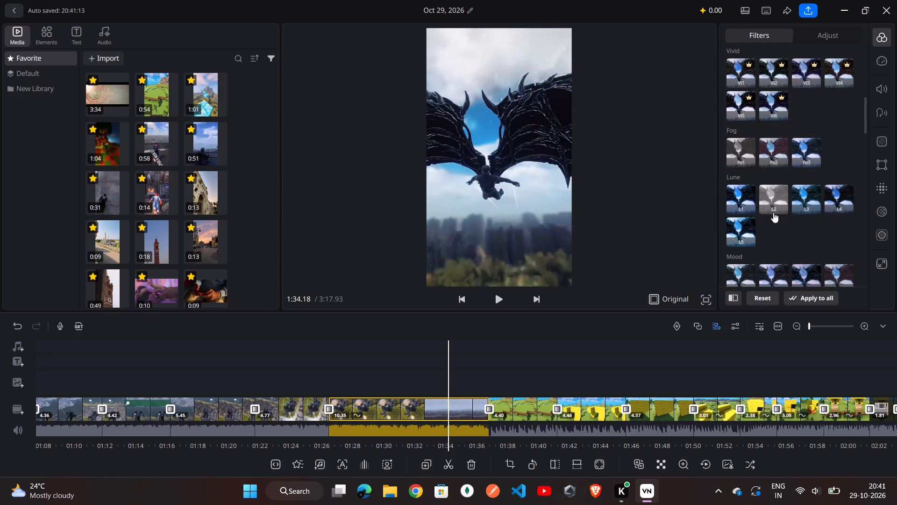
left_click(737, 234)
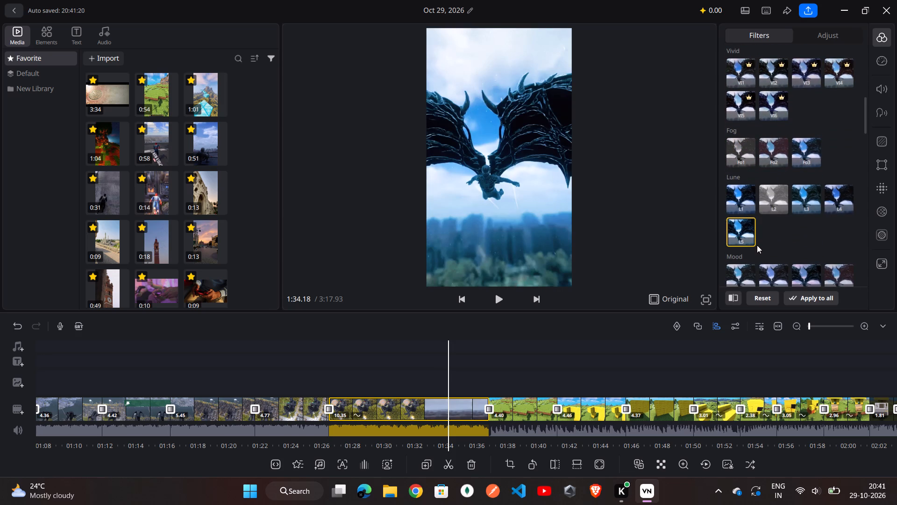
scroll(757, 245, "down", 1)
left_click(768, 246)
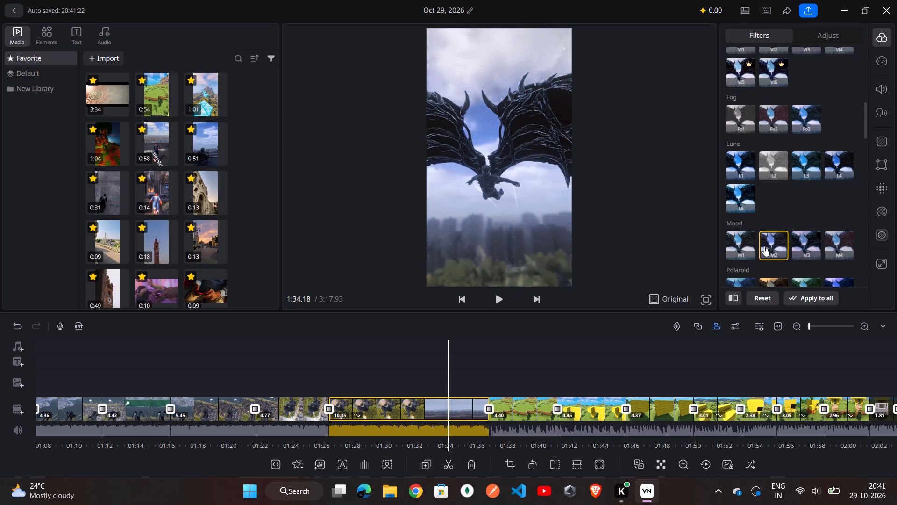
left_click(753, 242)
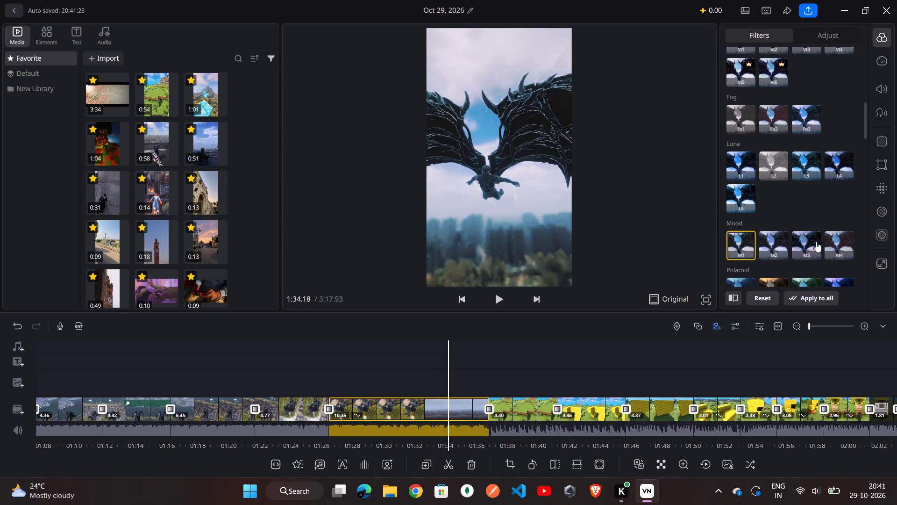
left_click(802, 240)
scroll(802, 240, "down", 2)
left_click(742, 168)
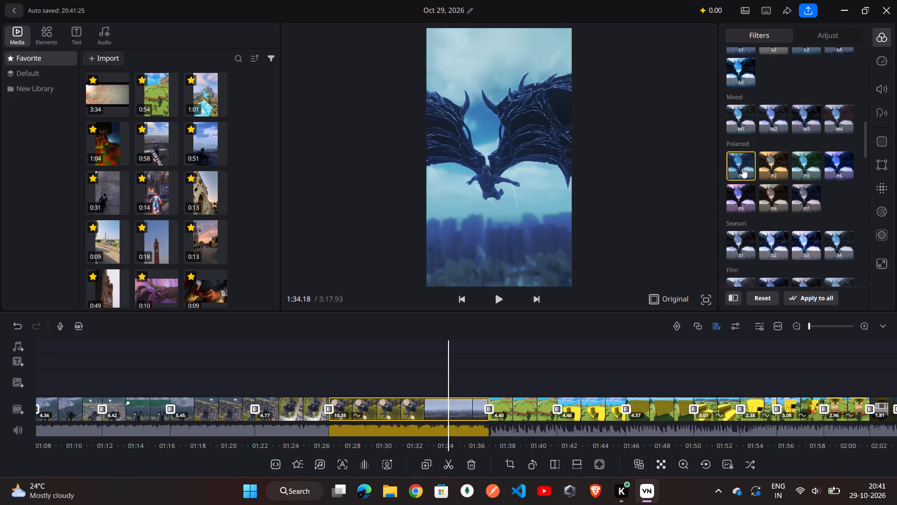
left_click(765, 164)
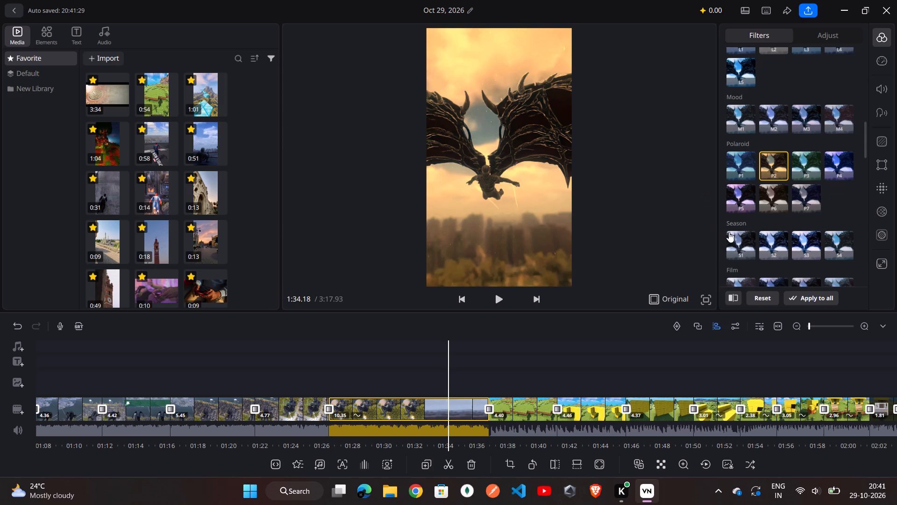
scroll(738, 233, "down", 1)
left_click(806, 233)
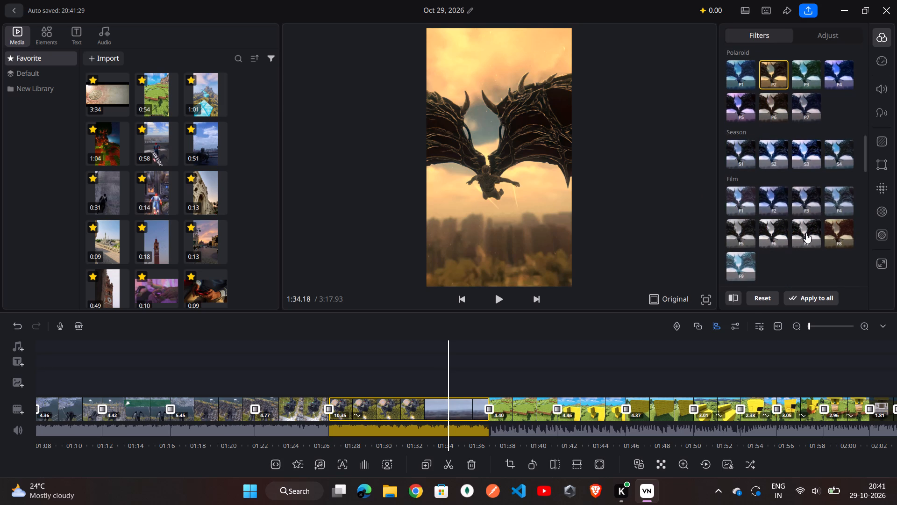
left_click(745, 265)
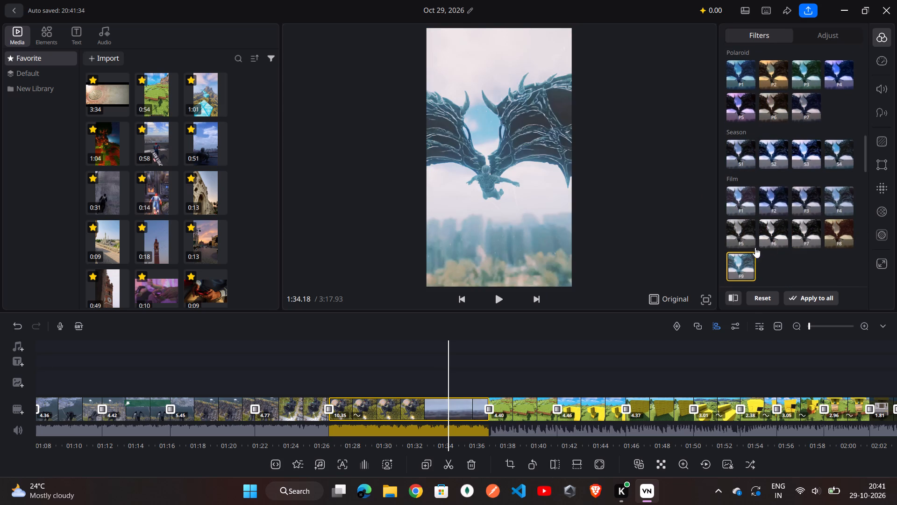
left_click(778, 191)
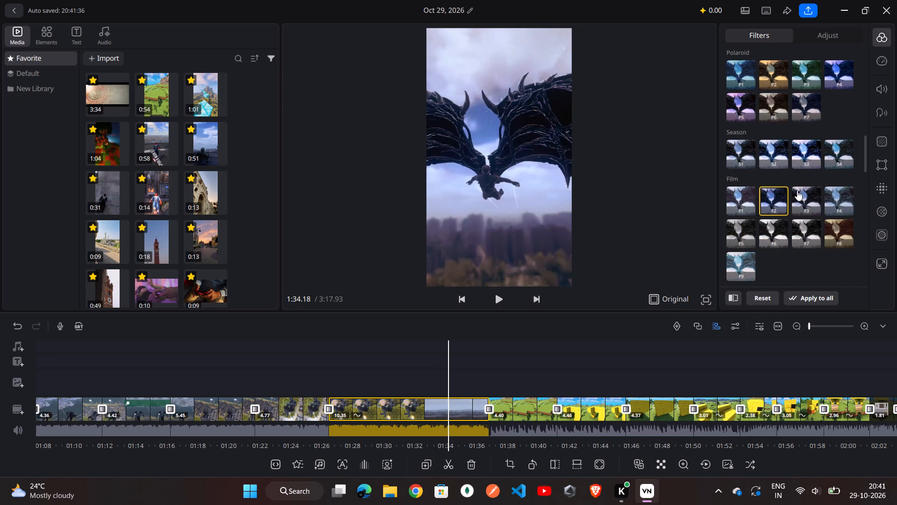
Examine the filter looks of the Spider-Man clips backwards from about 1:34 to 1:17.
scroll(512, 397, "right", 1)
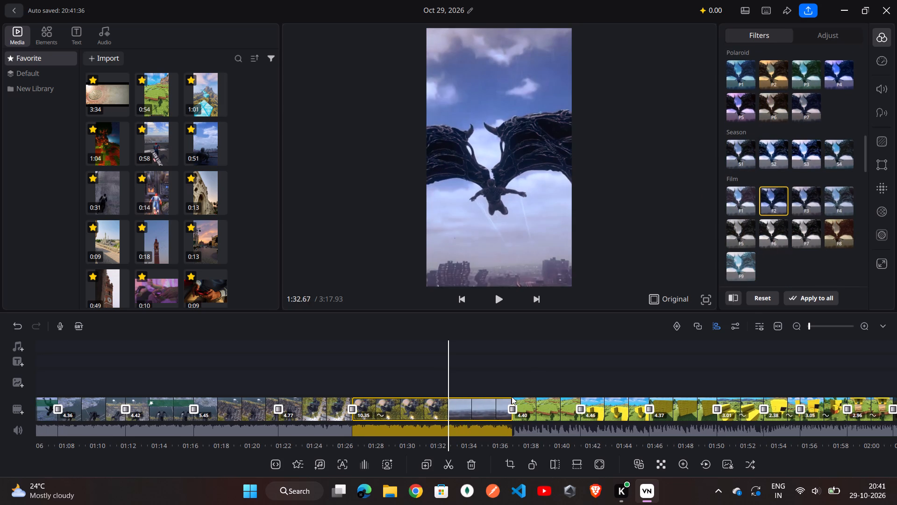
scroll(512, 397, "right", 3)
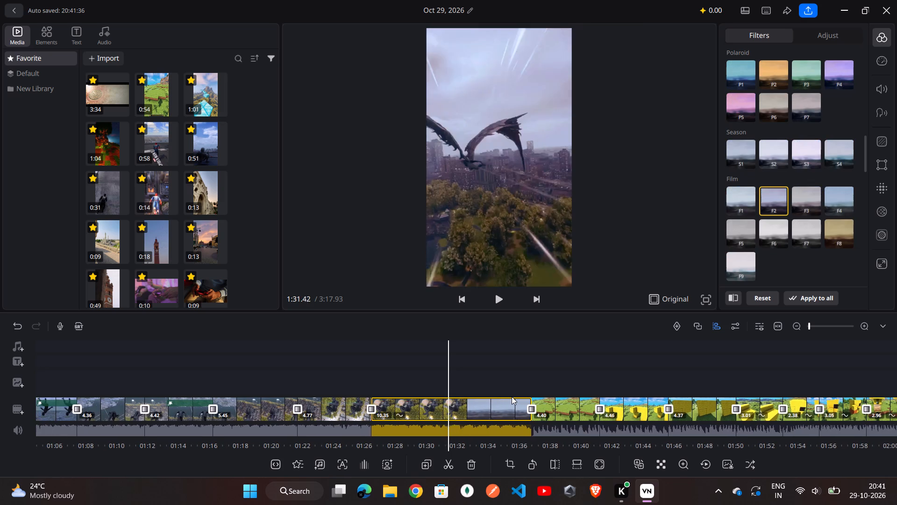
scroll(512, 397, "right", 5)
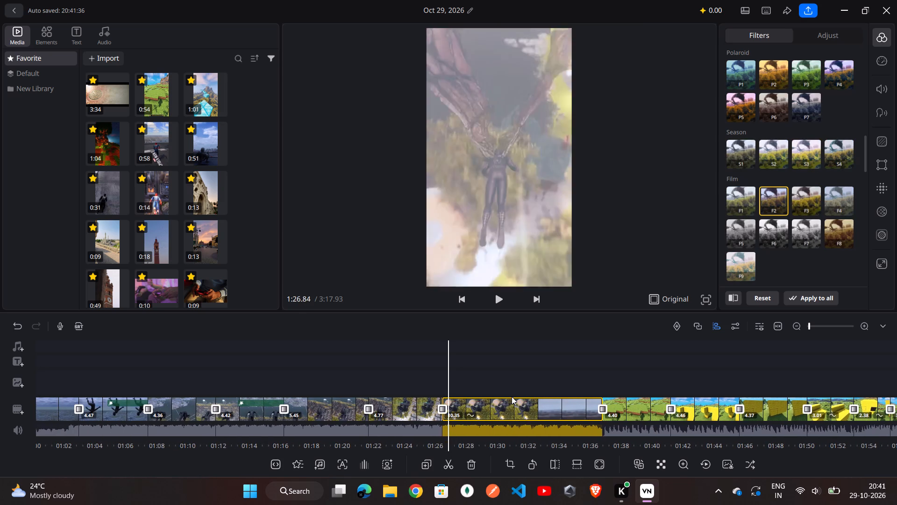
scroll(512, 397, "right", 2)
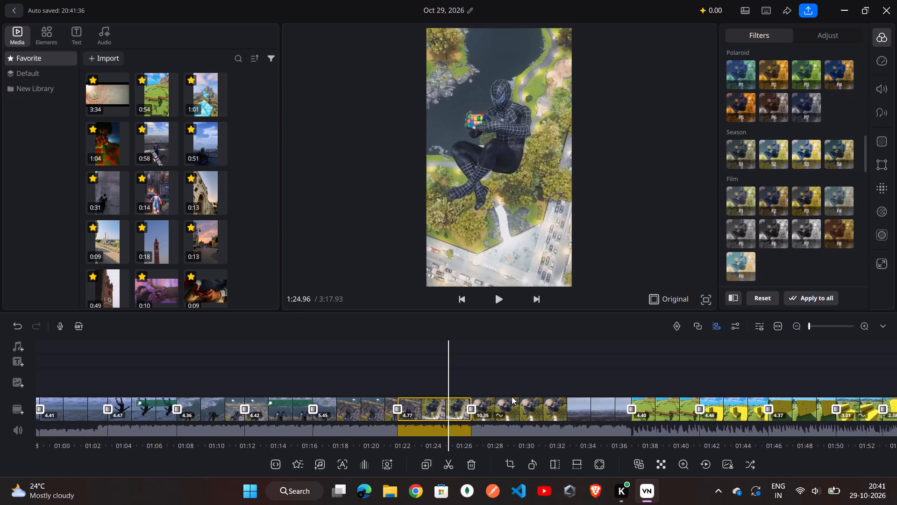
scroll(512, 397, "right", 6)
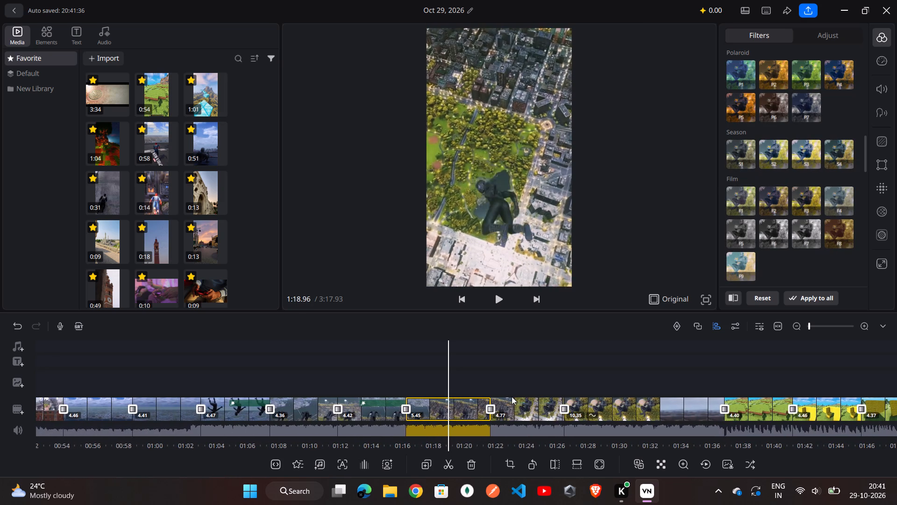
scroll(512, 397, "right", 1)
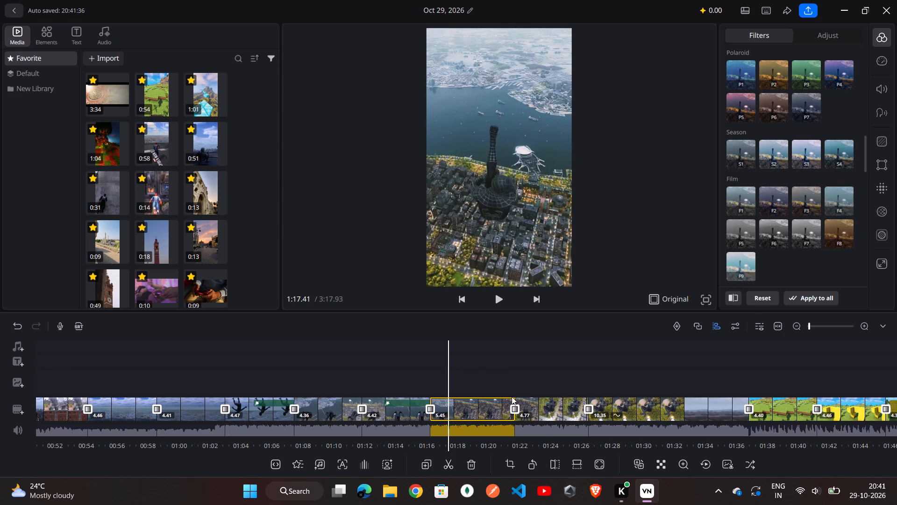
Compare the Fog Fo1 and Aesthetic A1 and A2 filters on the falling Spider-Man clip starting at about 0:54, settling on A2.
scroll(512, 397, "right", 10)
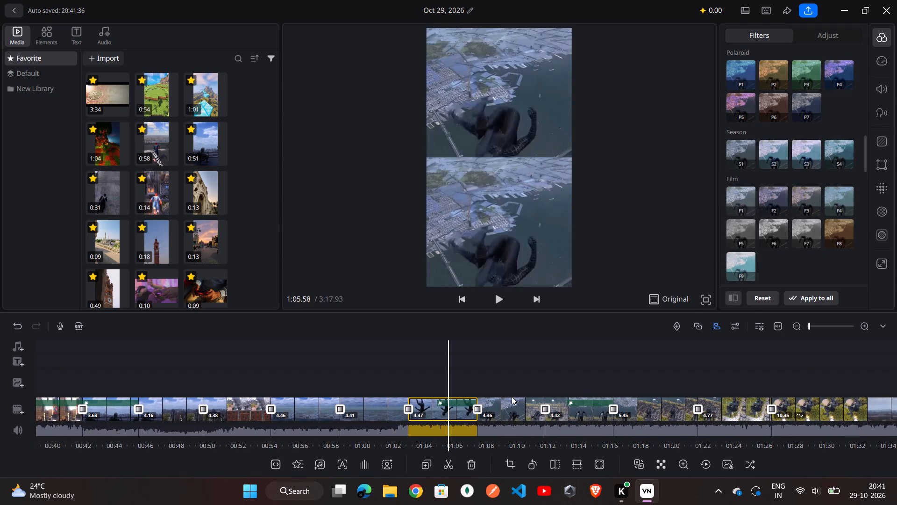
scroll(512, 397, "right", 3)
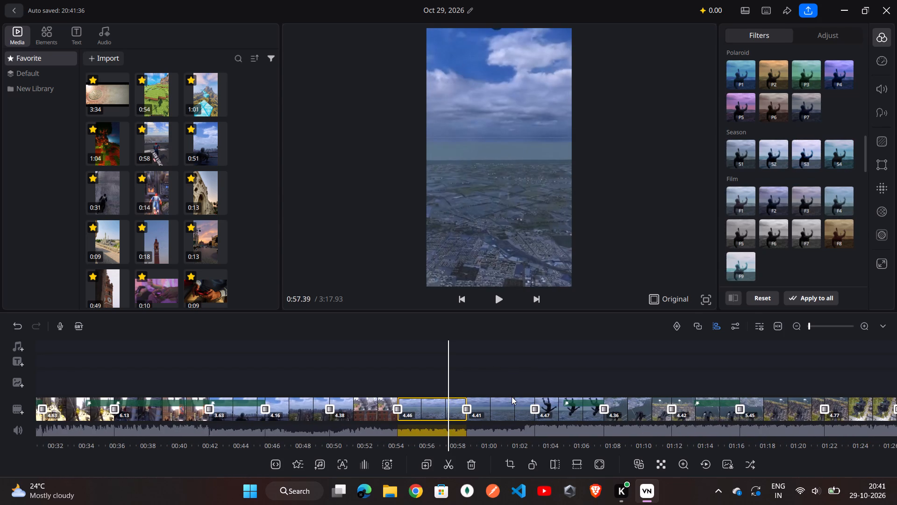
scroll(512, 397, "right", 1)
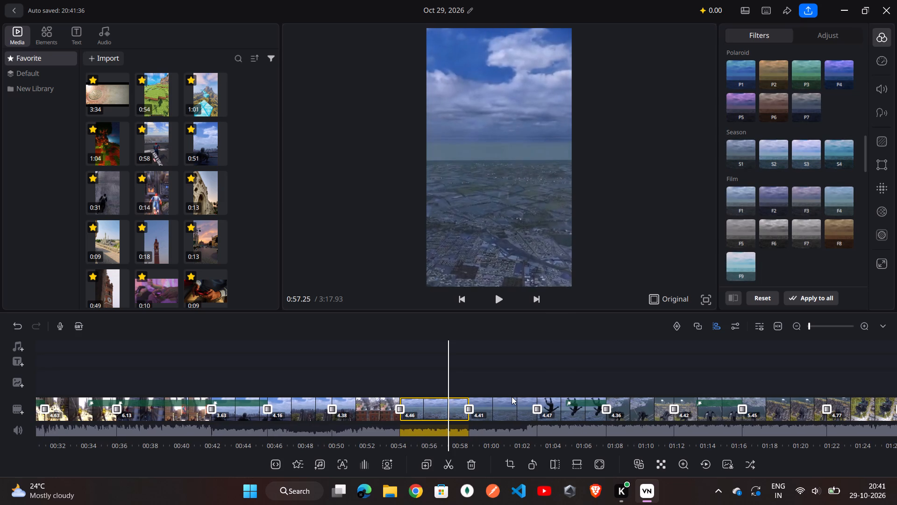
double_click(437, 408)
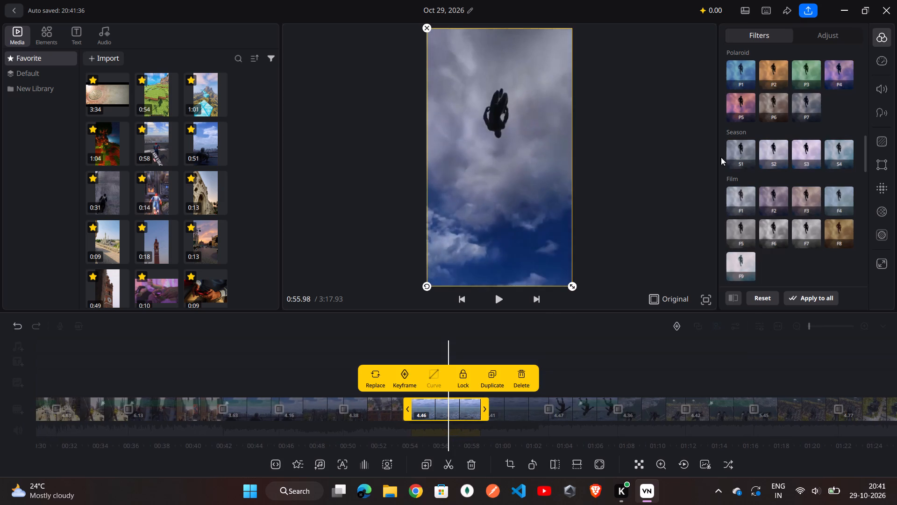
scroll(762, 150, "up", 5)
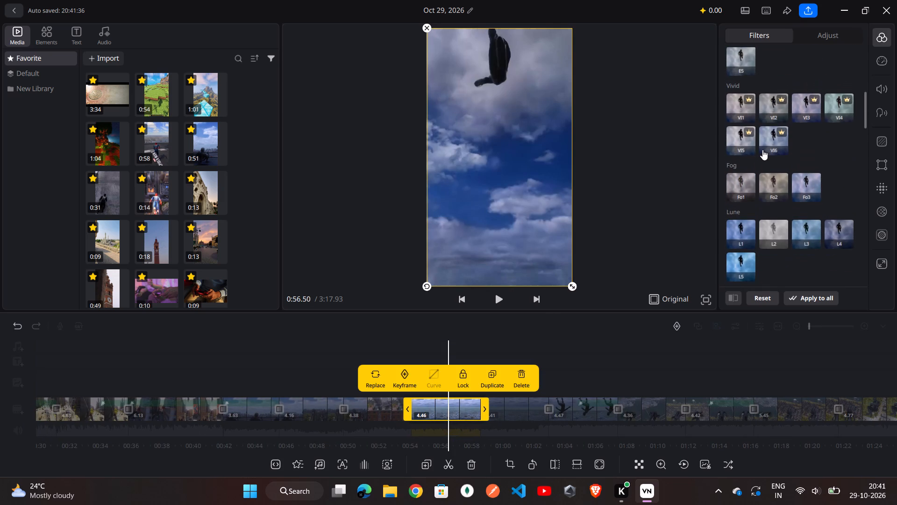
left_click(740, 186)
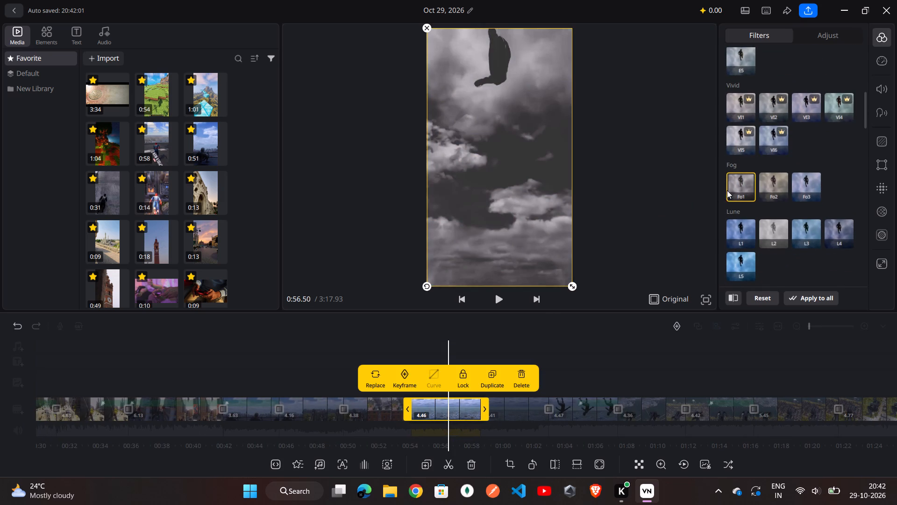
scroll(753, 157, "up", 3)
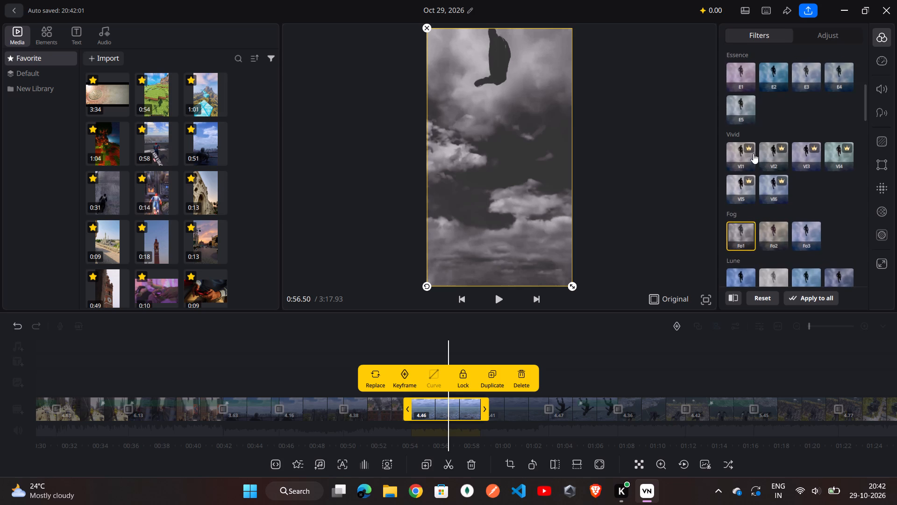
scroll(753, 153, "up", 4)
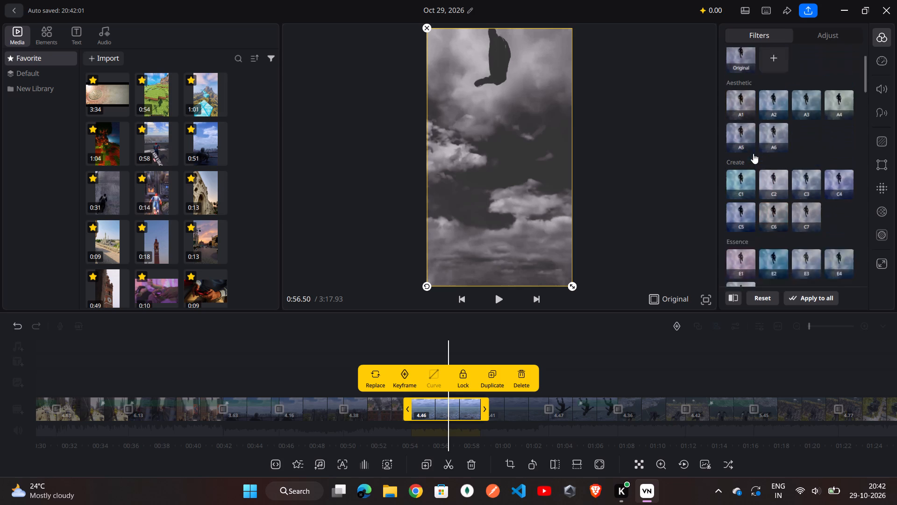
scroll(753, 153, "up", 1)
left_click(743, 151)
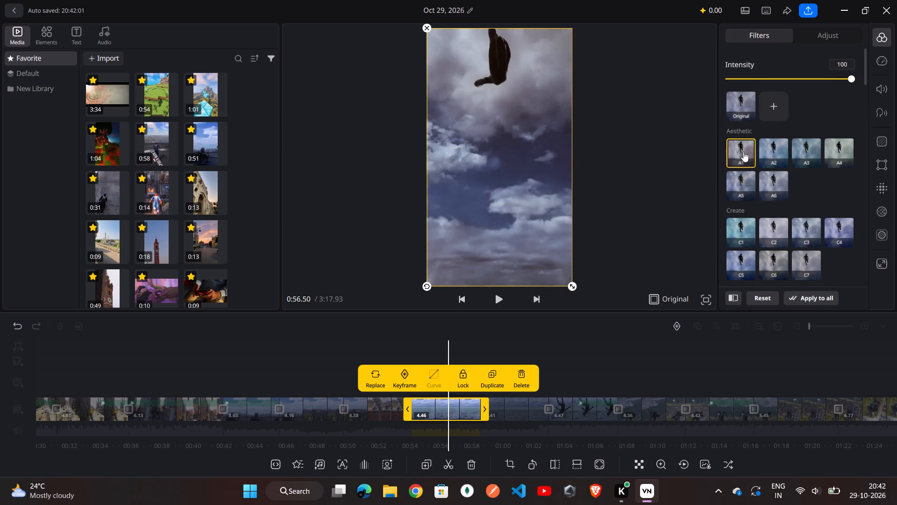
left_click(763, 154)
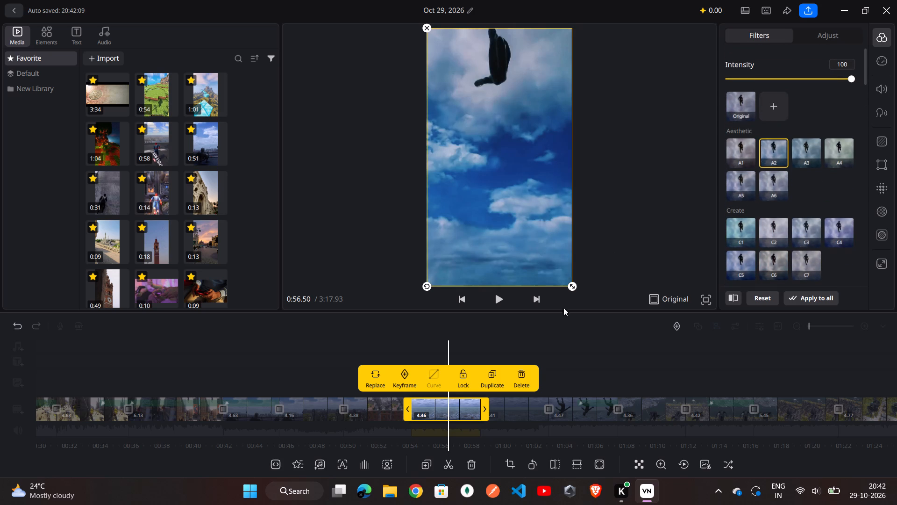
Apply the Aesthetic filter A2 to the split-screen black-suit Spider-Man clip starting at about 1:03.
double_click(523, 397)
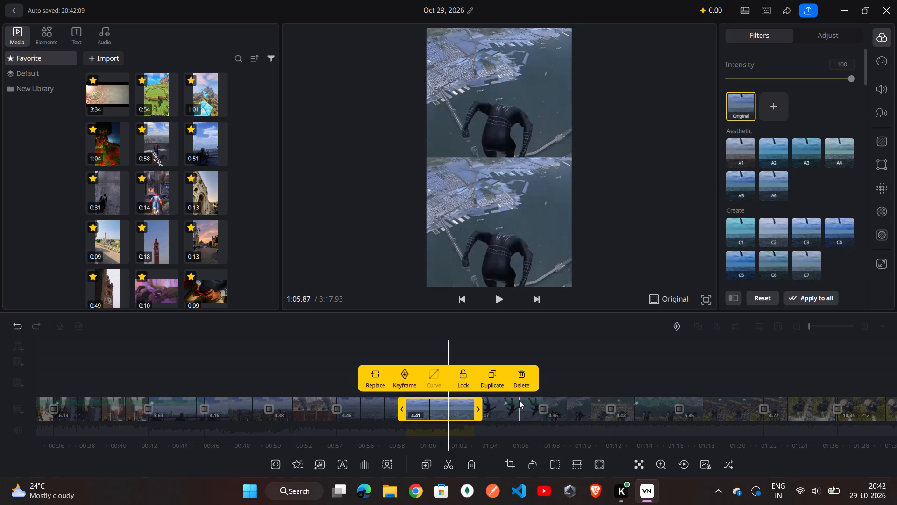
double_click(519, 400)
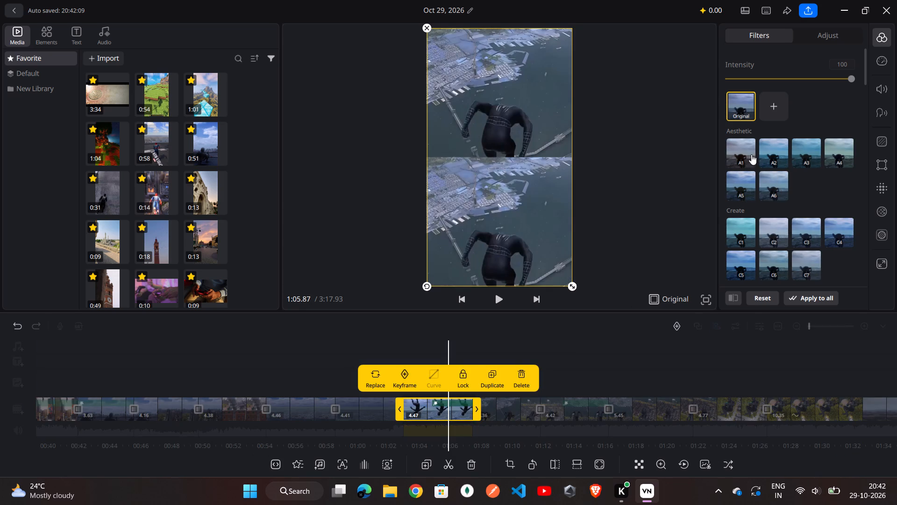
left_click(771, 152)
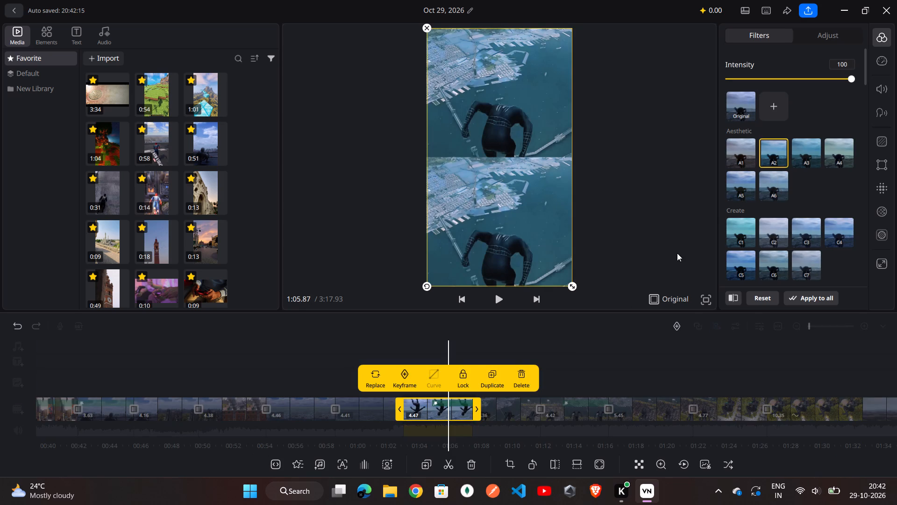
left_click(585, 363)
Compare the Aesthetic filters A1 and A2 on the street-swinging Spider-Man clip starting at about 0:25, settling on A2.
scroll(477, 383, "right", 2)
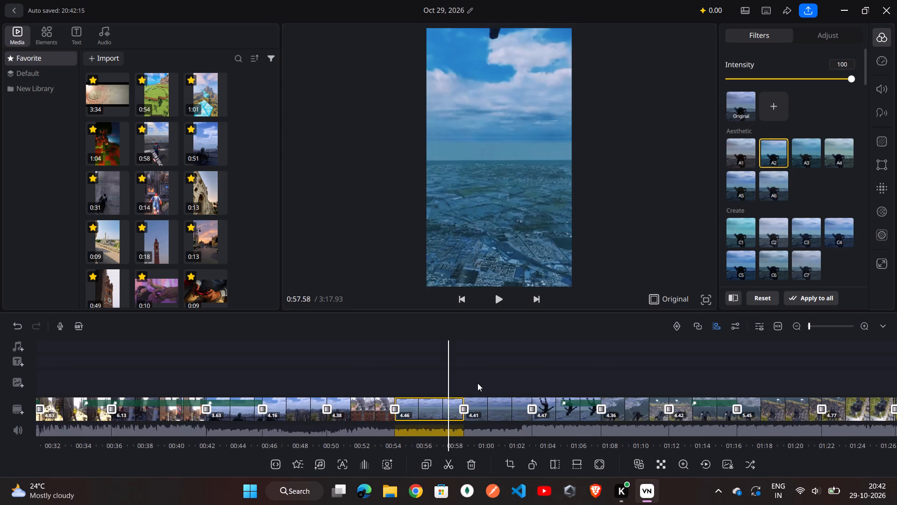
scroll(477, 383, "right", 6)
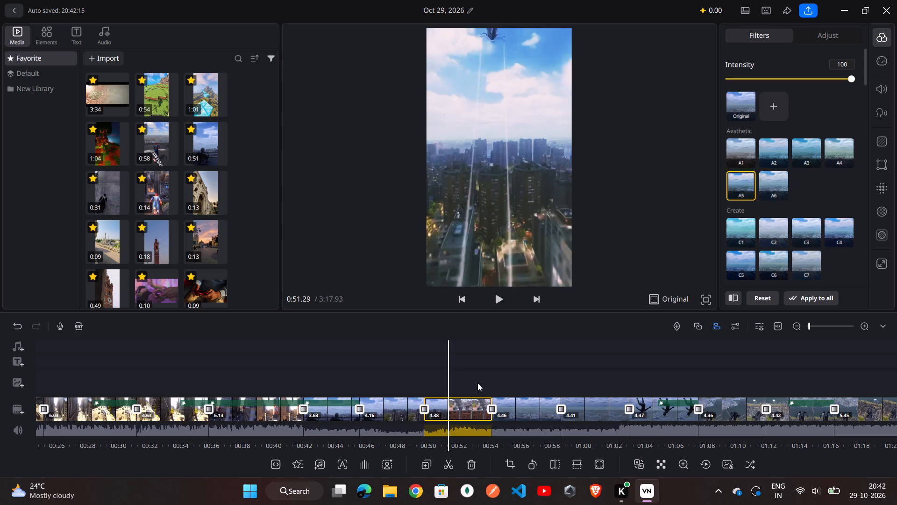
scroll(477, 383, "right", 1)
scroll(477, 383, "down", 1, "ctrl")
scroll(477, 383, "right", 1)
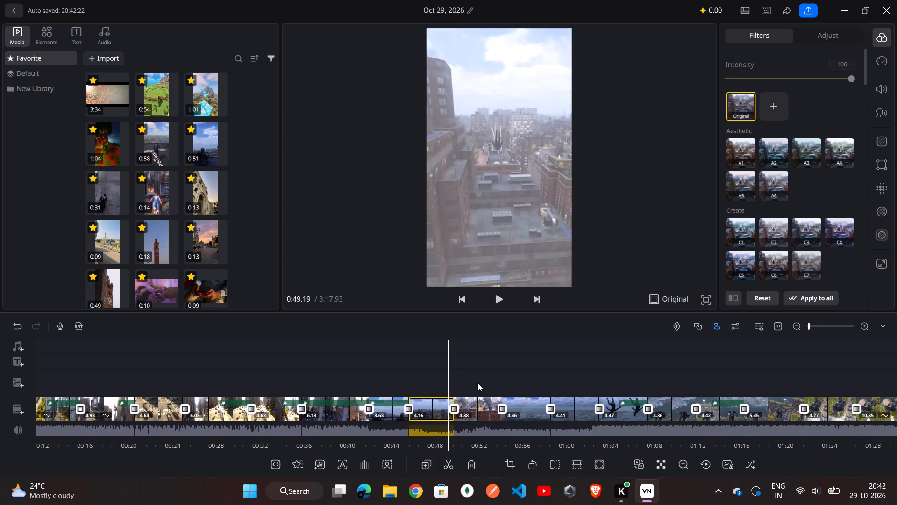
scroll(477, 383, "right", 5)
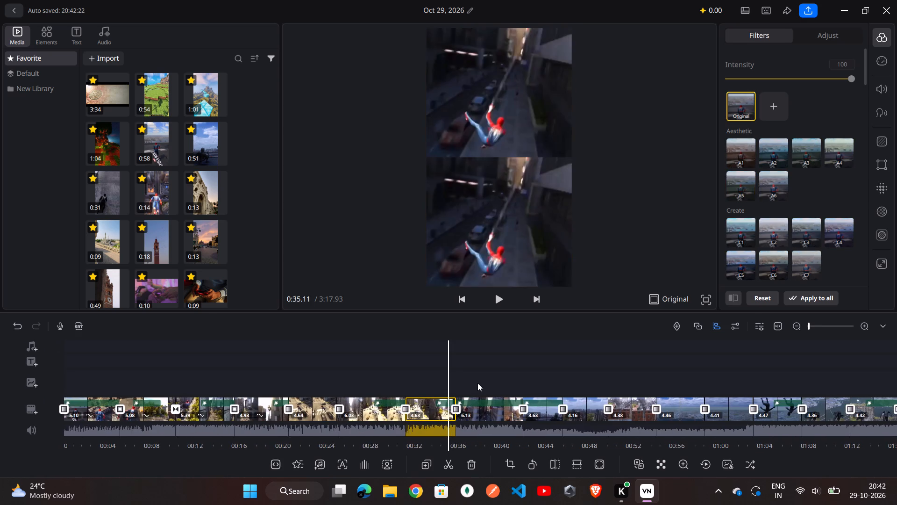
scroll(477, 383, "right", 1)
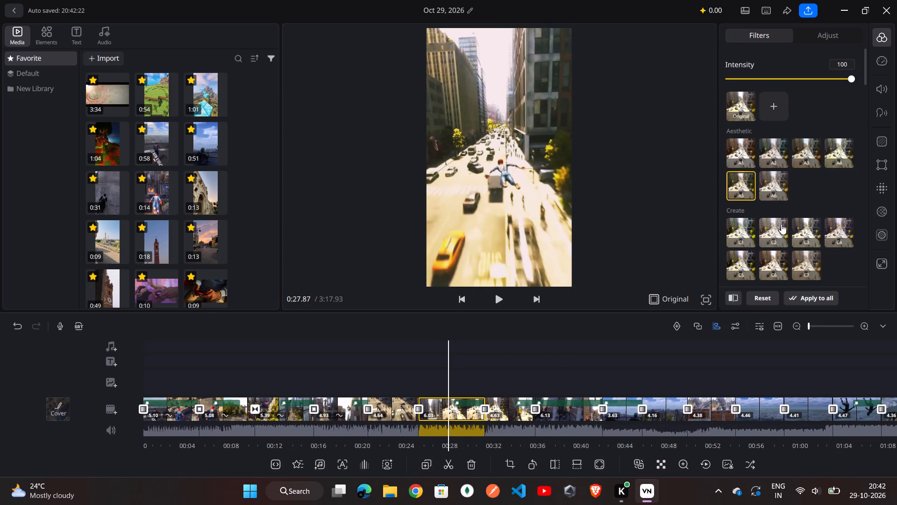
left_click(745, 156)
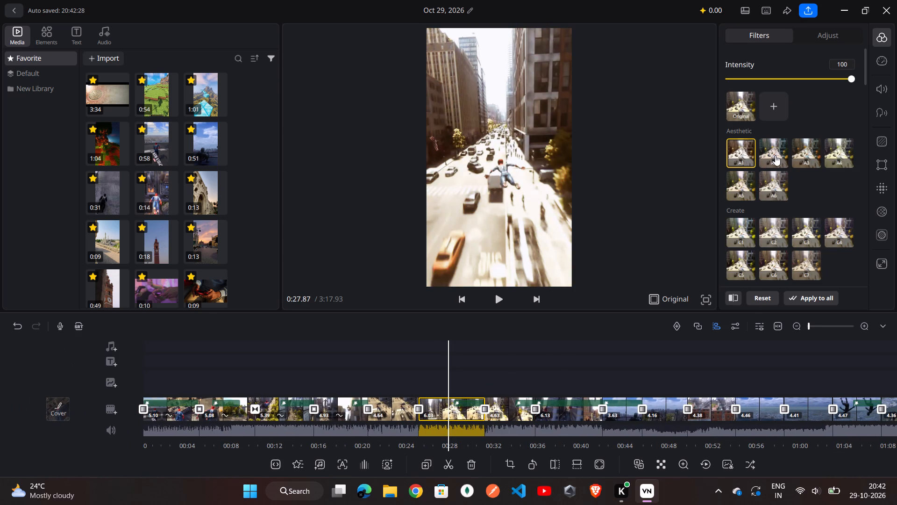
left_click(775, 155)
Try the Aesthetic filter A6 on the Spider-Man clip starting at about 0:10, settling on the Essence filter E2.
scroll(405, 404, "right", 1)
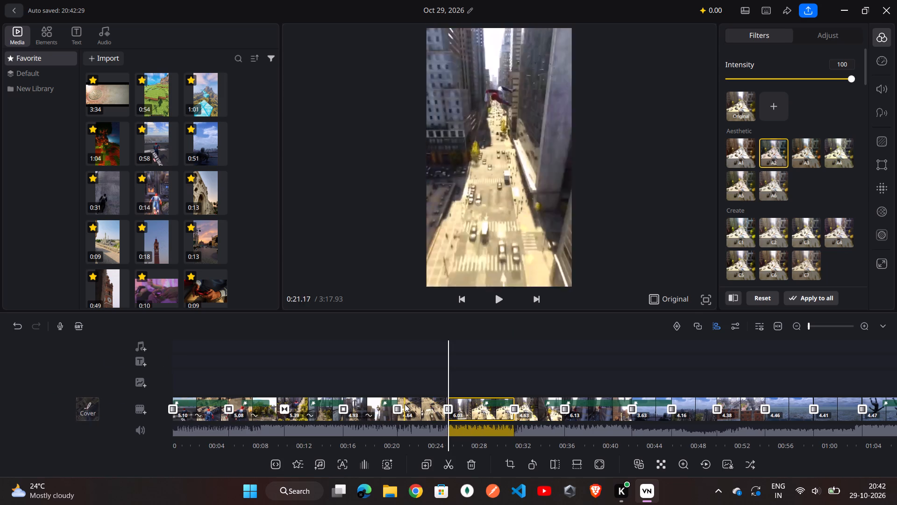
scroll(405, 404, "right", 3)
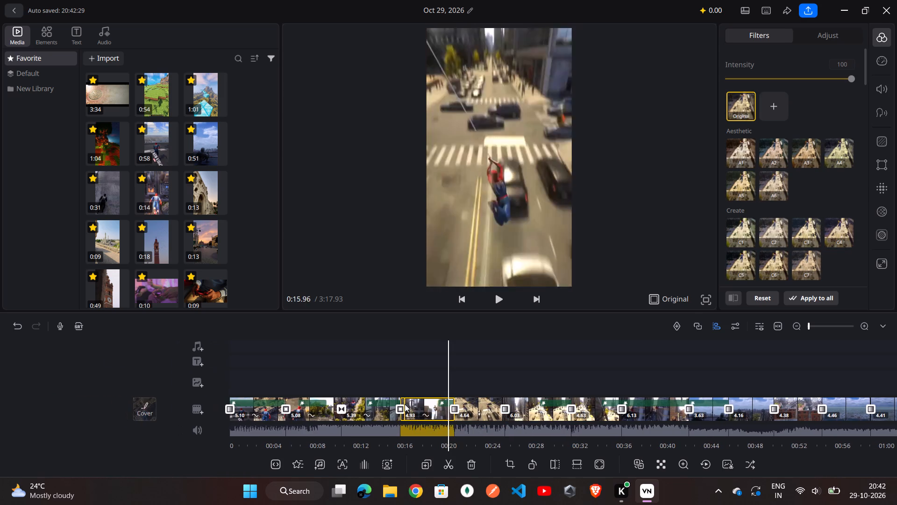
scroll(405, 404, "right", 1)
double_click(389, 412)
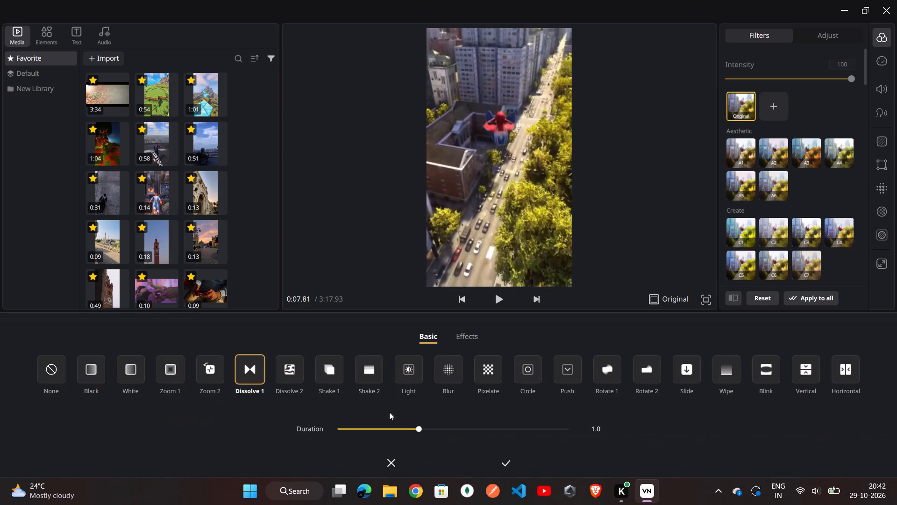
left_click(741, 194)
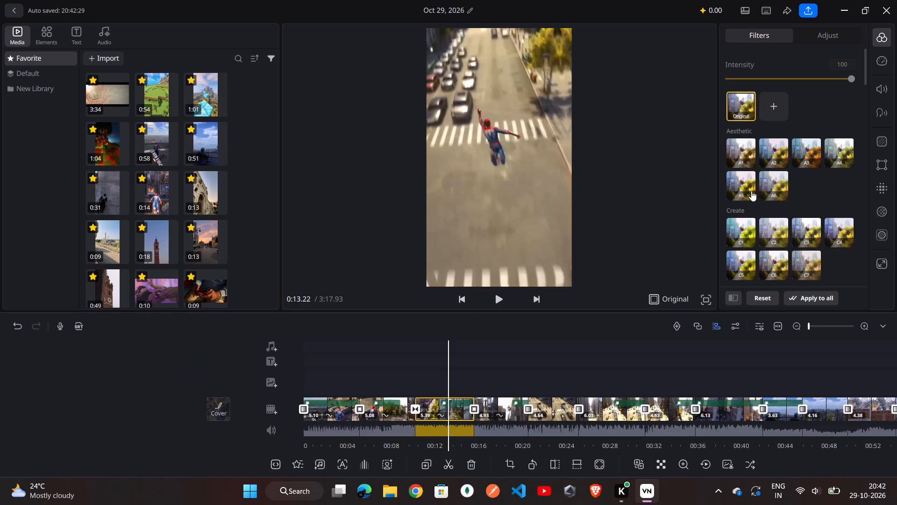
left_click(762, 189)
scroll(775, 189, "down", 3)
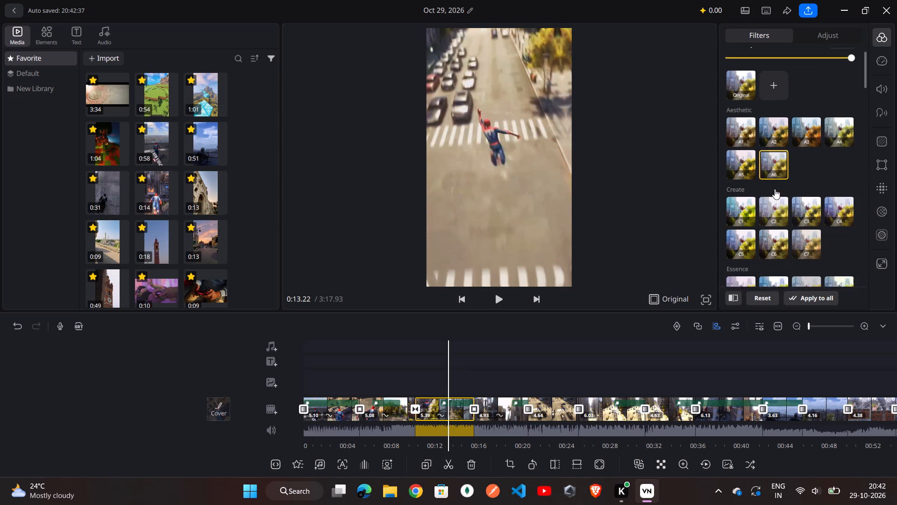
scroll(775, 189, "down", 1)
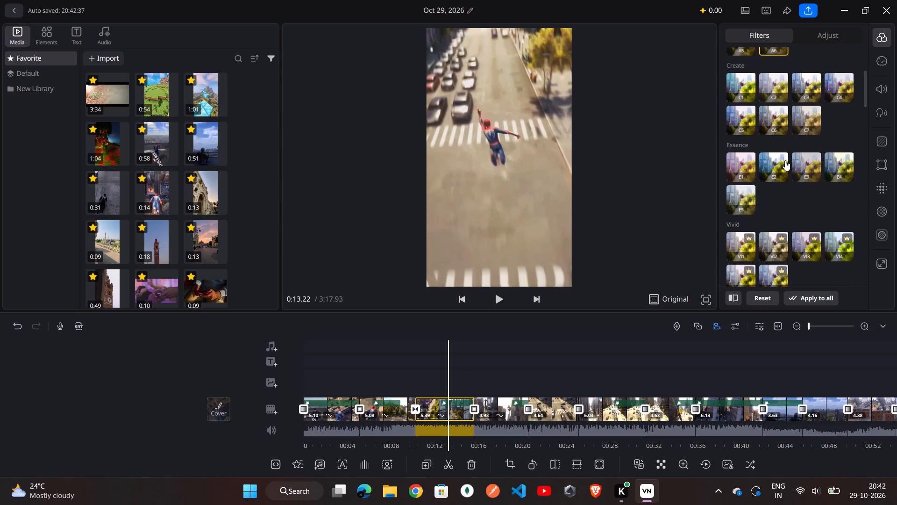
left_click(785, 160)
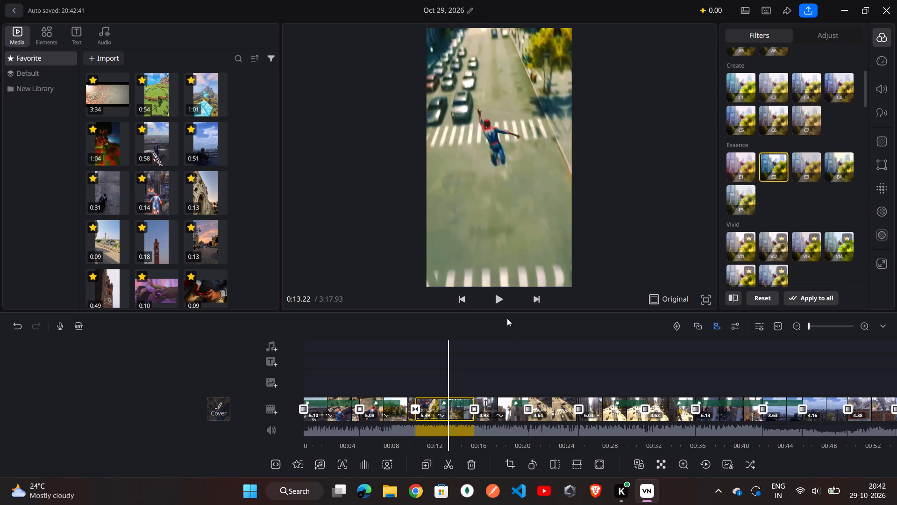
Play back the Spider-Man footage from about 0:13 to check the new filter.
left_click(503, 301)
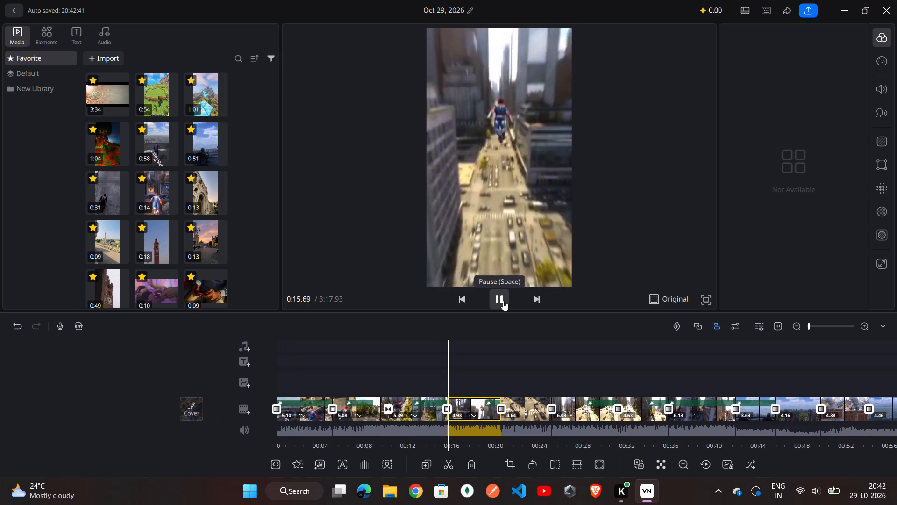
left_click(503, 301)
Examine the filter looks of the Spider-Man clips forwards from about 0:16 to 1:24.
scroll(484, 396, "left", 1)
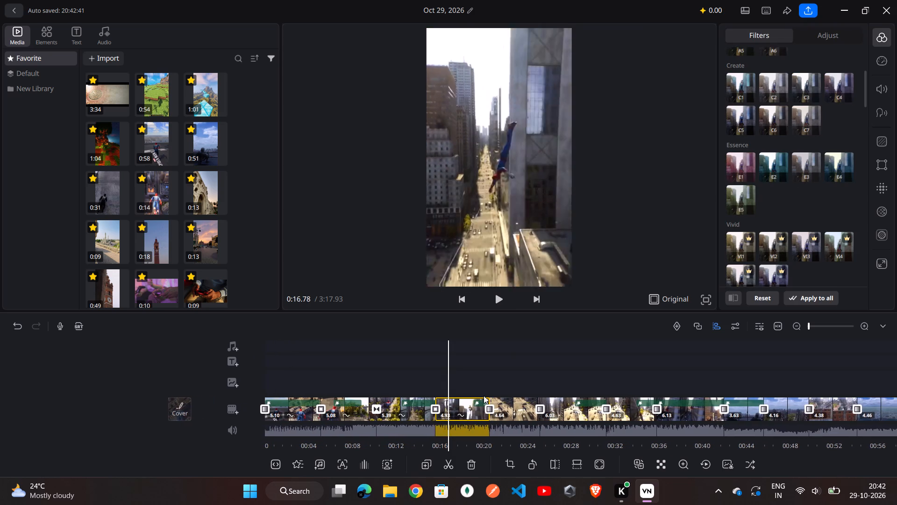
scroll(484, 396, "left", 3)
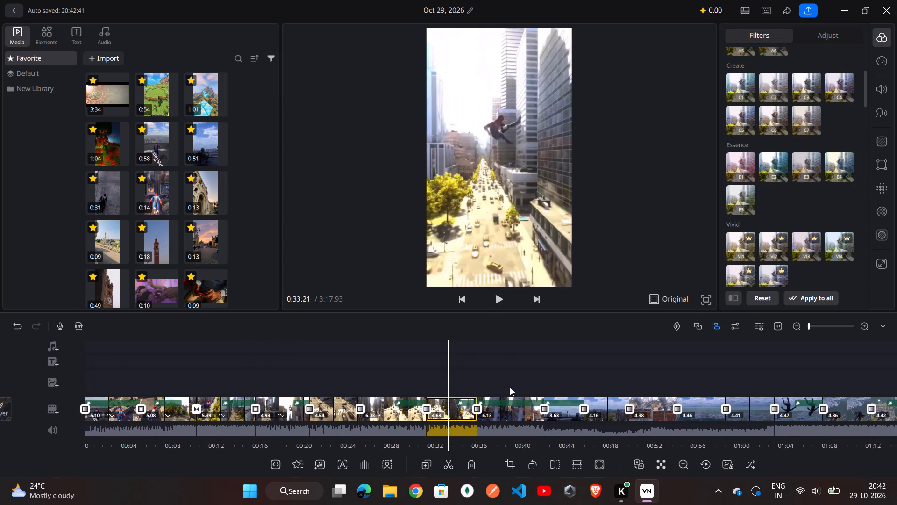
scroll(510, 387, "left", 4)
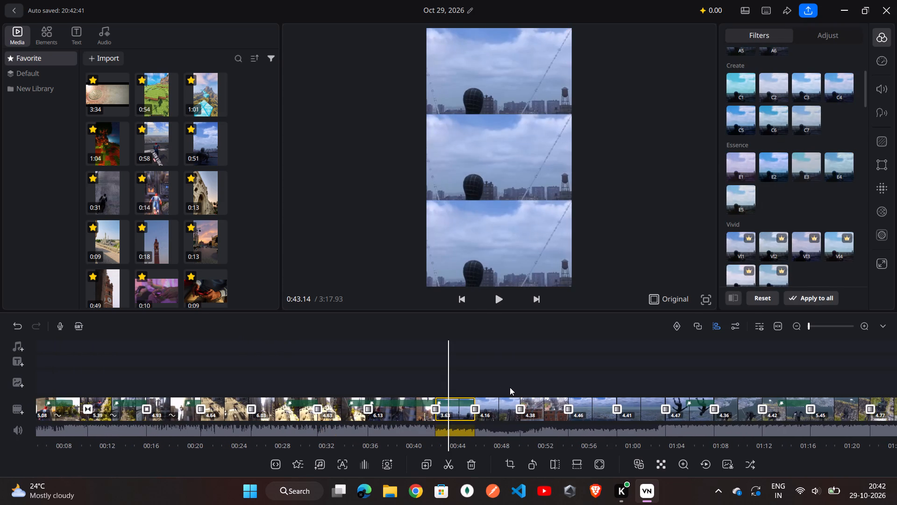
scroll(510, 387, "left", 5)
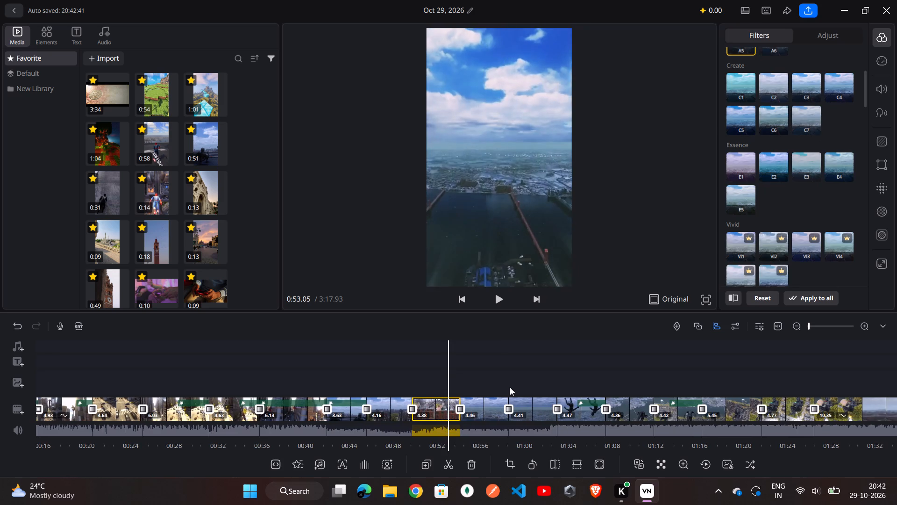
scroll(510, 387, "left", 8)
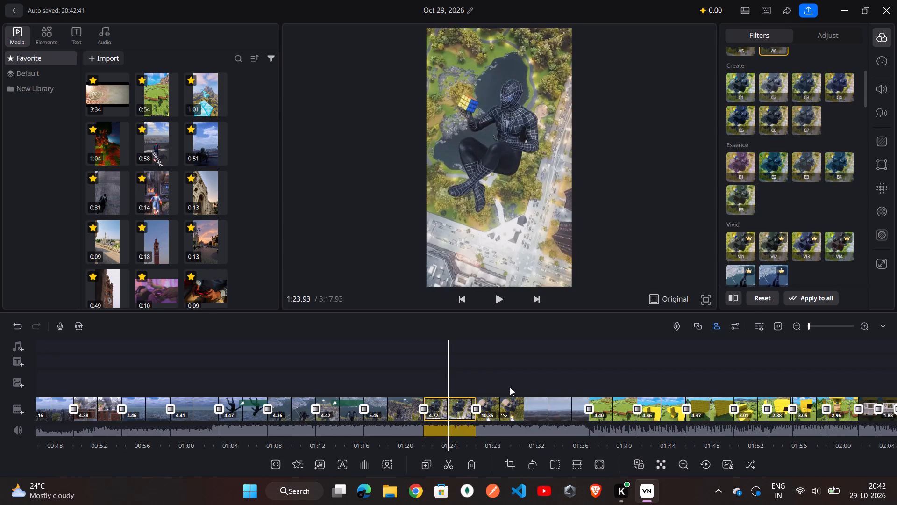
Examine the filter looks of the clips forwards from about 1:24, through the Minecraft, controller and black-suit footage, past 3:02.
scroll(510, 387, "left", 5)
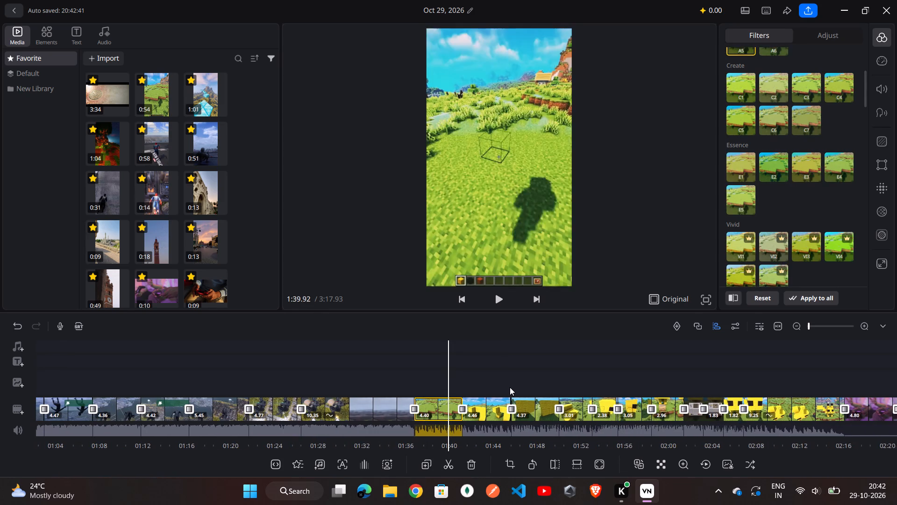
scroll(510, 387, "left", 3)
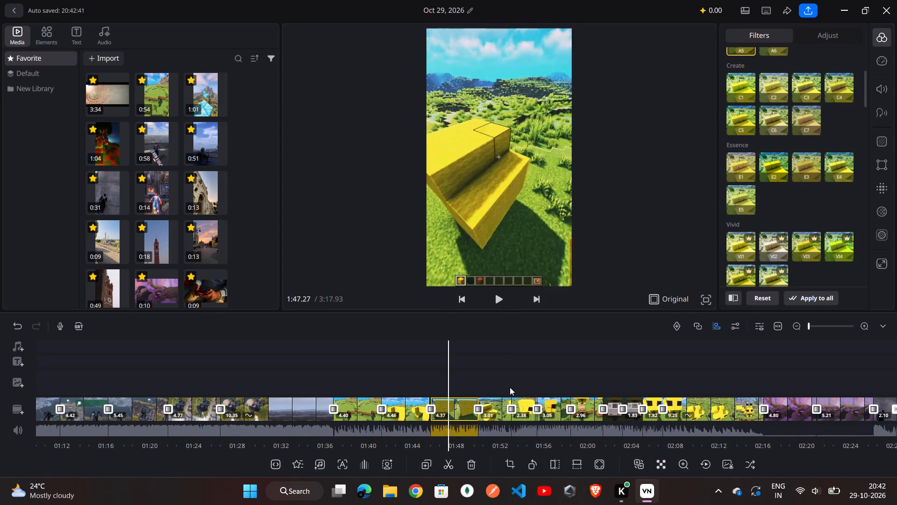
scroll(510, 387, "left", 8)
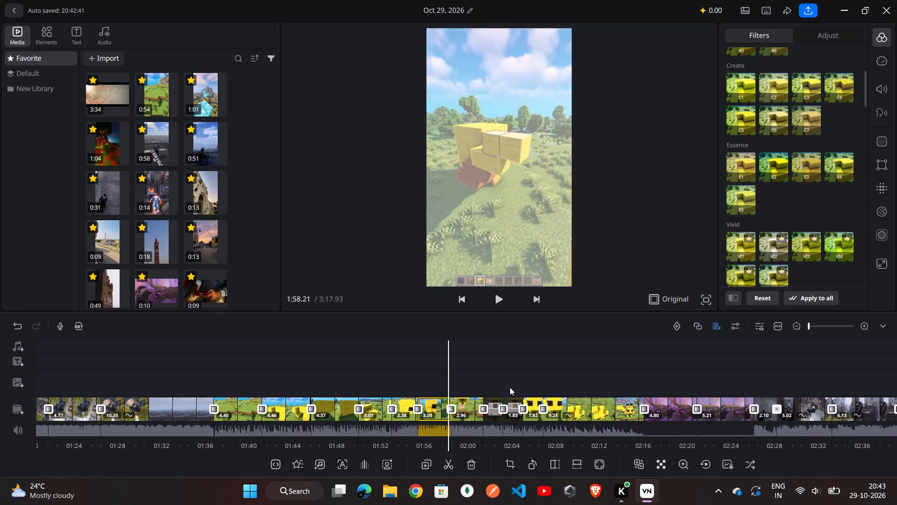
scroll(510, 387, "left", 6)
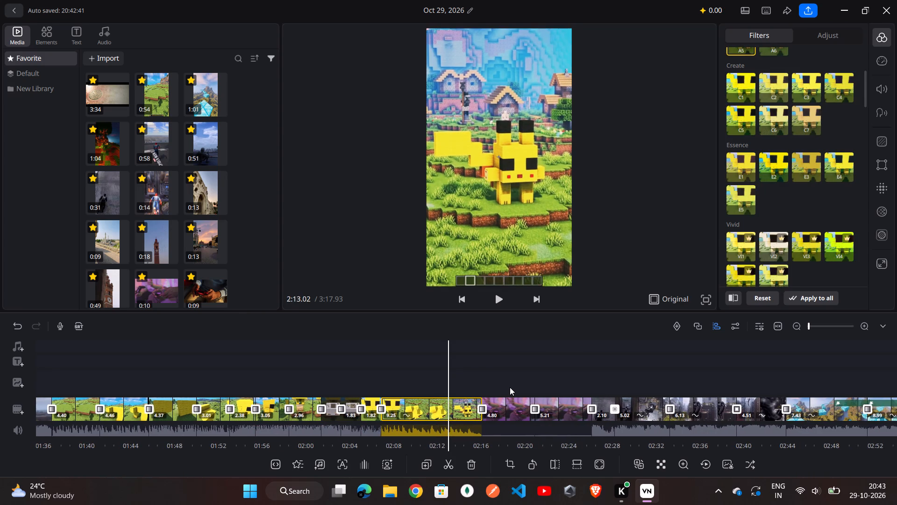
scroll(510, 387, "left", 3)
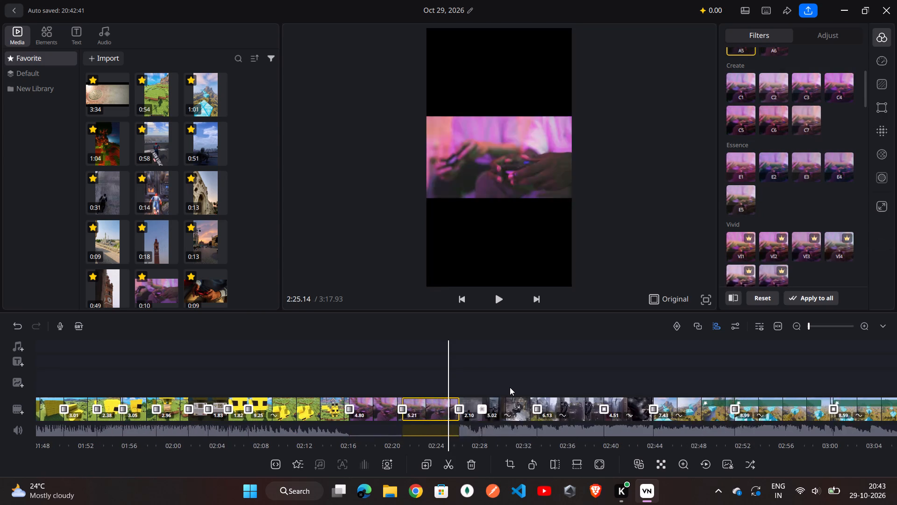
scroll(510, 387, "left", 3)
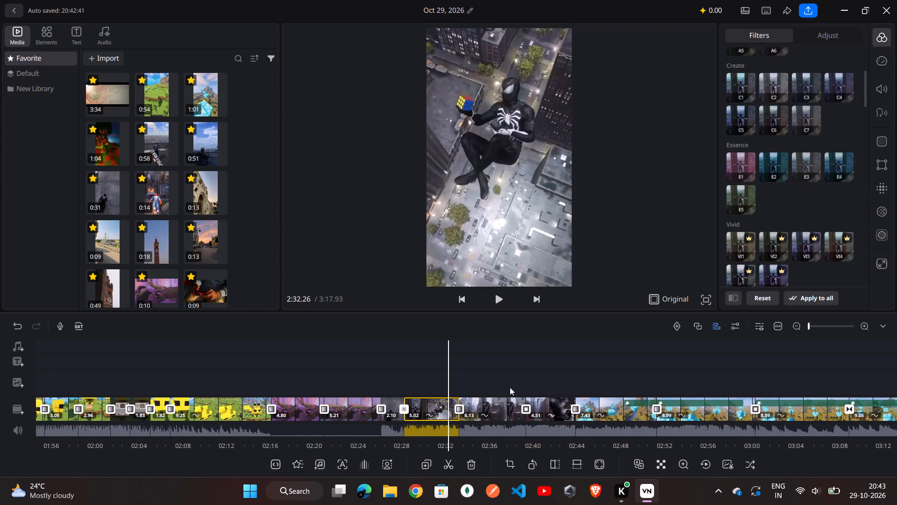
scroll(510, 387, "left", 3)
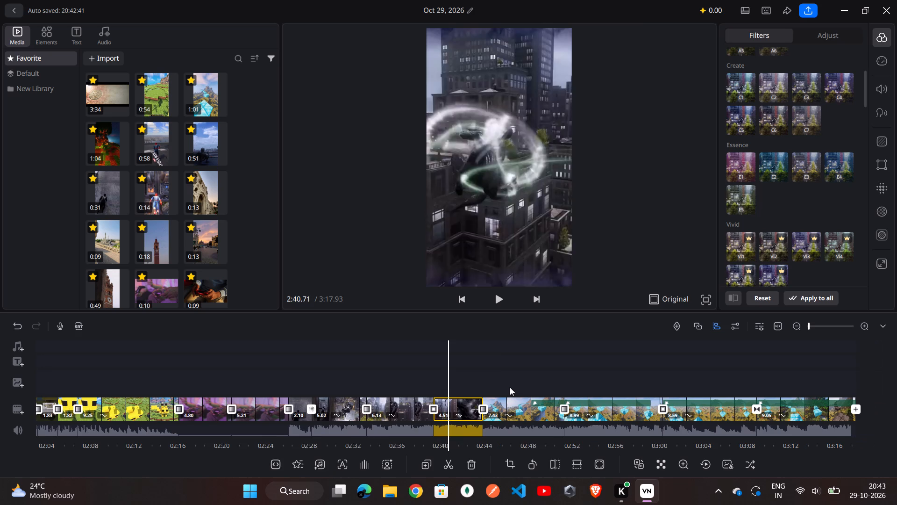
scroll(510, 387, "left", 3)
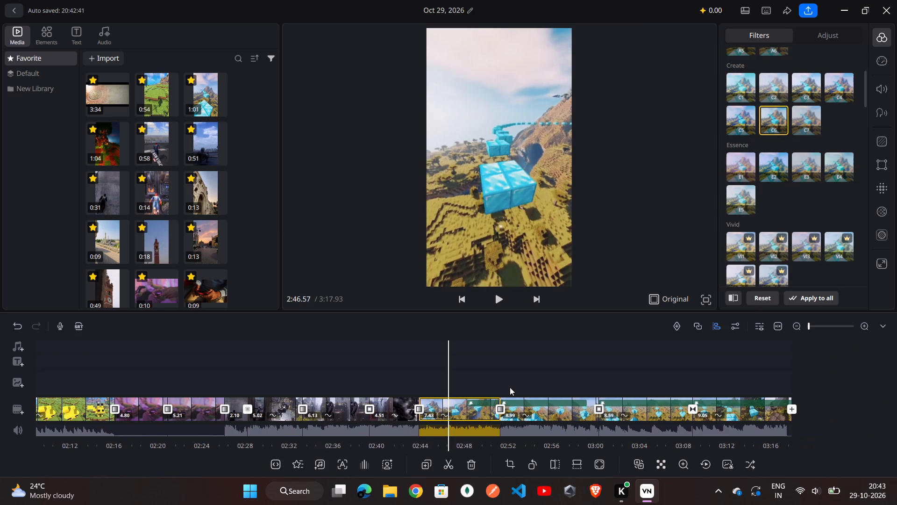
scroll(510, 387, "left", 4)
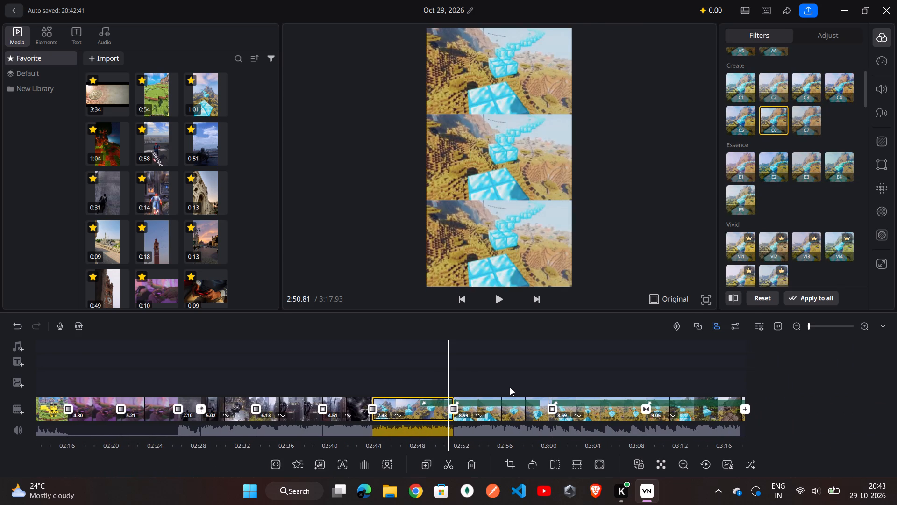
scroll(510, 387, "left", 3)
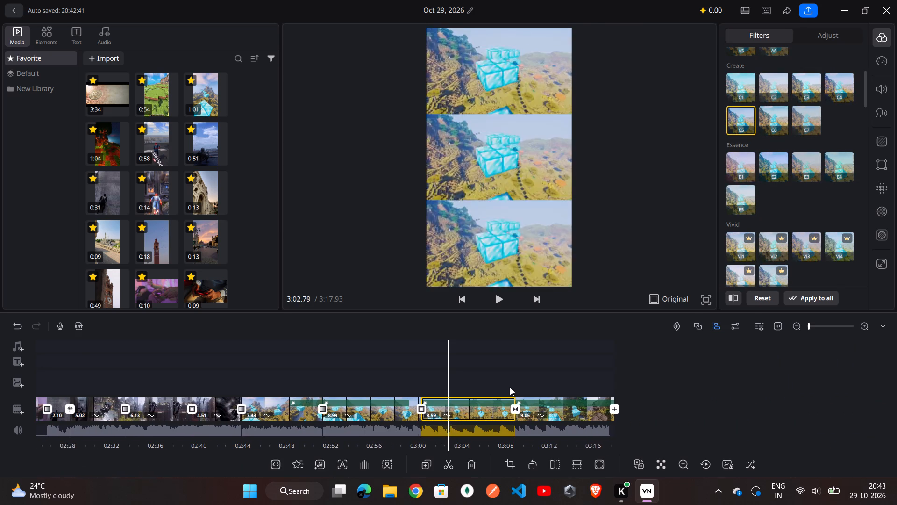
scroll(510, 387, "left", 1)
Try the Essence filter E1 on the Minecraft diamond-block clip starting at about 2:44, settling on E5.
double_click(345, 417)
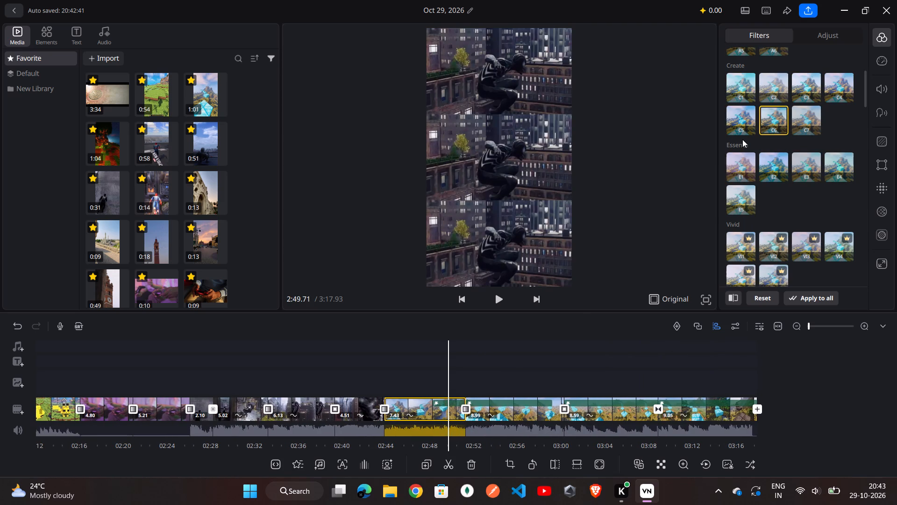
left_click(739, 167)
left_click(740, 192)
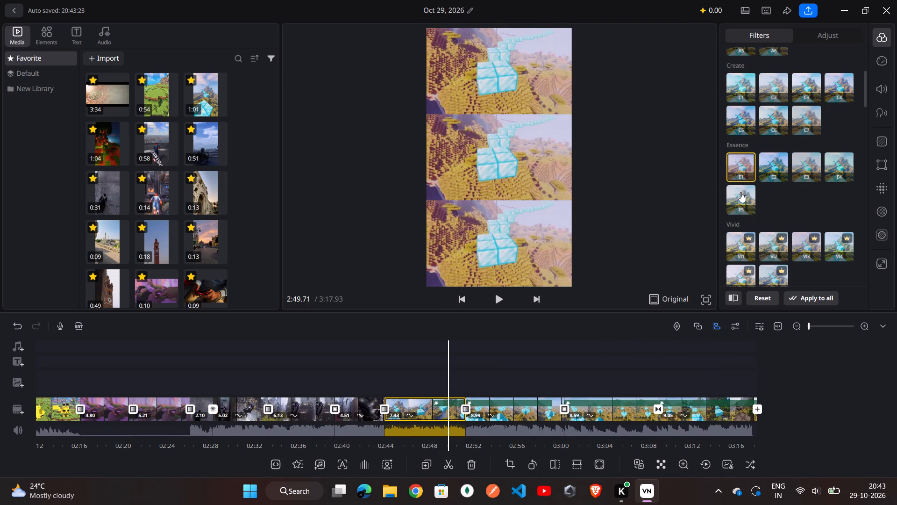
Apply the Essence filter E2 to the black-suit Spider-Man clip starting at about 2:40.
scroll(440, 350, "right", 2)
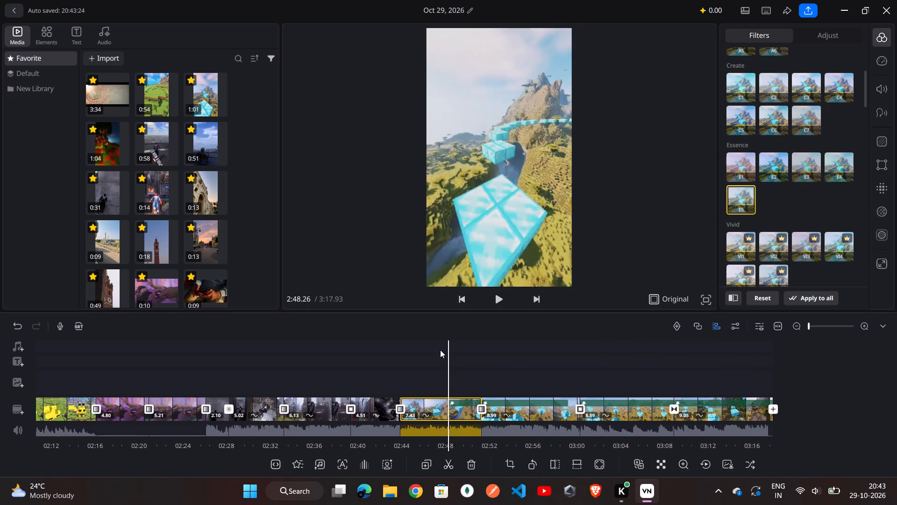
scroll(440, 350, "right", 5)
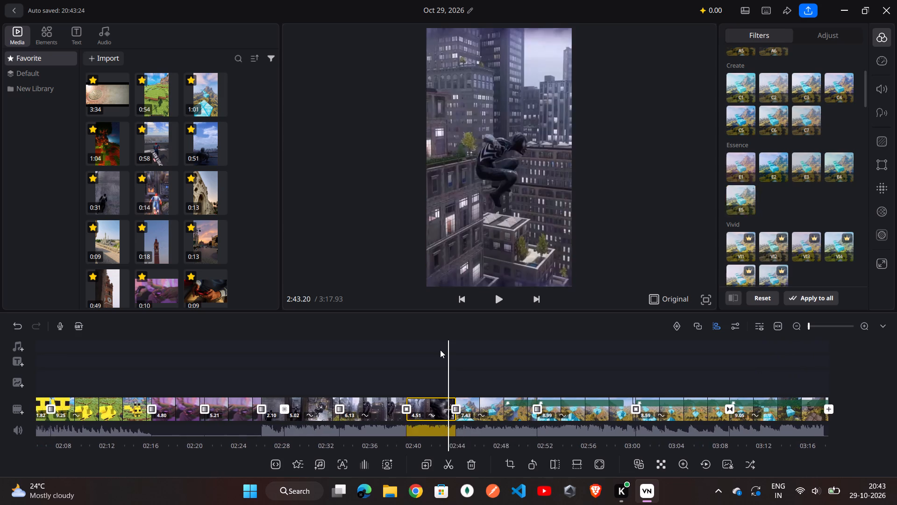
scroll(440, 350, "right", 1)
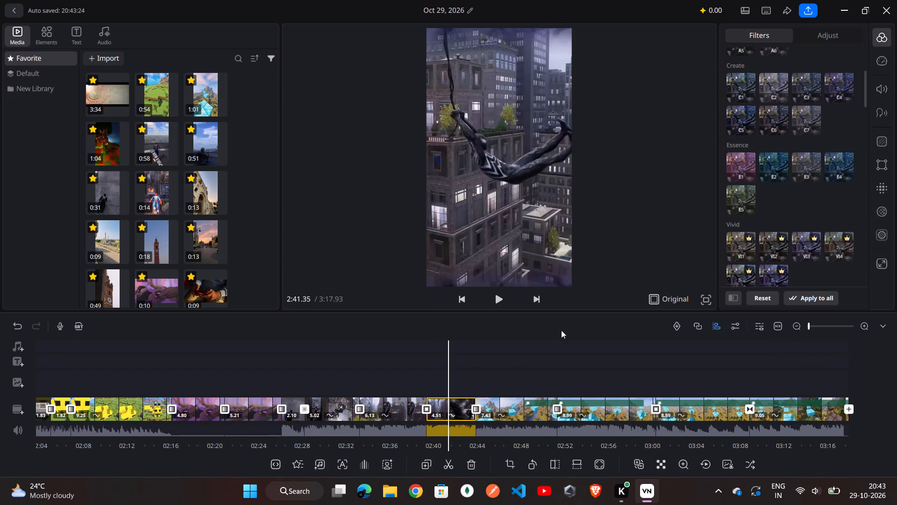
left_click(780, 170)
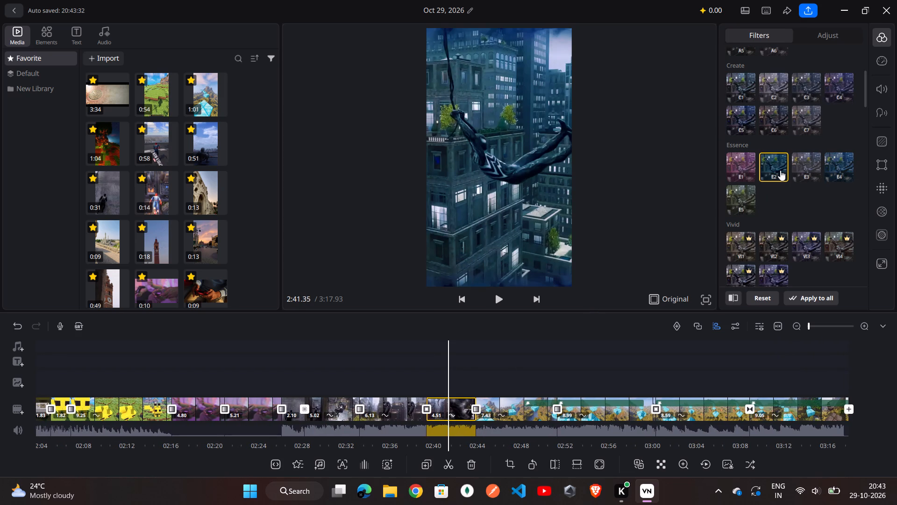
Examine the filter looks backwards from about 2:41 to the controller clip at about 2:22.
scroll(448, 368, "right", 3)
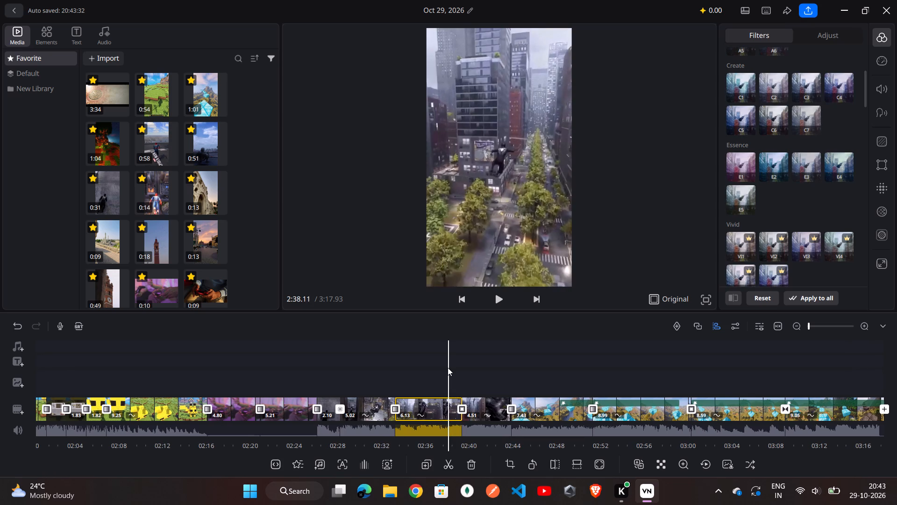
scroll(448, 368, "right", 4)
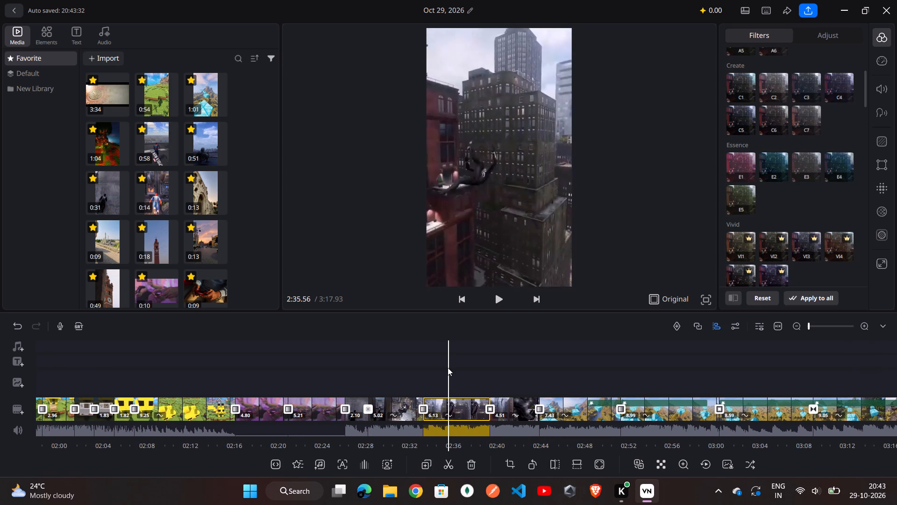
scroll(448, 368, "right", 3)
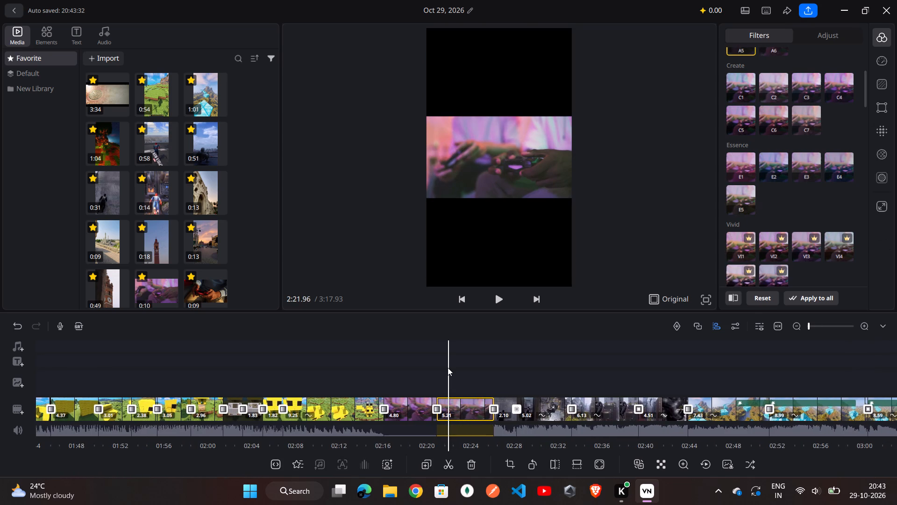
Play back the video from its start to about 0:17 to check the filtered opening clips.
scroll(448, 368, "down", 4, "ctrl")
scroll(448, 368, "up", 2, "ctrl")
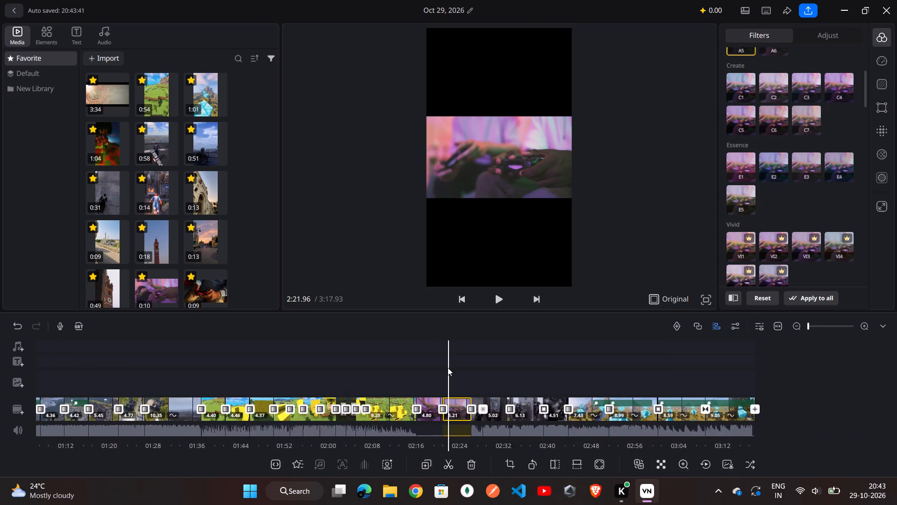
scroll(448, 368, "up", 1, "ctrl")
scroll(379, 386, "right", 7)
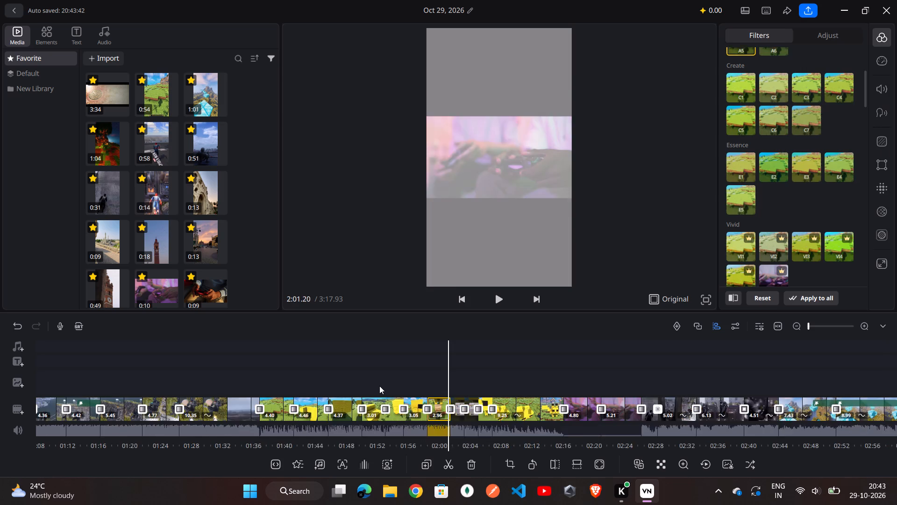
scroll(379, 386, "right", 6)
scroll(379, 386, "right", 17)
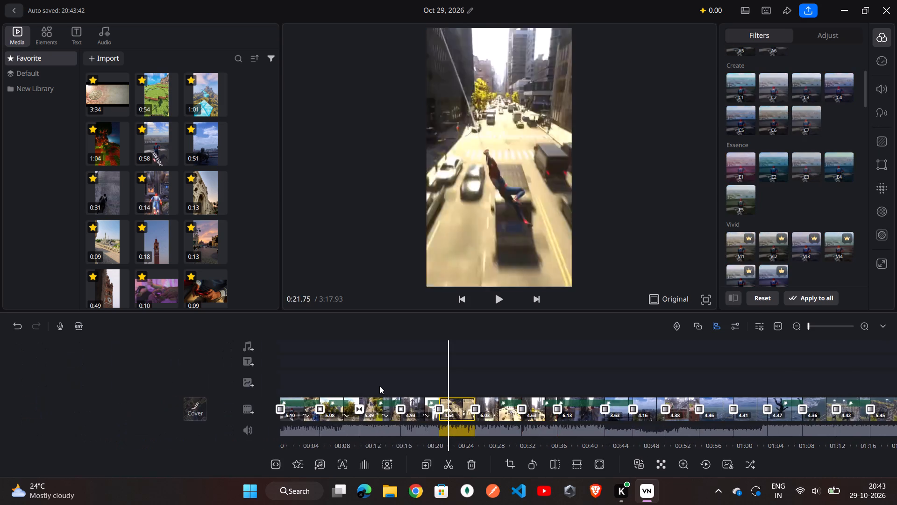
scroll(379, 386, "right", 2)
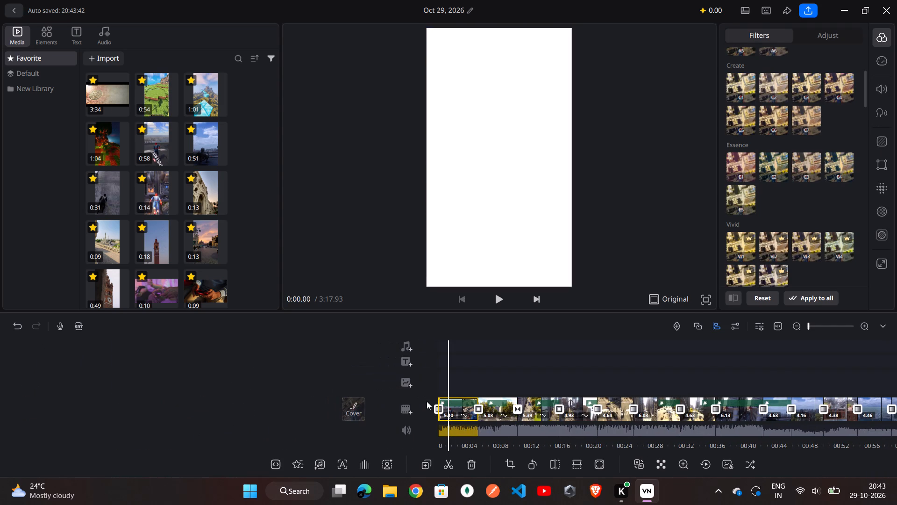
left_click(497, 299)
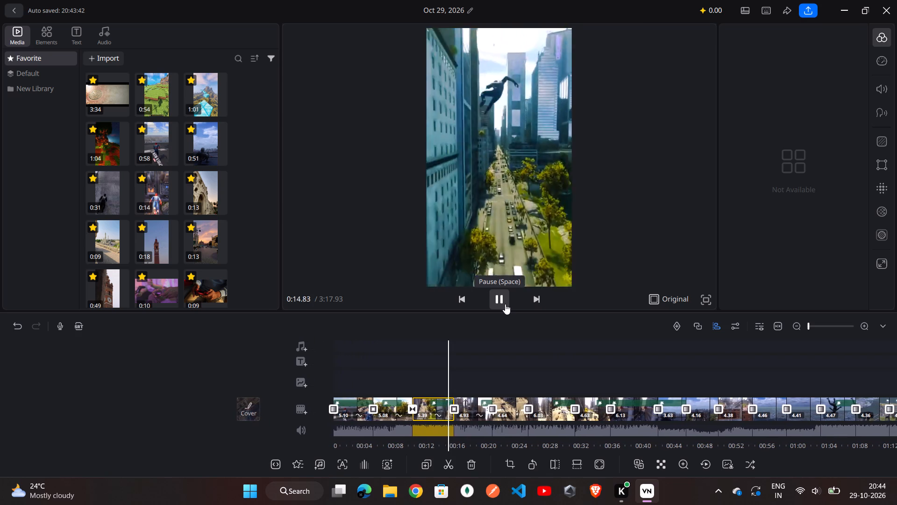
left_click(505, 304)
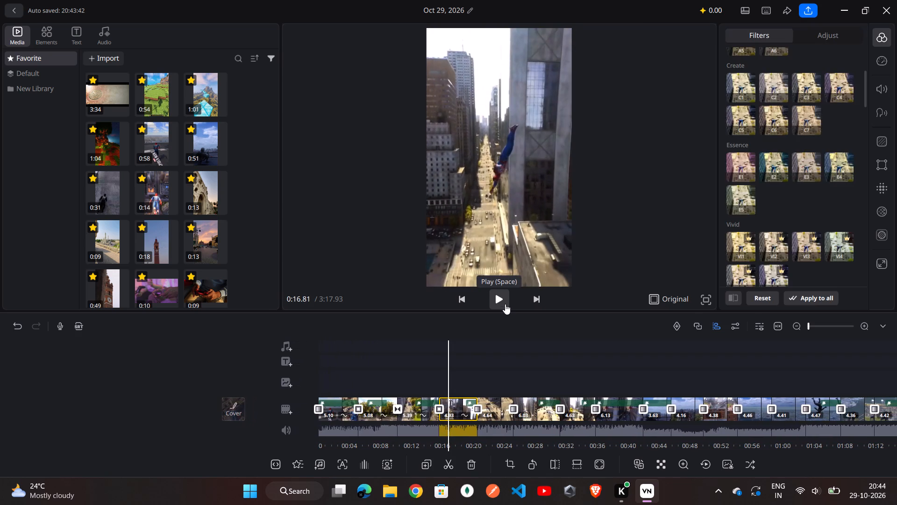
left_click(506, 305)
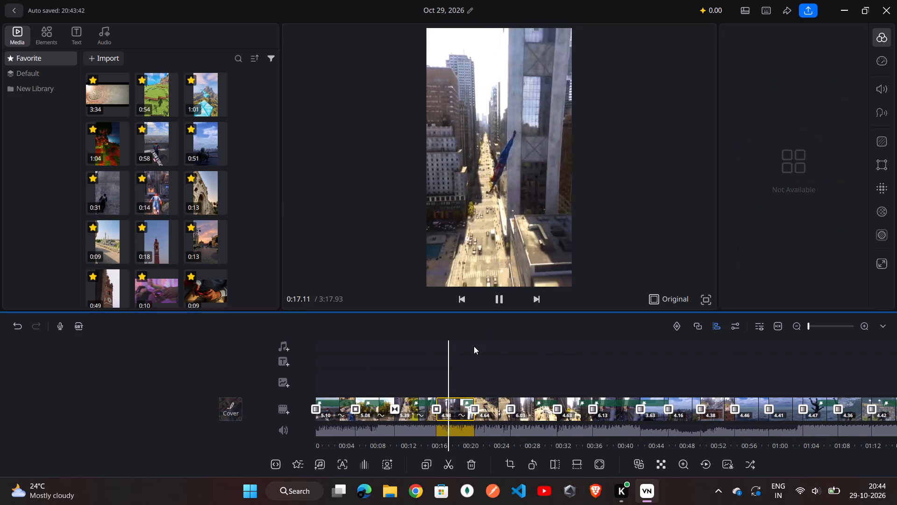
Examine the clips from about 0:17 forward to 2:54, checking the filter looks of the Spider-Man, Minecraft and controller footage.
scroll(474, 350, "left", 3)
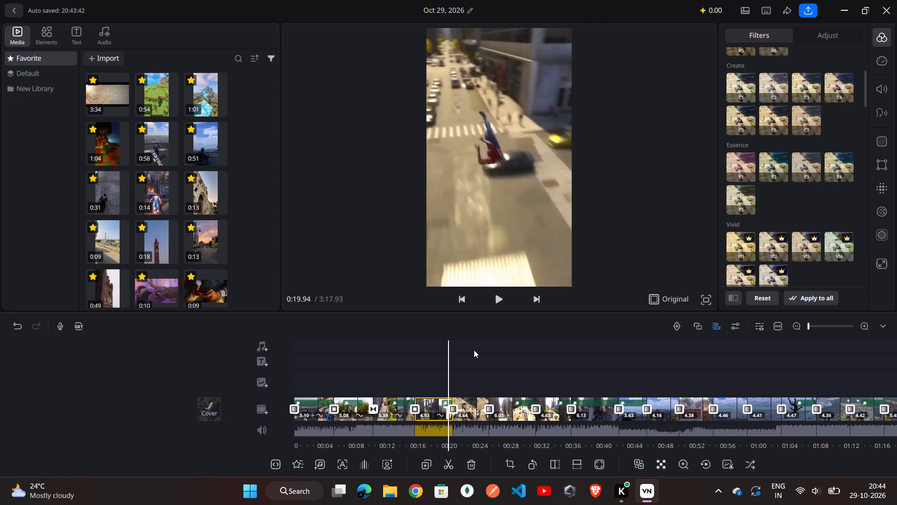
scroll(474, 350, "left", 2)
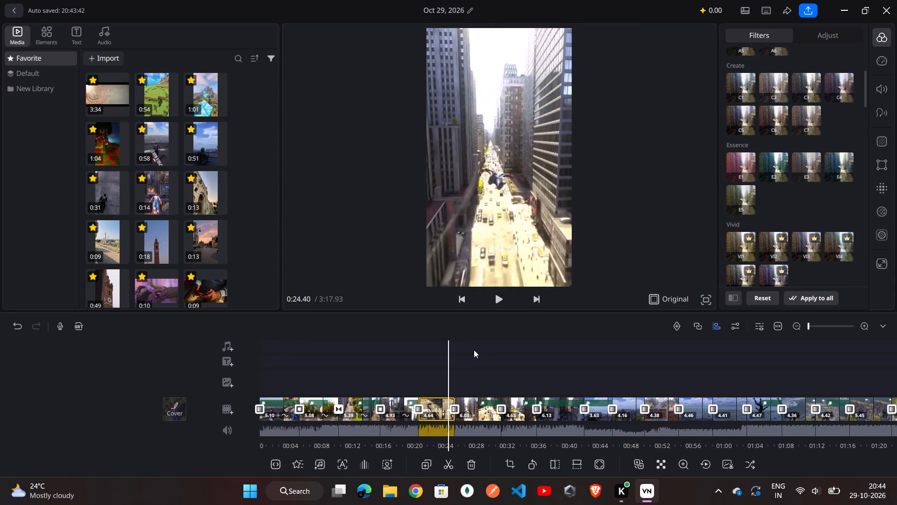
scroll(474, 350, "left", 3)
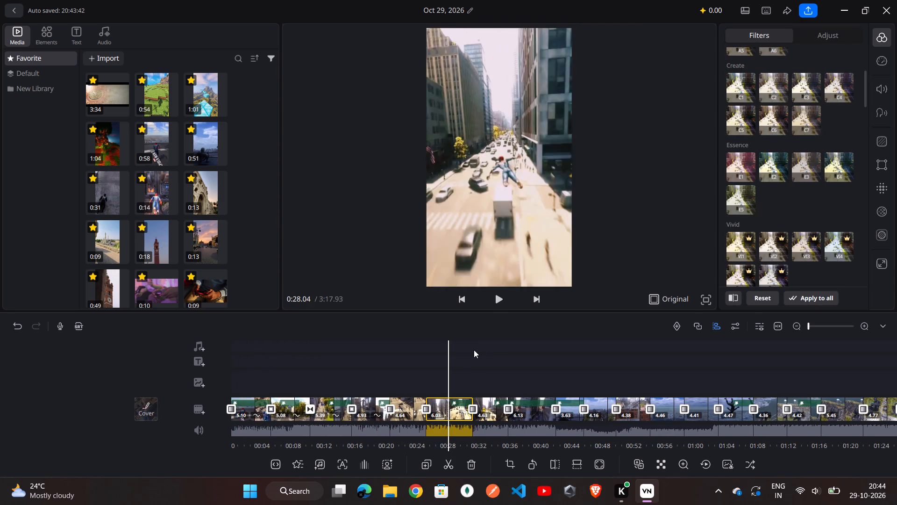
scroll(474, 350, "left", 3)
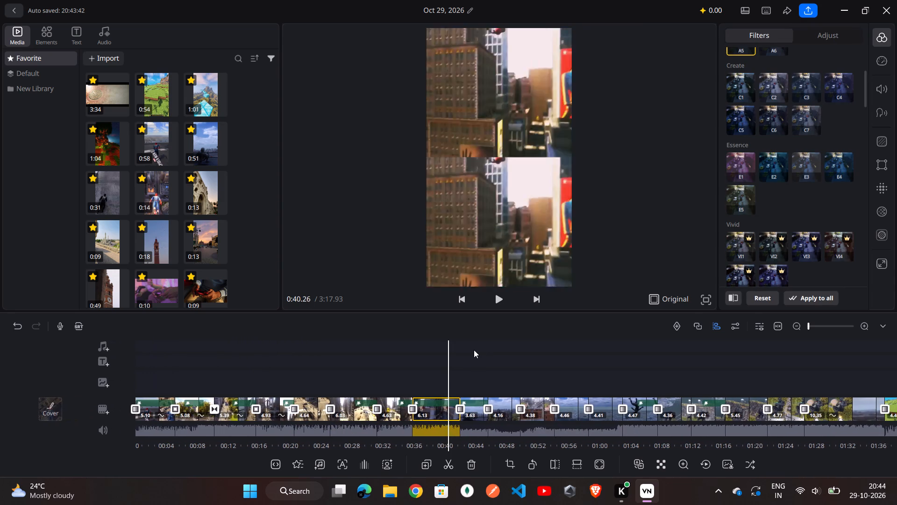
scroll(474, 350, "left", 3)
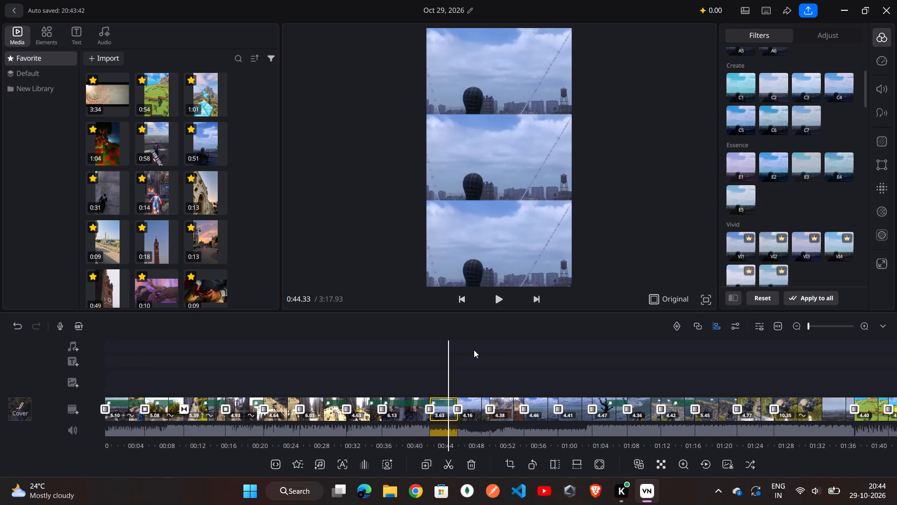
scroll(474, 350, "left", 2)
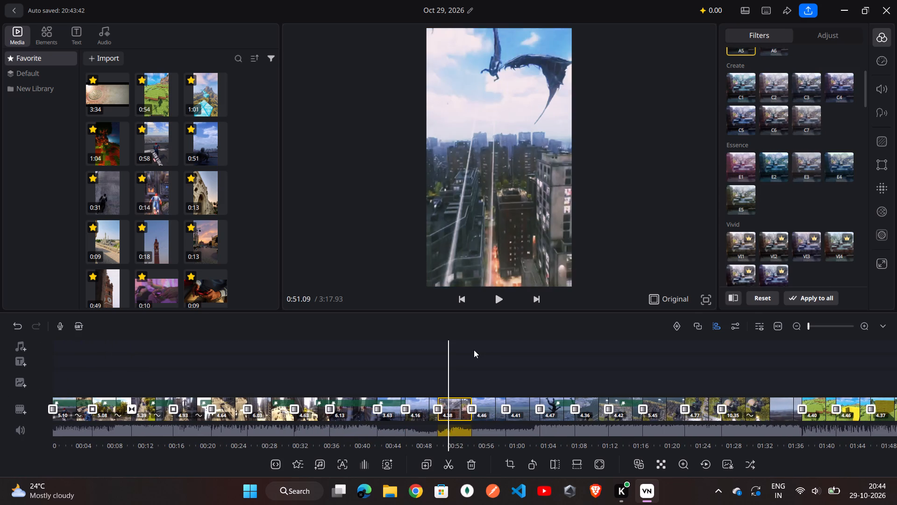
scroll(474, 350, "left", 2)
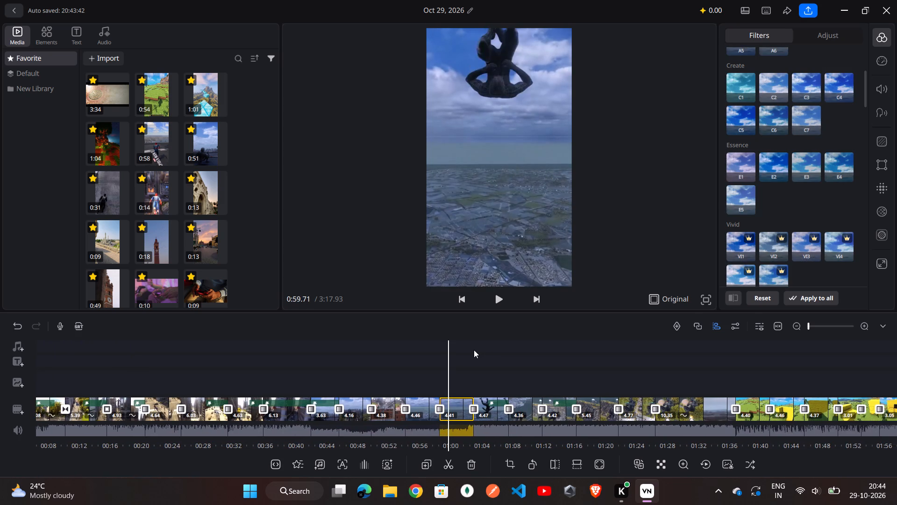
scroll(474, 350, "left", 3)
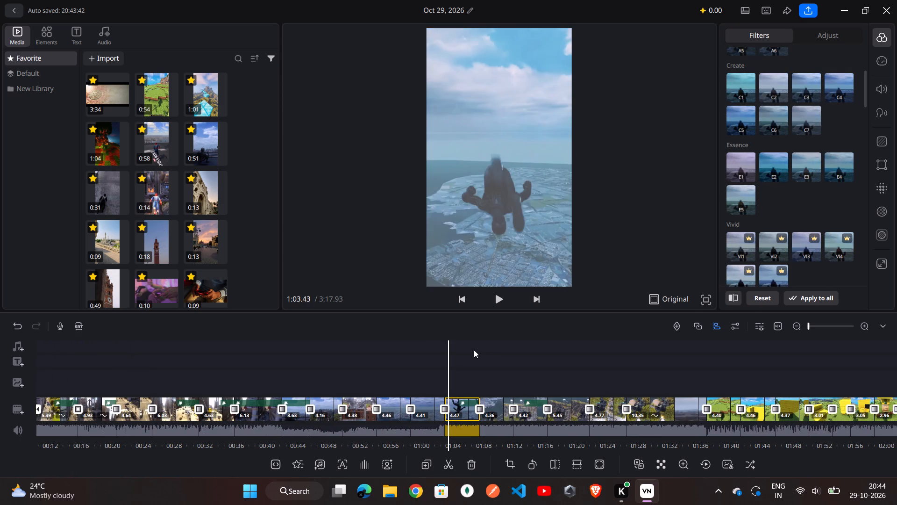
scroll(474, 350, "left", 3)
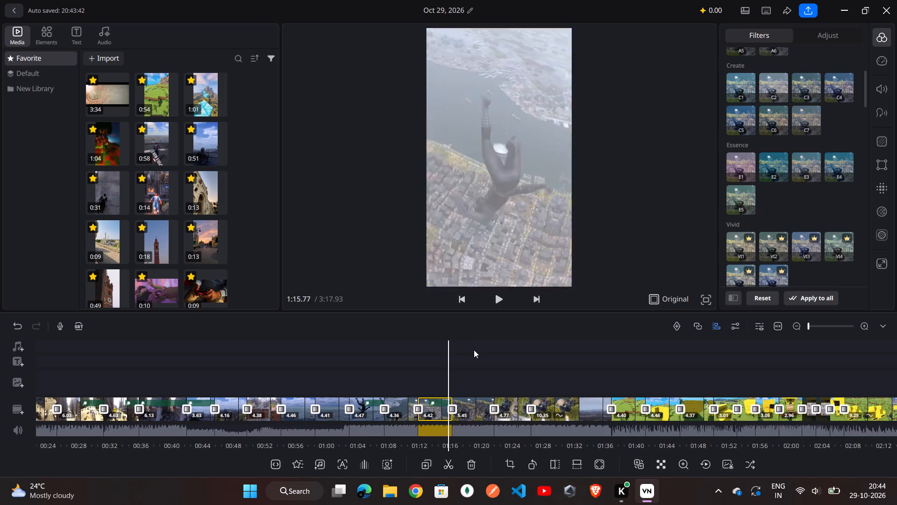
scroll(474, 350, "left", 3)
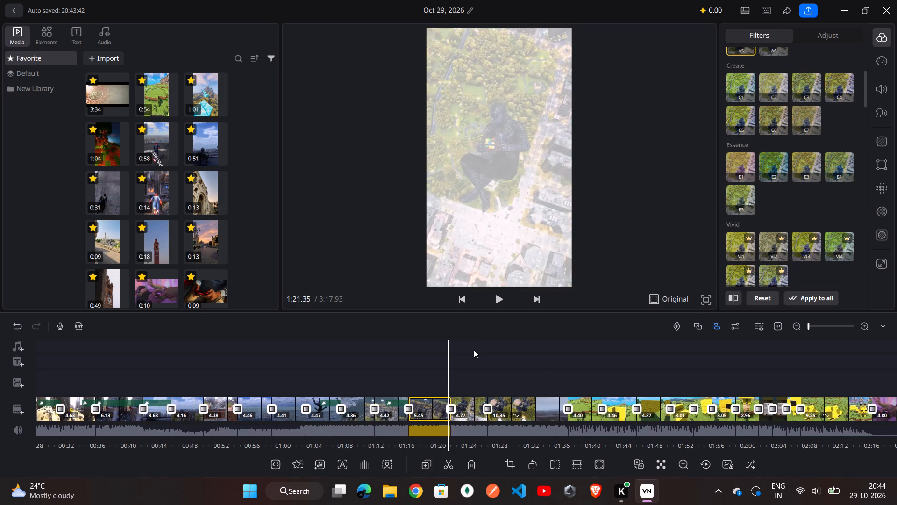
scroll(474, 350, "left", 3)
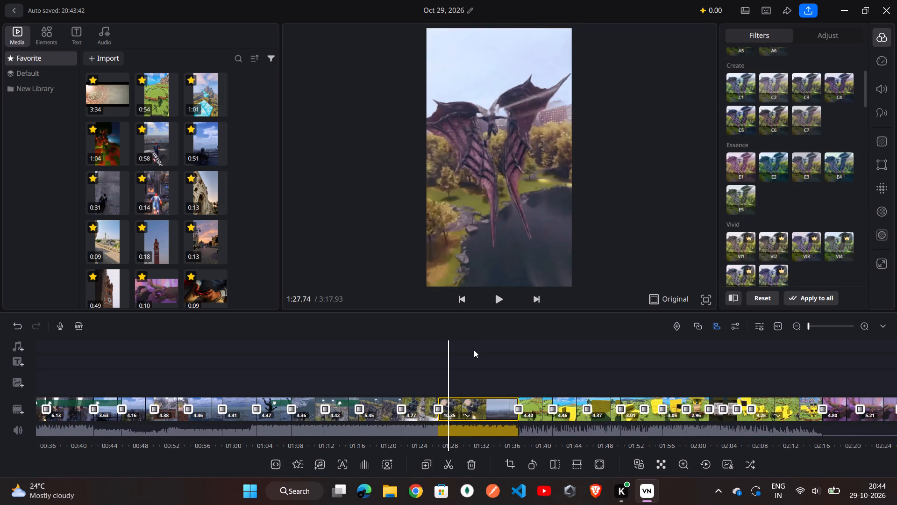
scroll(474, 350, "left", 3)
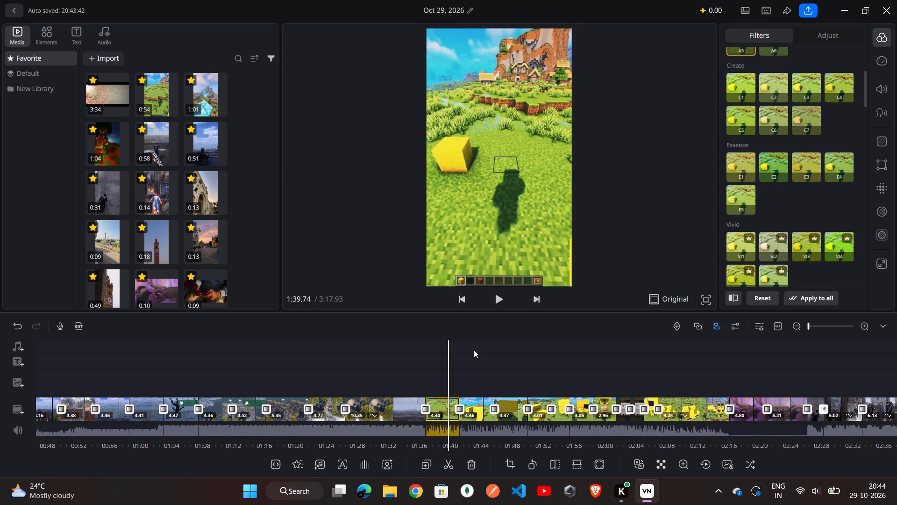
scroll(474, 350, "left", 3)
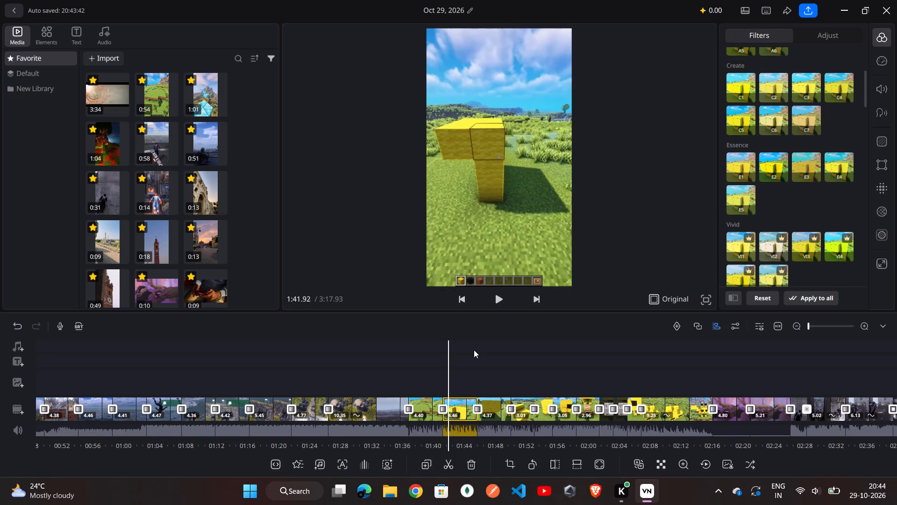
scroll(474, 350, "left", 4)
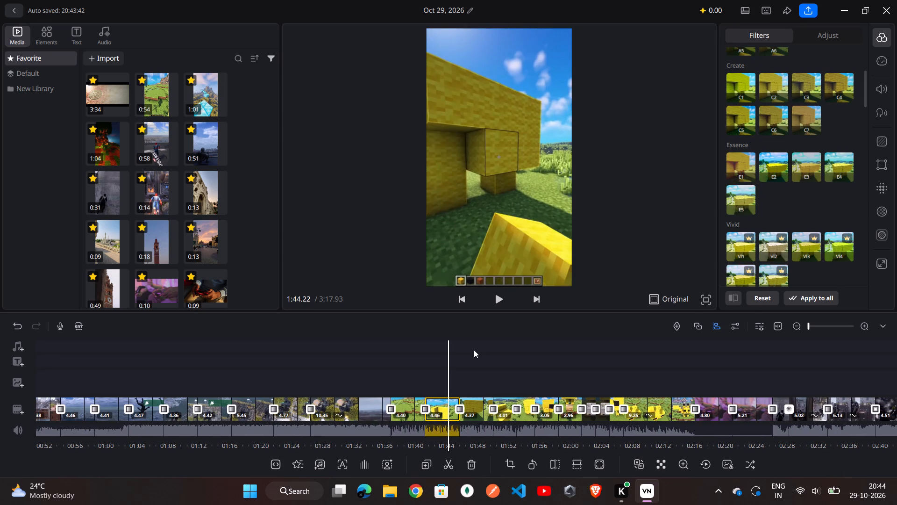
scroll(474, 350, "left", 1)
scroll(474, 350, "left", 20)
scroll(474, 350, "left", 6)
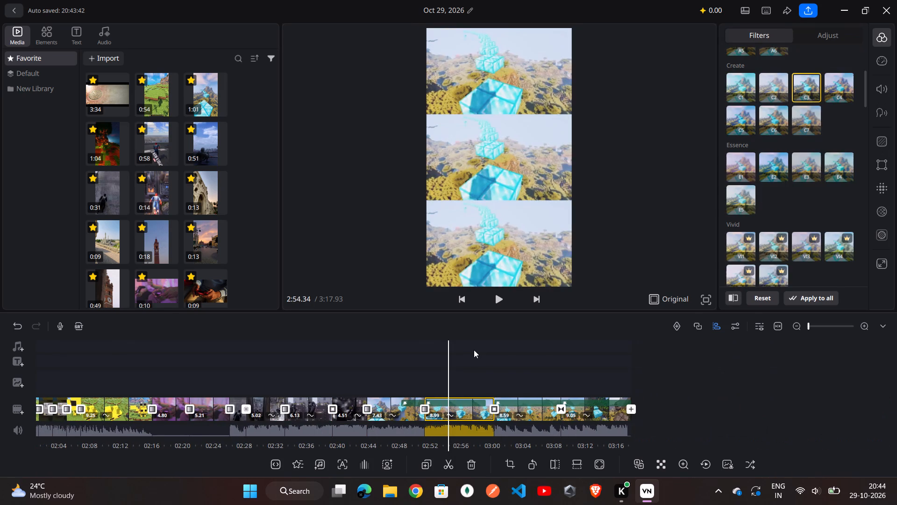
Try the Shake 2 and Black transitions at the Minecraft cut at about 2:52, settling on White with a 0.8 duration.
double_click(524, 414)
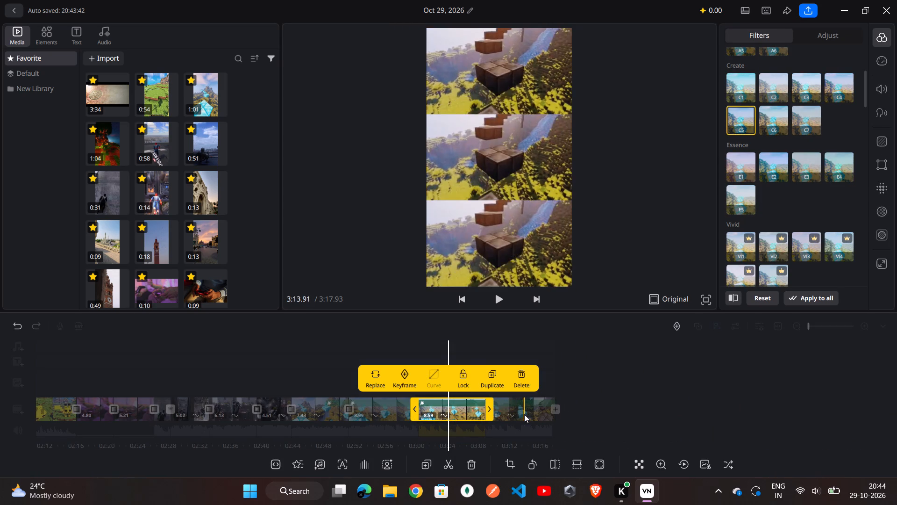
double_click(370, 411)
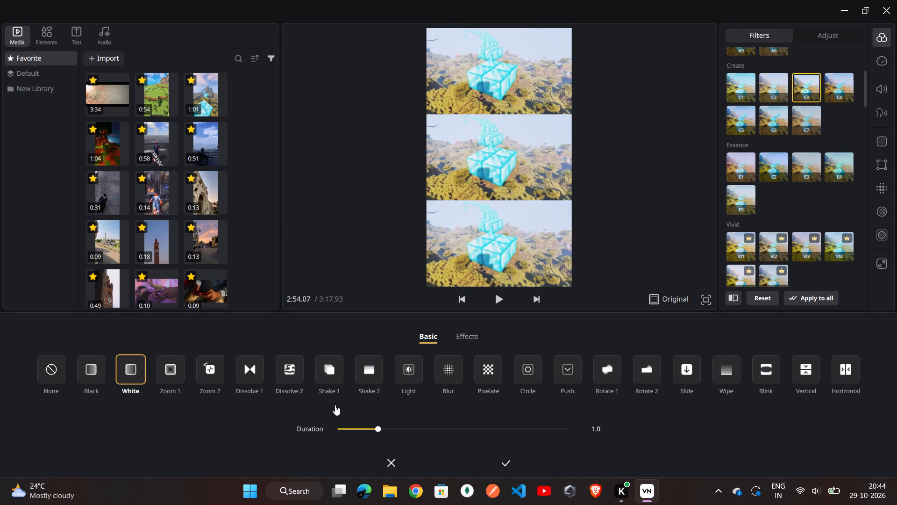
left_click(370, 378)
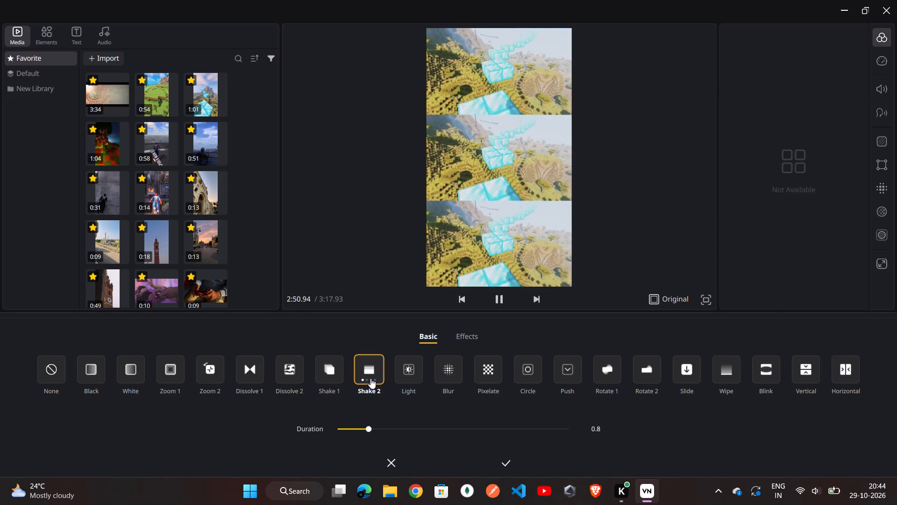
left_click(99, 372)
left_click(135, 374)
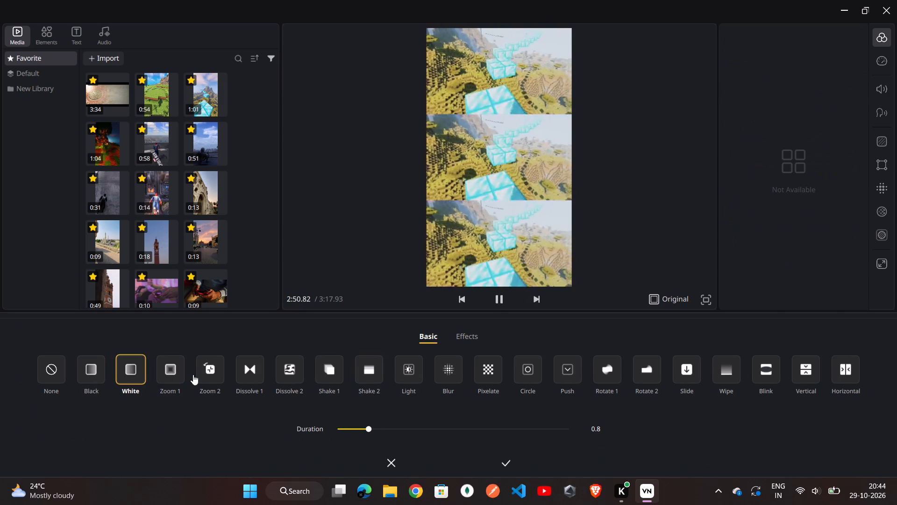
left_click(510, 462)
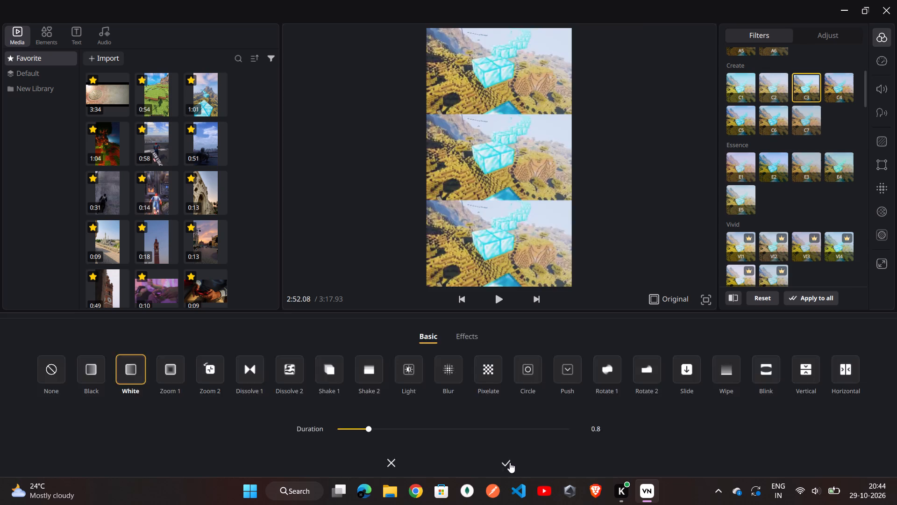
Examine the clips backwards from about 2:52 to the winged Spider-Man clip at about 1:33.
scroll(426, 379, "right", 3)
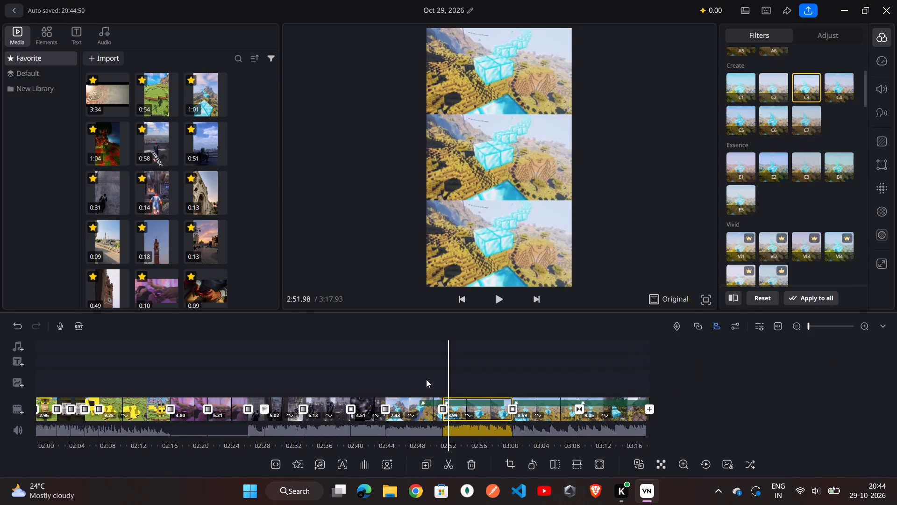
scroll(426, 379, "right", 8)
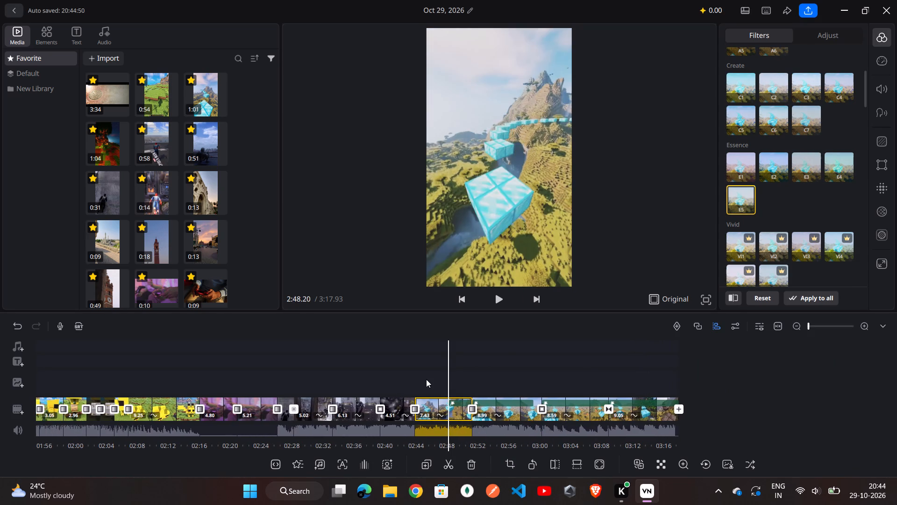
scroll(426, 379, "right", 9)
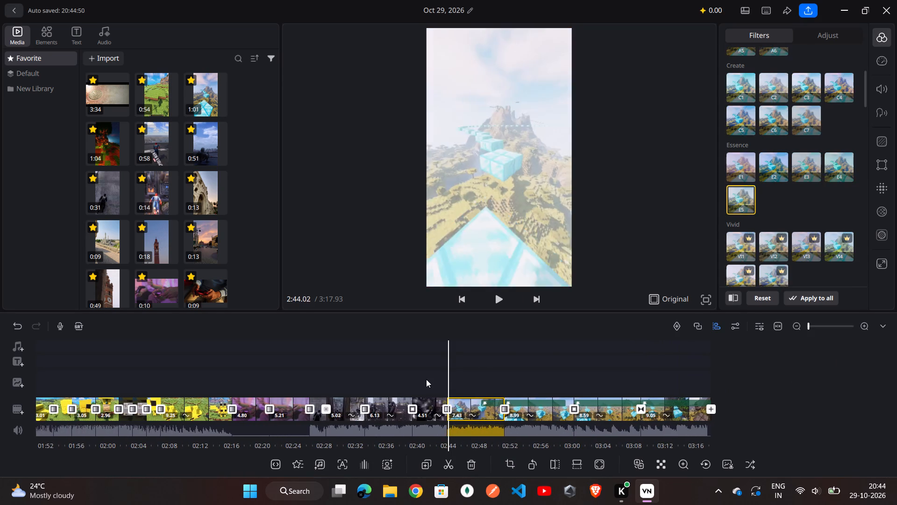
scroll(426, 379, "right", 1)
left_click(426, 379)
scroll(426, 379, "right", 1)
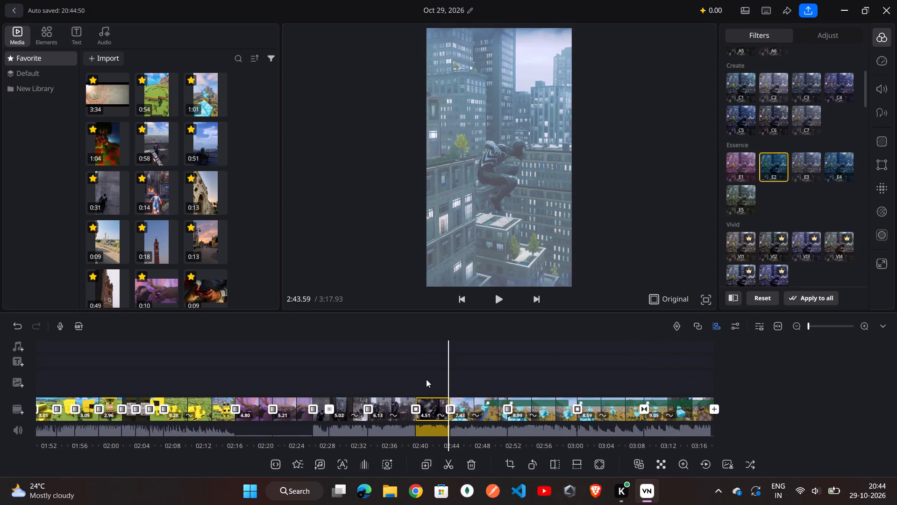
scroll(426, 379, "right", 5)
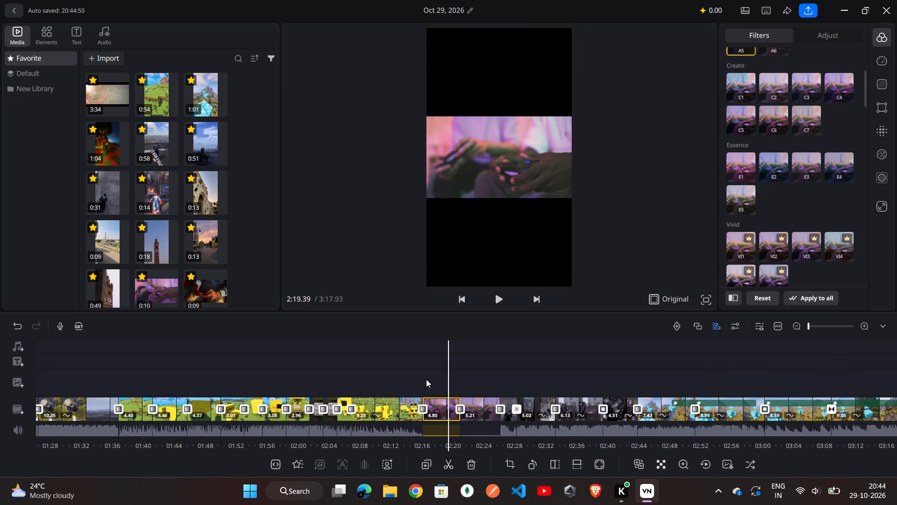
scroll(426, 379, "right", 3)
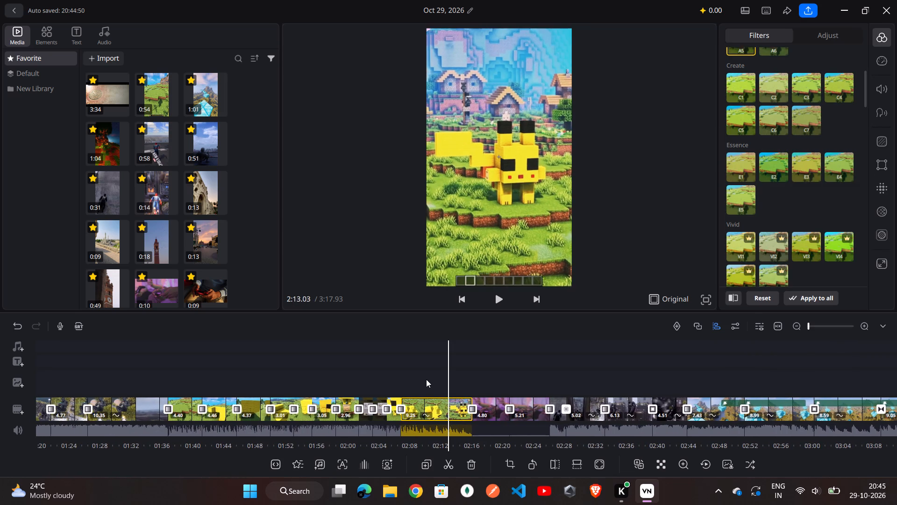
scroll(426, 379, "right", 1)
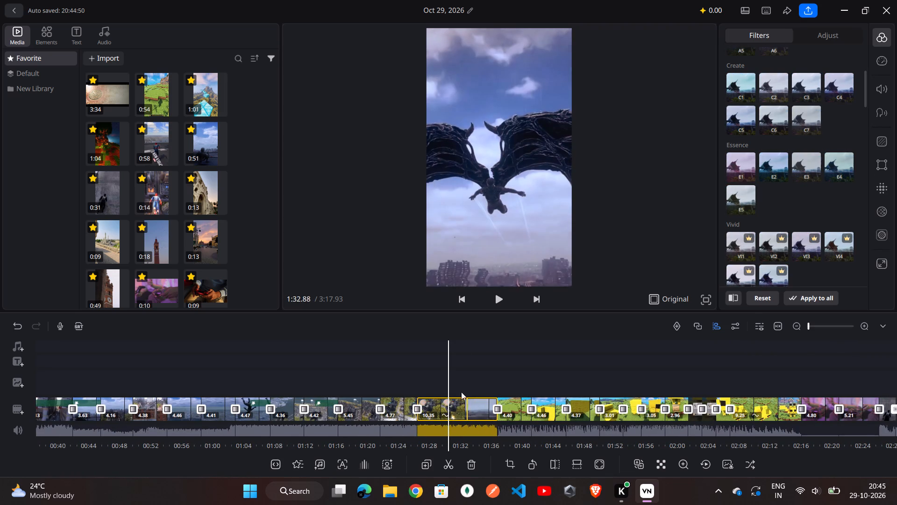
Add the 0:14 Spider-Man clip from the favourite media to the end of the timeline, after the last Minecraft clip.
scroll(462, 346, "left", 16)
scroll(462, 346, "left", 20)
scroll(462, 346, "left", 20)
scroll(462, 346, "left", 15)
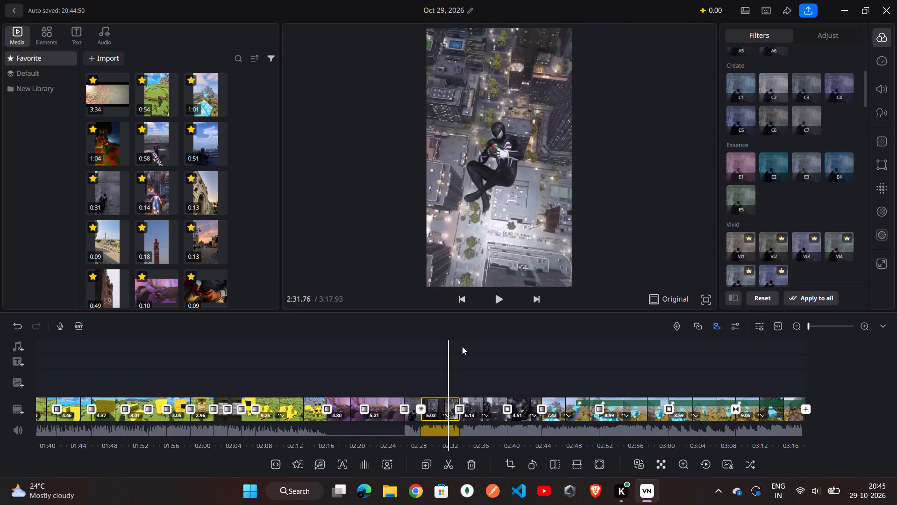
scroll(462, 346, "left", 20)
scroll(462, 346, "left", 20)
scroll(462, 346, "left", 20)
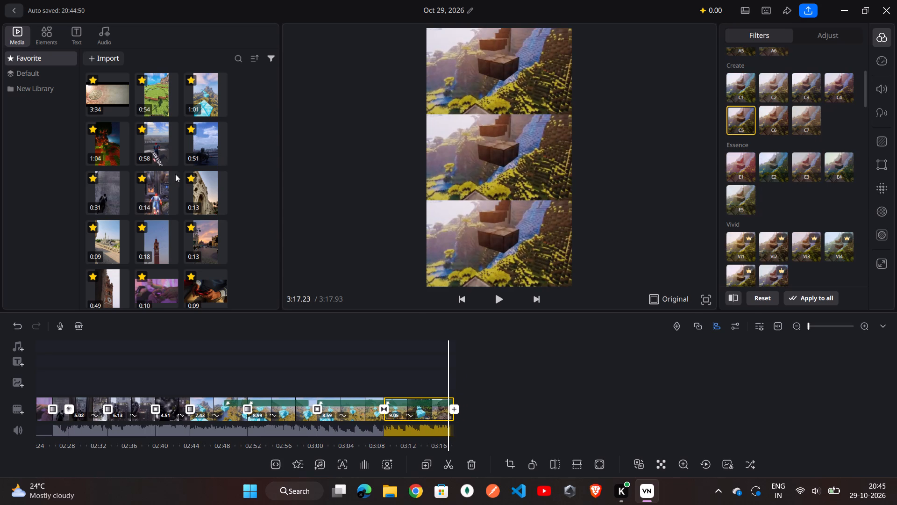
left_click_drag(159, 191, 278, 274)
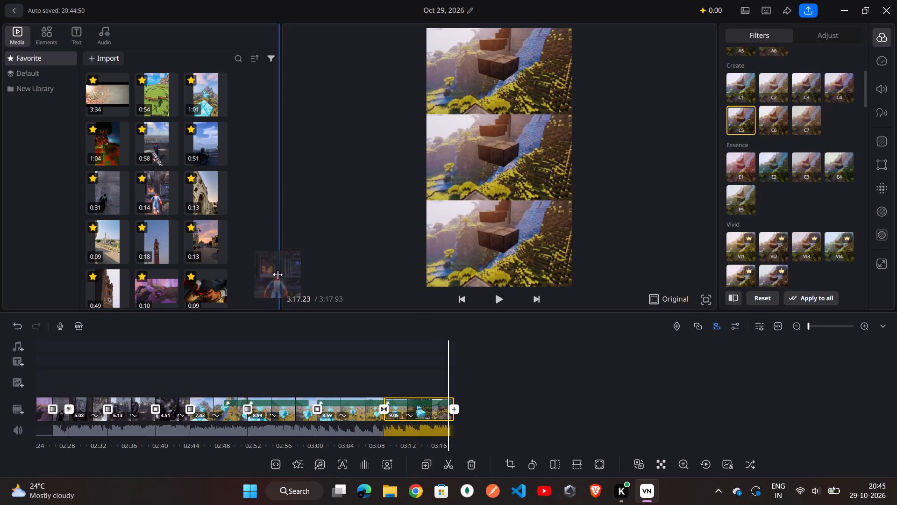
left_click_drag(278, 274, 477, 415)
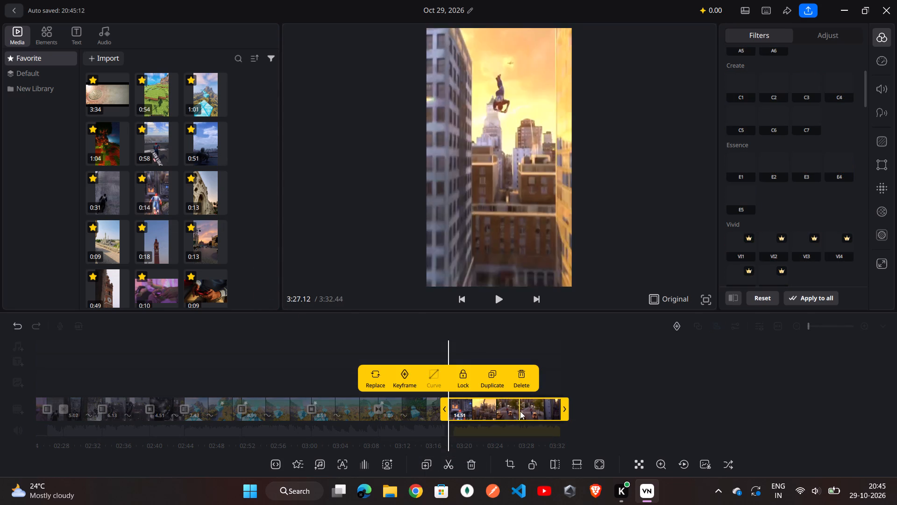
Apply the Montage speed curve to the Spider-Man clip at the end of the timeline and keep that clip selected.
left_click(534, 410)
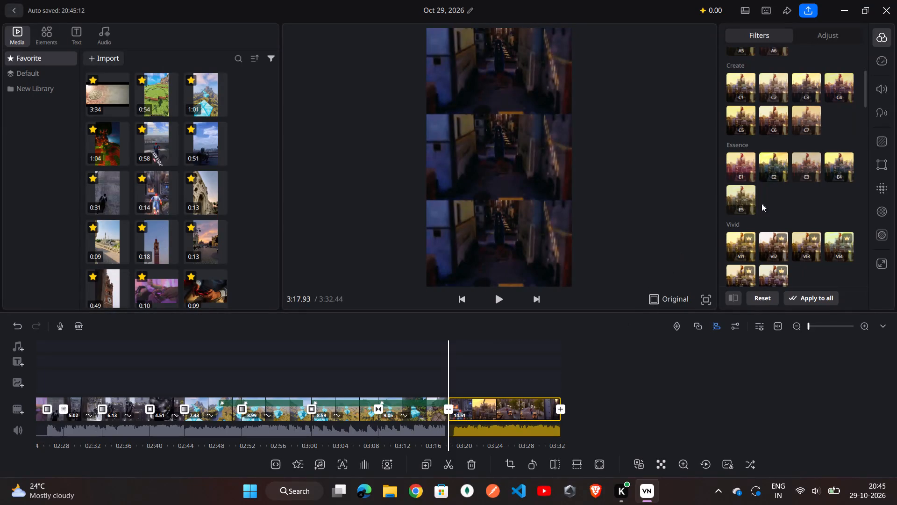
left_click(887, 65)
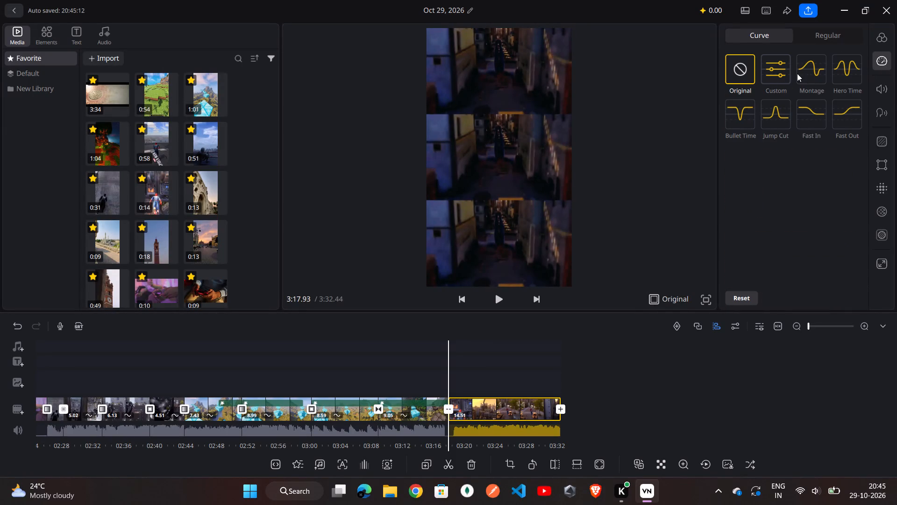
left_click(810, 74)
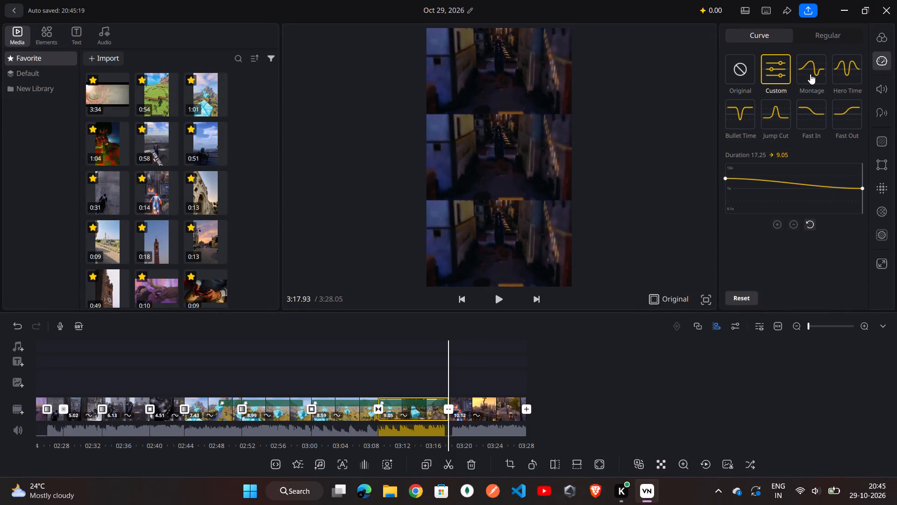
left_click(491, 404)
double_click(491, 404)
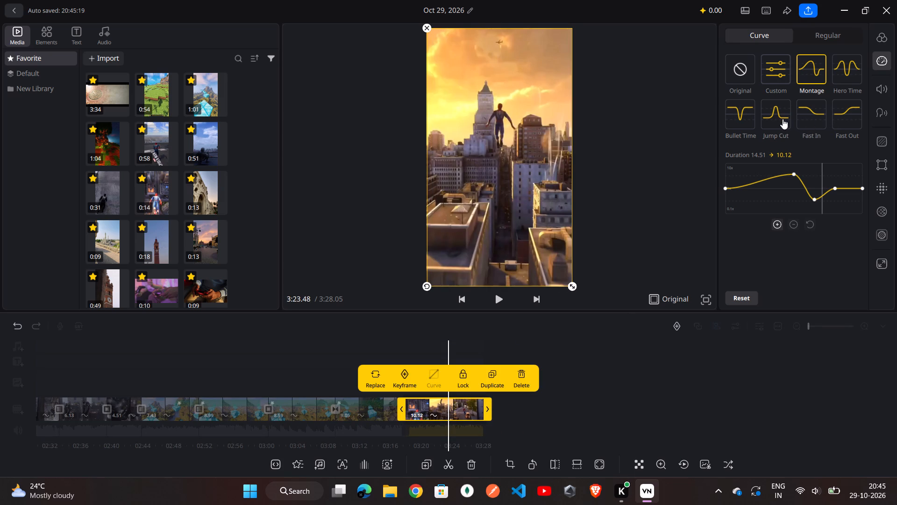
Try the Bullet Time speed curve on the Spider-Man clip at the end of the timeline, settling on Jump Cut.
left_click(740, 118)
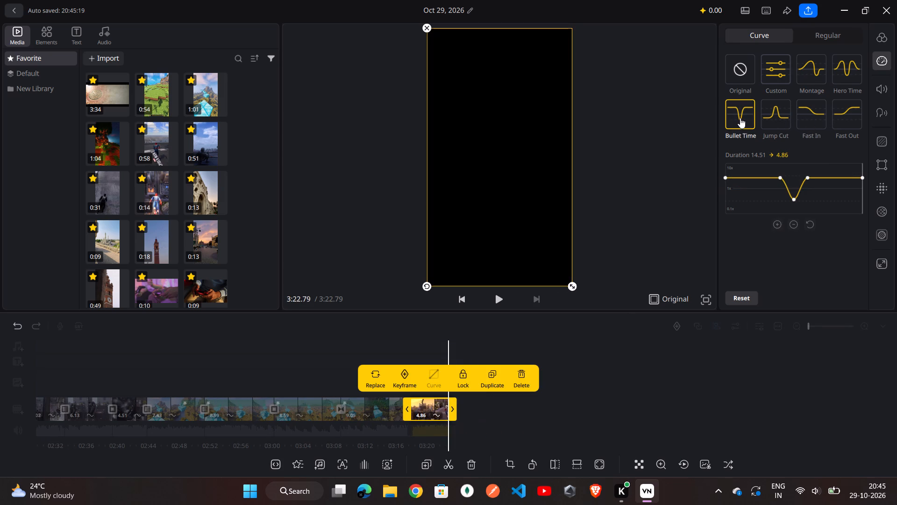
left_click(768, 115)
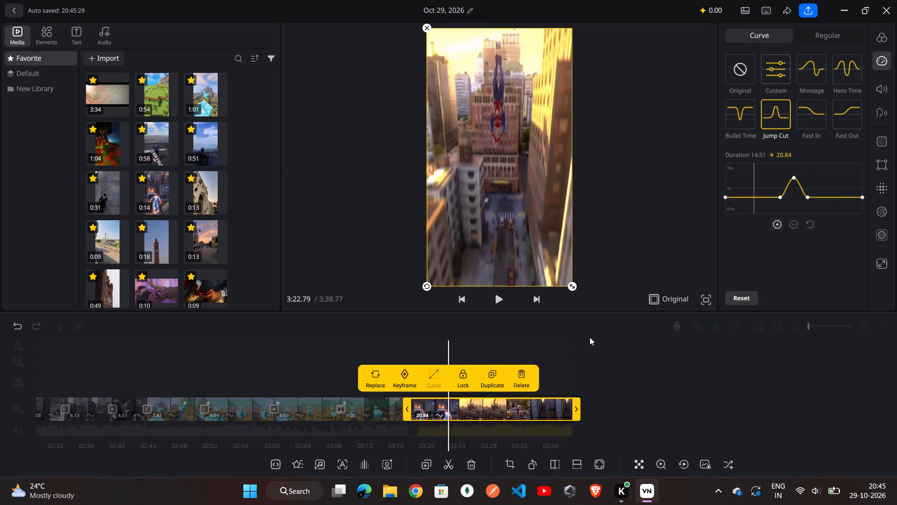
Try the Black transition at the cut between the last Minecraft clip and the final Spider-Man clip, settling on White with a 0.8 duration.
scroll(584, 352, "right", 1)
scroll(584, 352, "left", 1)
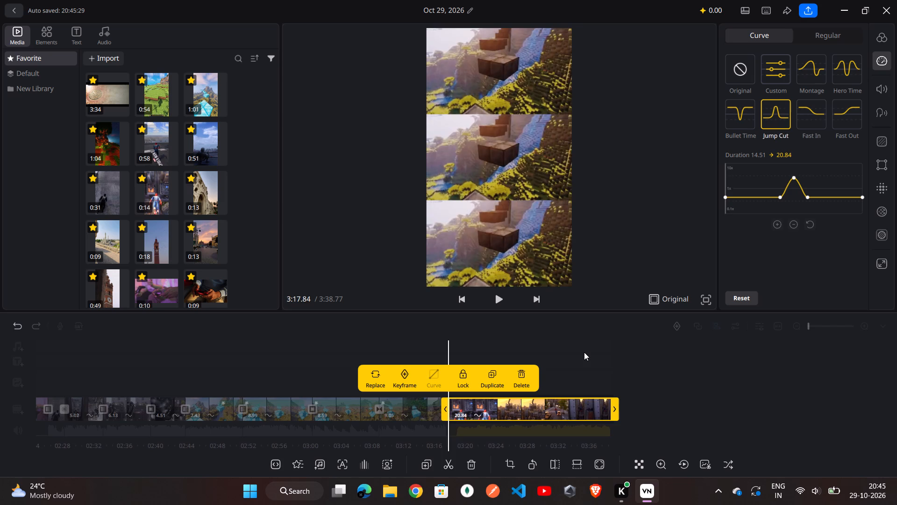
scroll(584, 352, "left", 1)
left_click(584, 352)
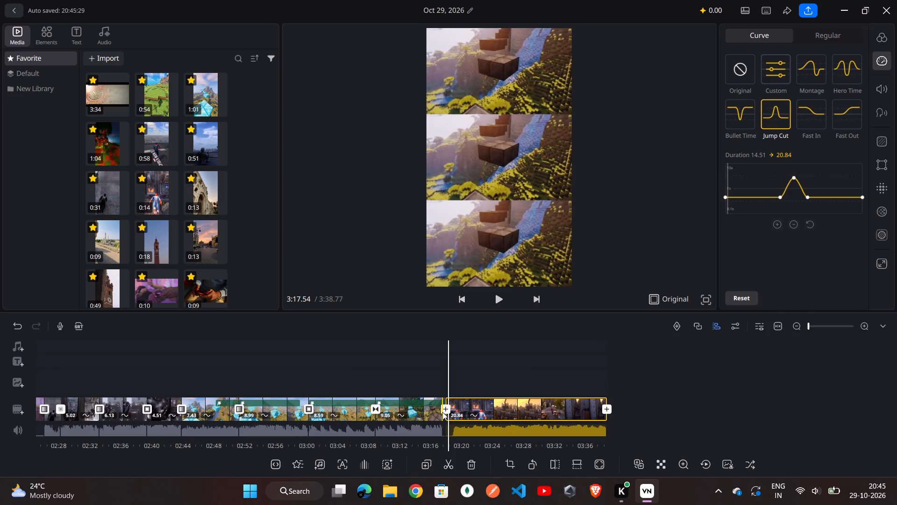
left_click(445, 410)
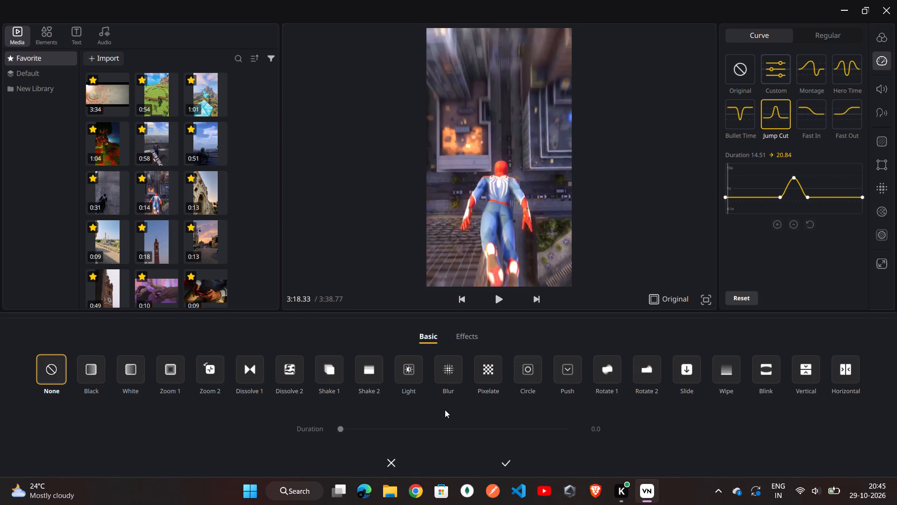
left_click(96, 374)
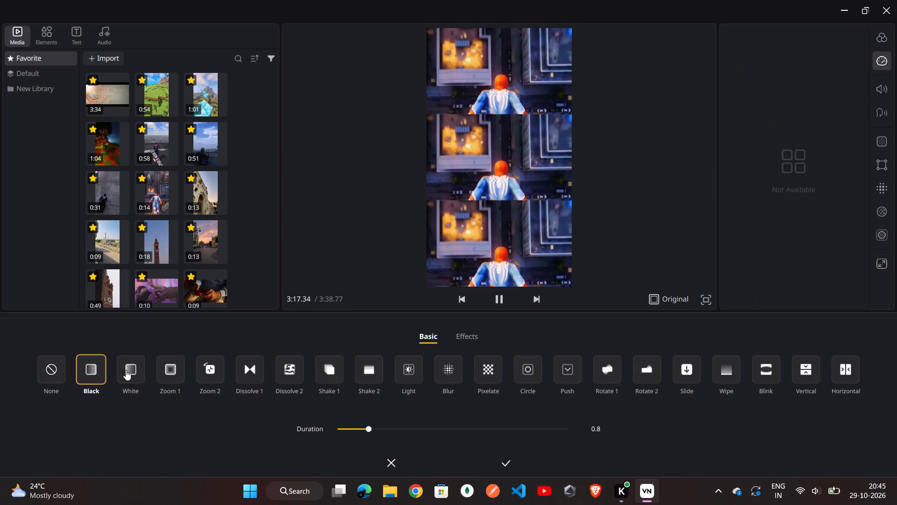
left_click(127, 370)
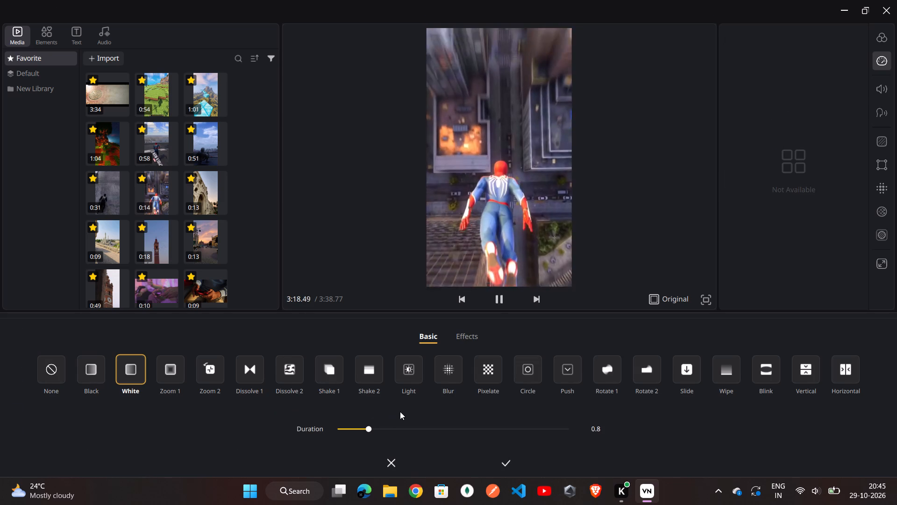
left_click(505, 462)
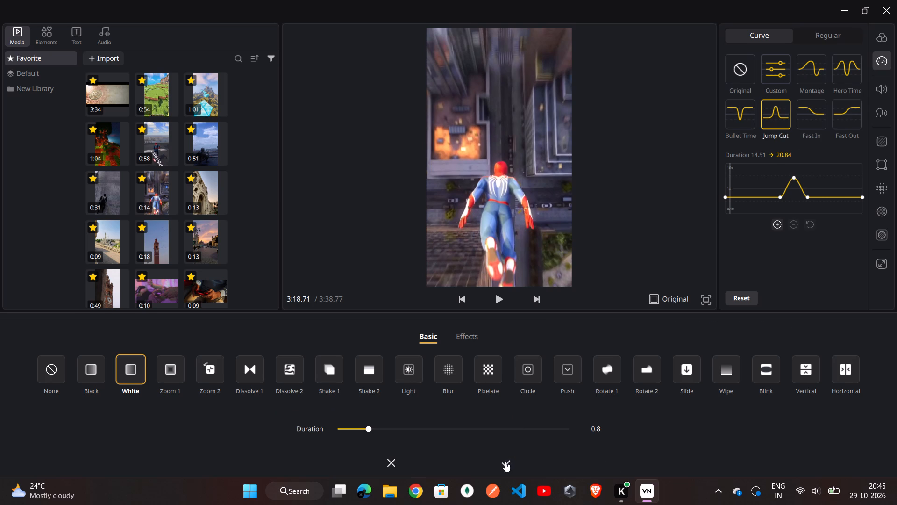
left_click(445, 407)
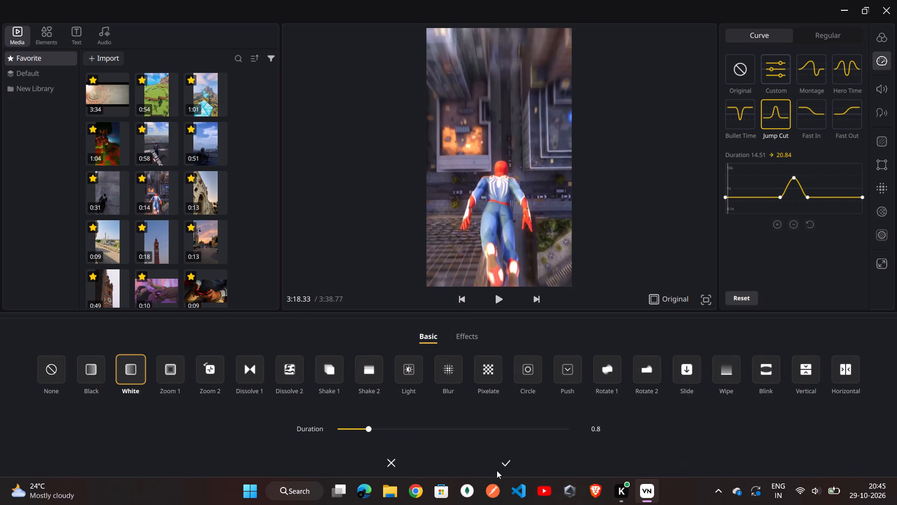
left_click(505, 465)
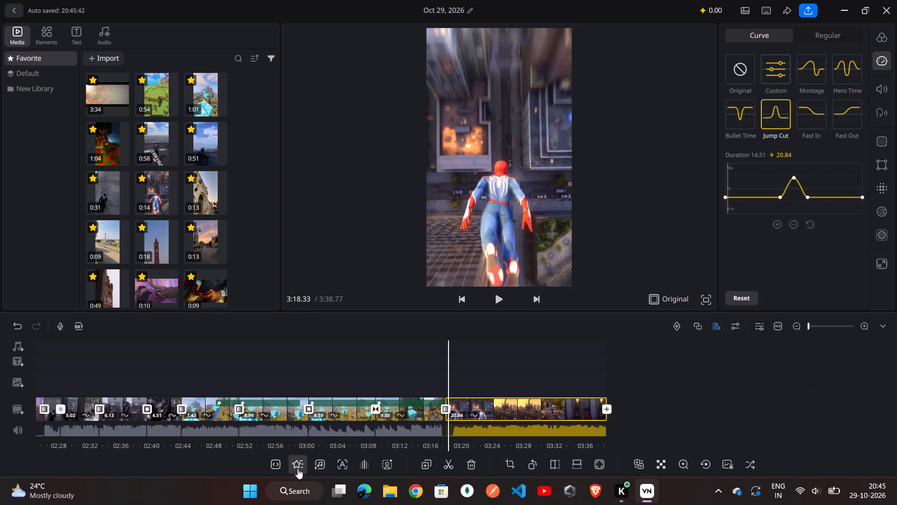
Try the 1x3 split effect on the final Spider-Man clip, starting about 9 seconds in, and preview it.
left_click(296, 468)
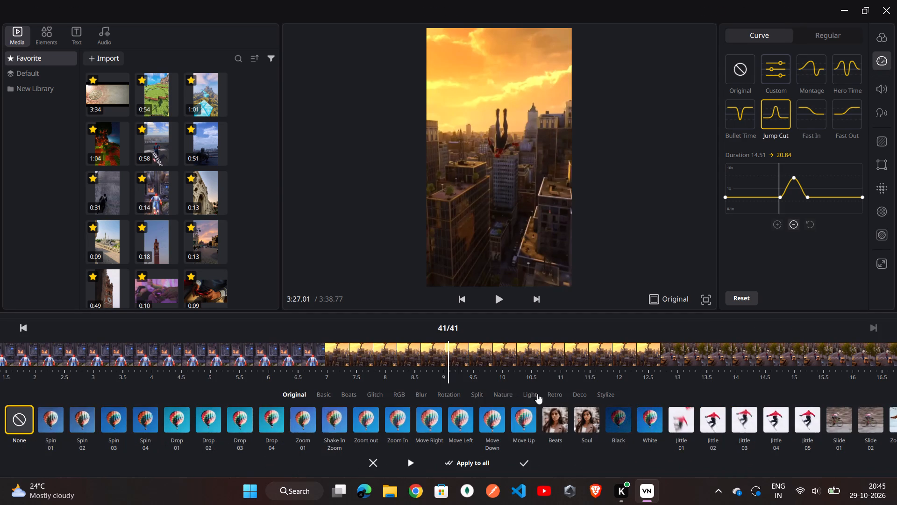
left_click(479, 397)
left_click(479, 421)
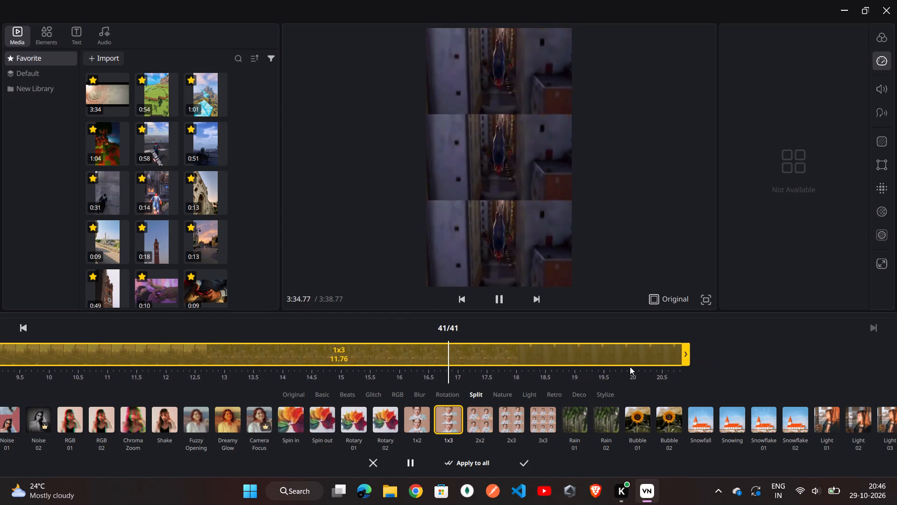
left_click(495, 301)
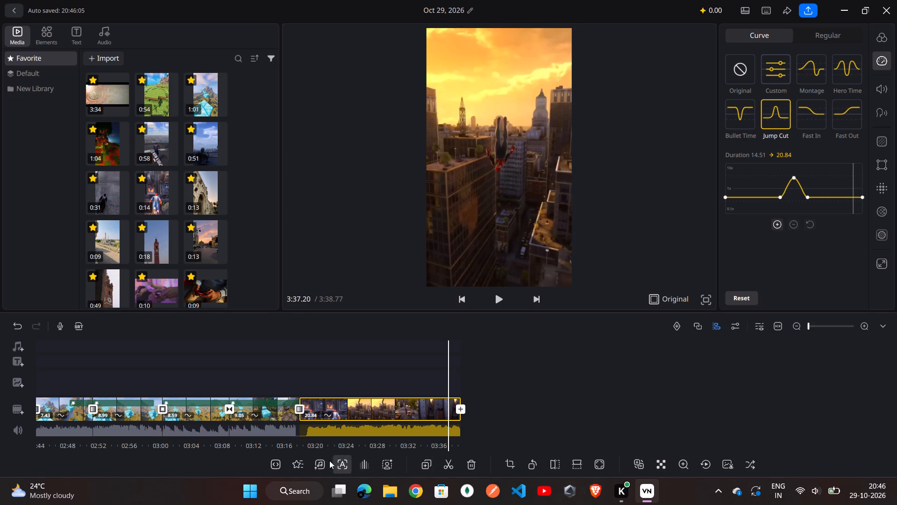
Try Rotary 02 from the start of the final Spider-Man clip, extended to 3.00, then replace it with the 1x2 split effect over the whole clip.
left_click(304, 464)
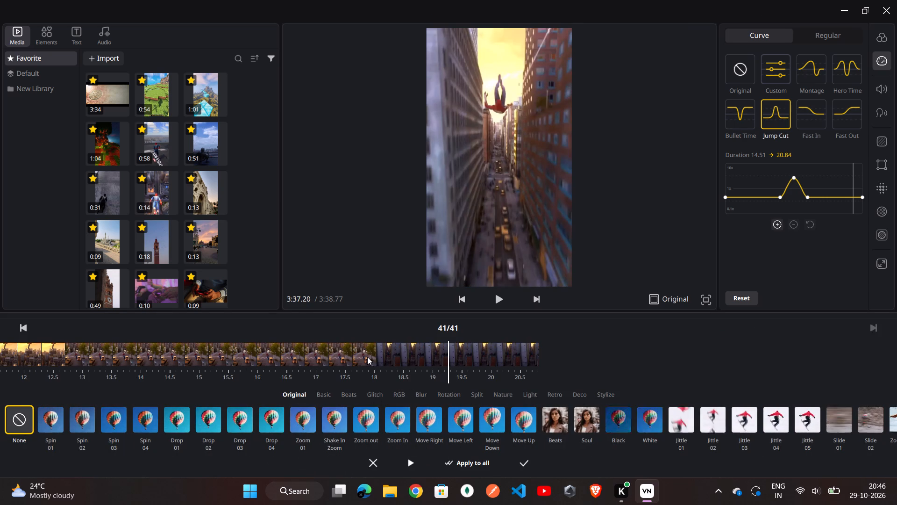
left_click_drag(367, 357, 736, 323)
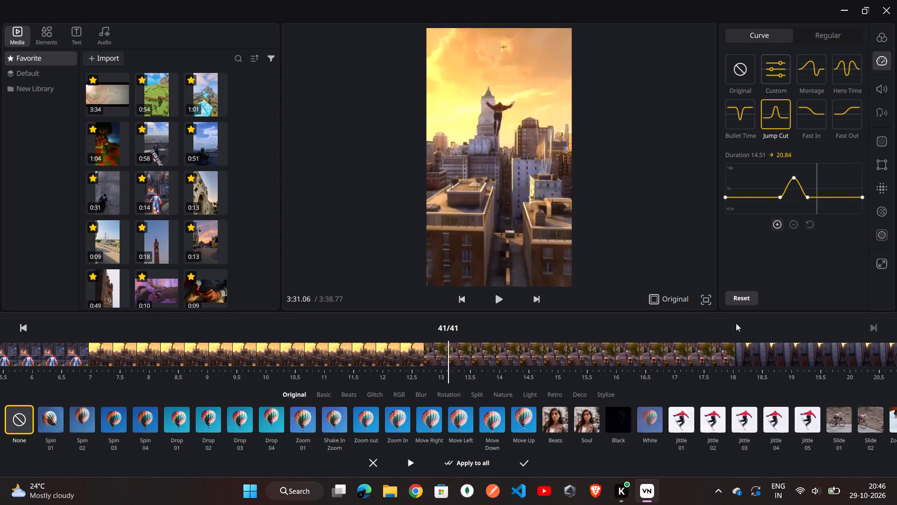
left_click_drag(736, 323, 896, 290)
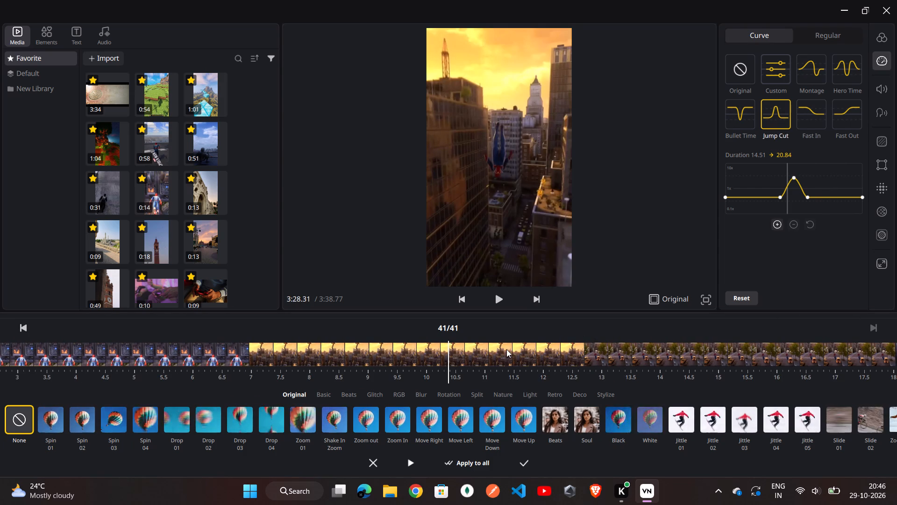
left_click_drag(506, 349, 896, 326)
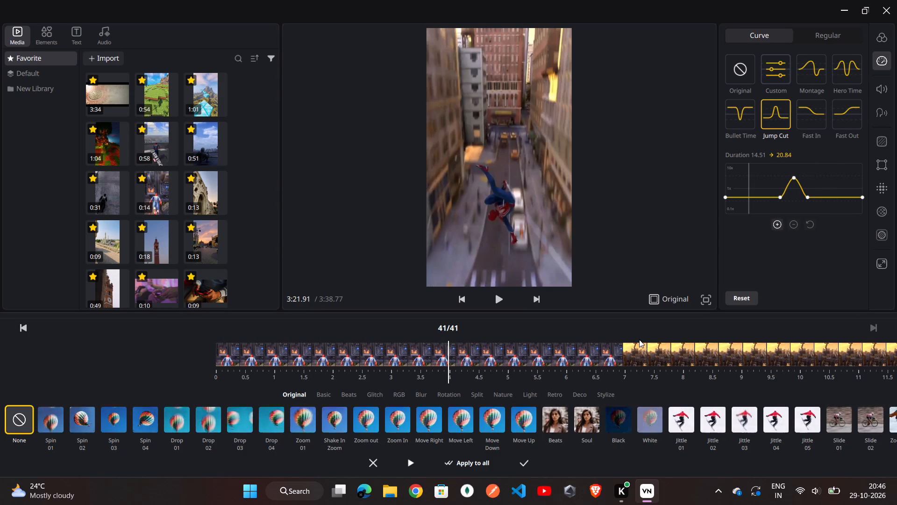
left_click_drag(605, 350, 896, 349)
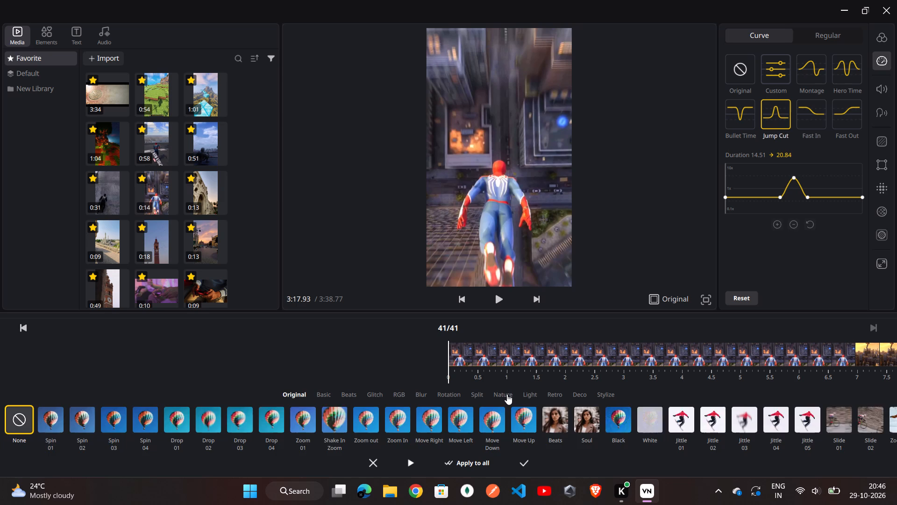
left_click(507, 394)
left_click(472, 391)
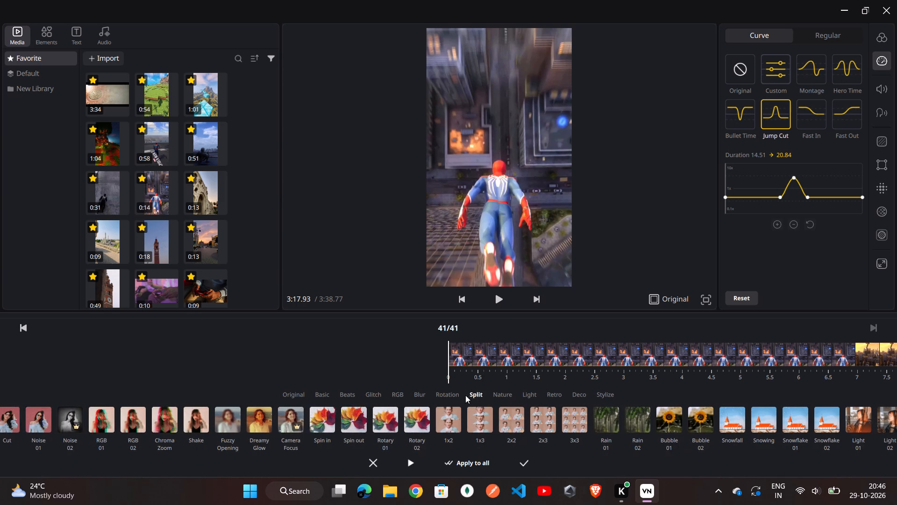
left_click(419, 424)
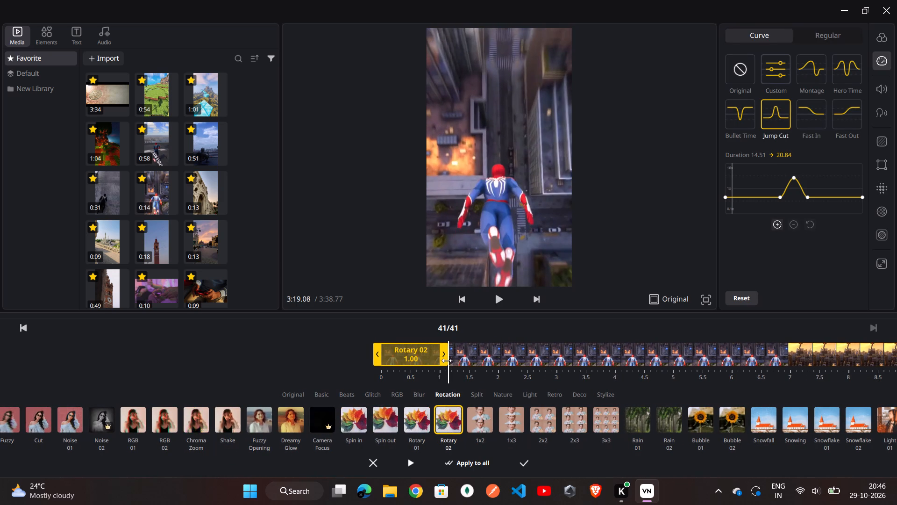
left_click_drag(444, 359, 612, 367)
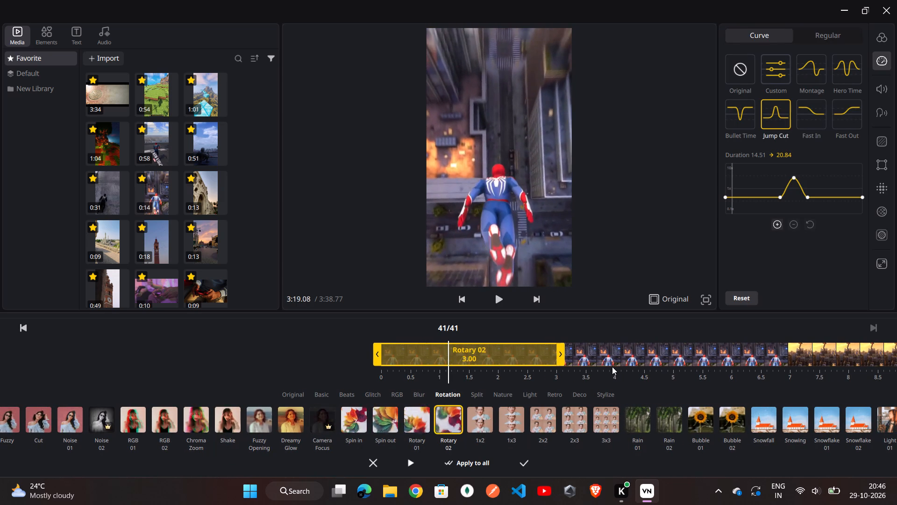
left_click_drag(612, 367, 593, 334)
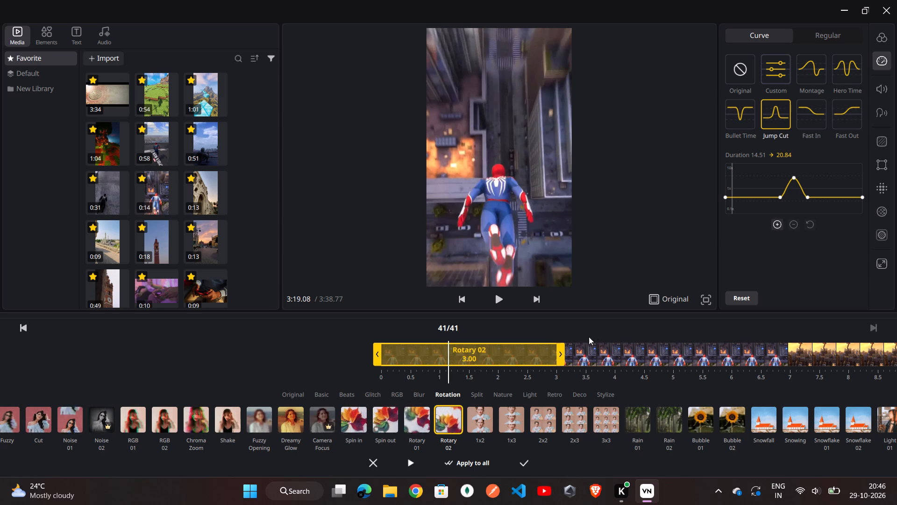
left_click(449, 385)
scroll(449, 385, "right", 3)
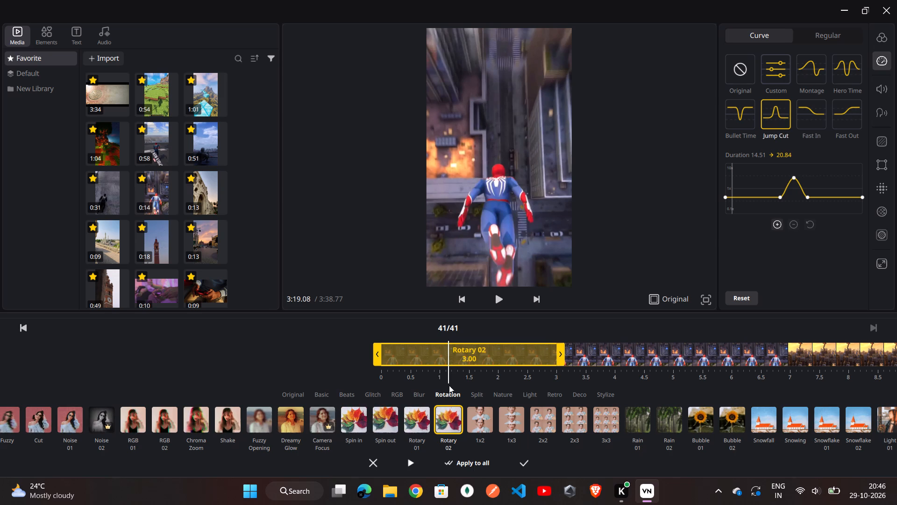
left_click(479, 418)
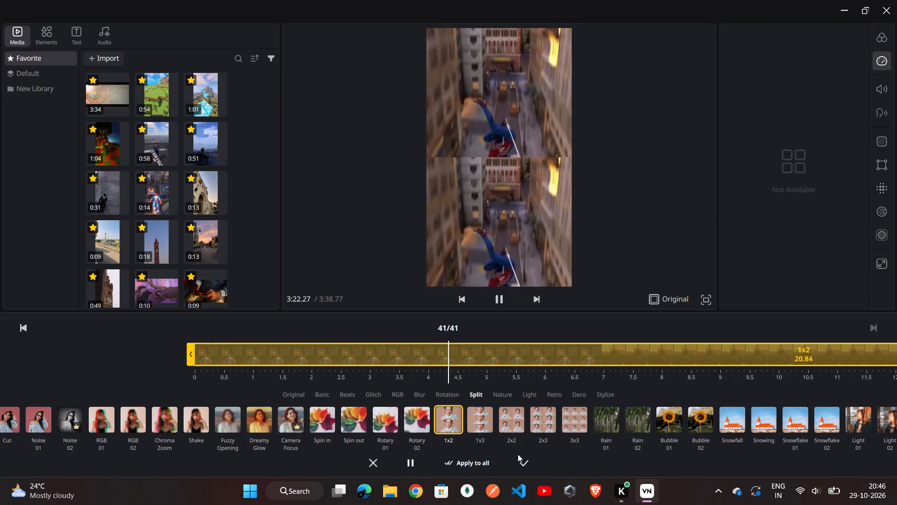
left_click(526, 463)
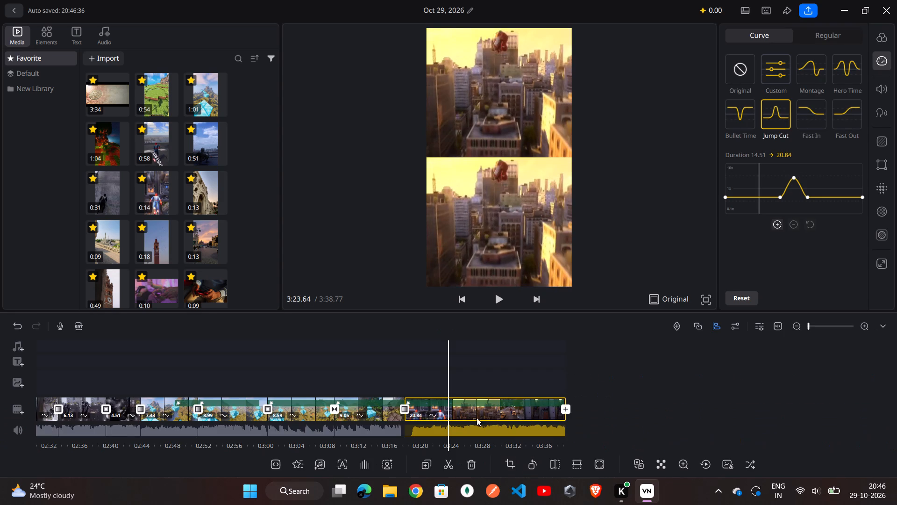
Lower the middle point of the custom speed curve on the Minecraft clip starting at about 3:00, making the clip last 11.30.
scroll(485, 404, "right", 5)
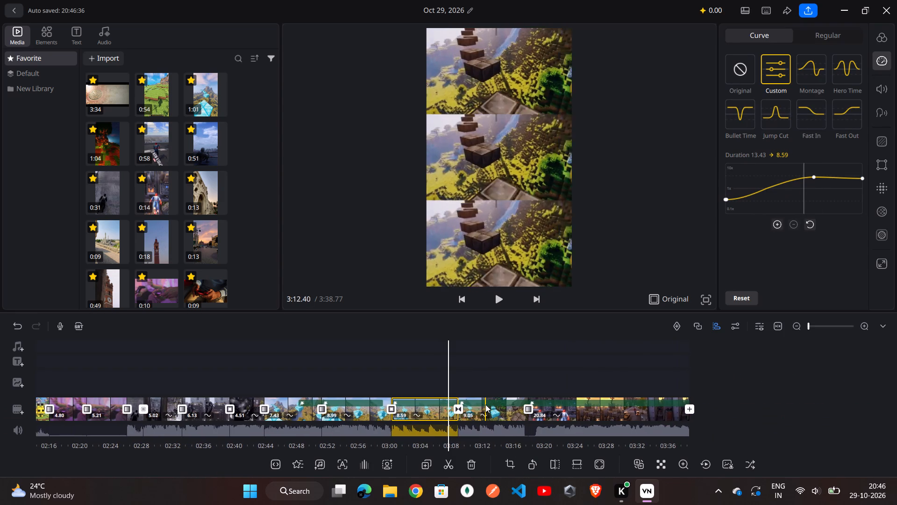
scroll(485, 404, "right", 1)
scroll(487, 366, "right", 1)
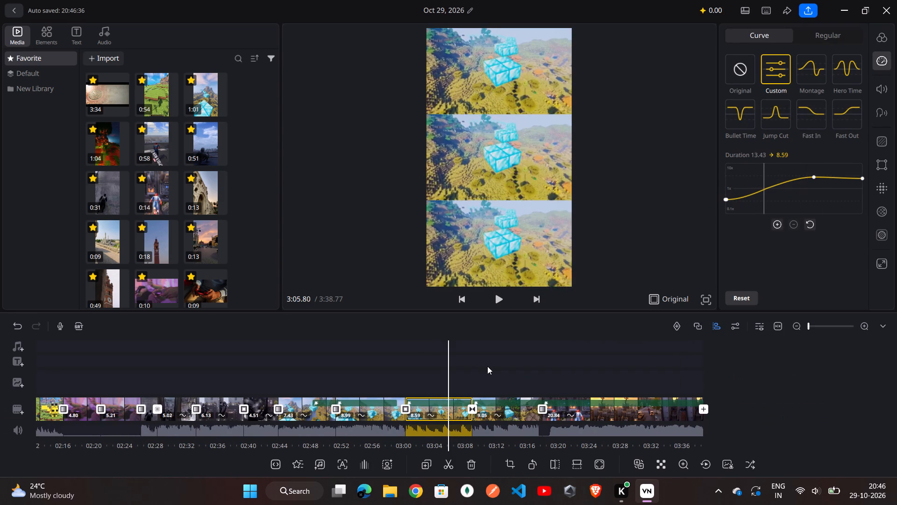
scroll(487, 366, "right", 1)
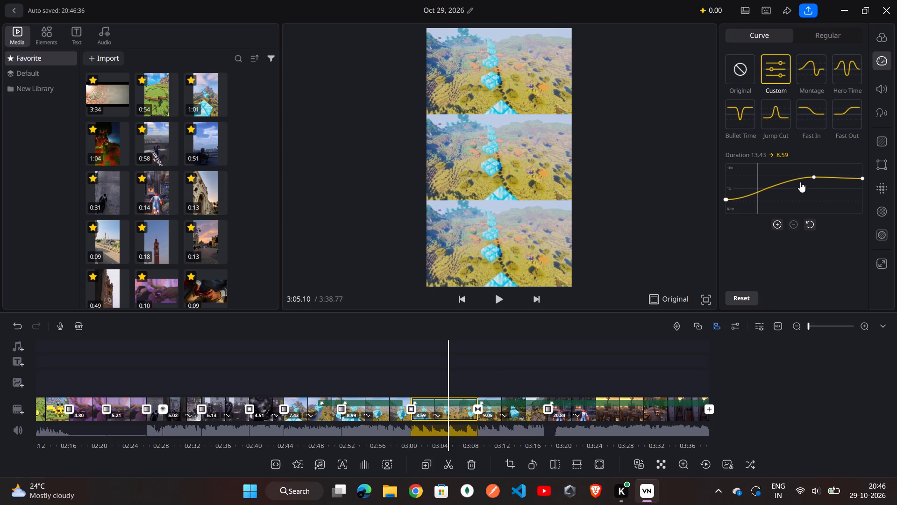
left_click_drag(799, 178, 803, 195)
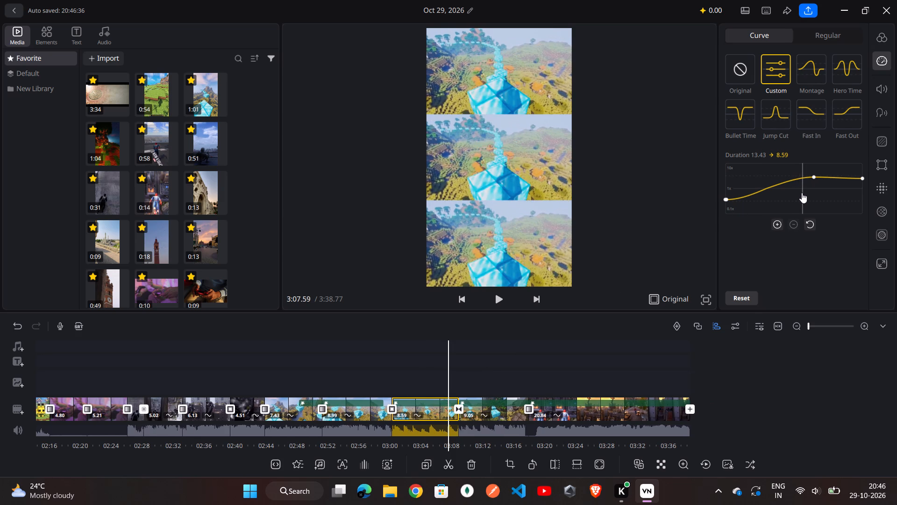
left_click_drag(815, 176, 819, 191)
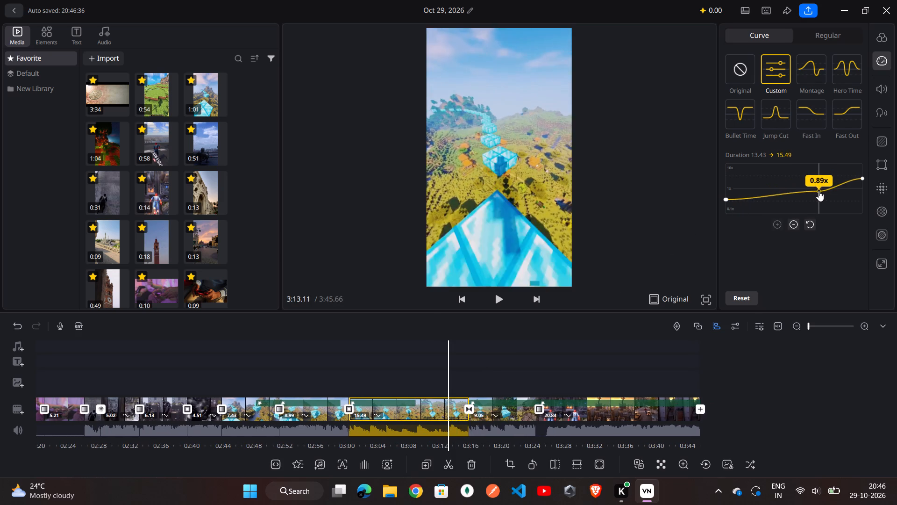
left_click_drag(819, 191, 811, 186)
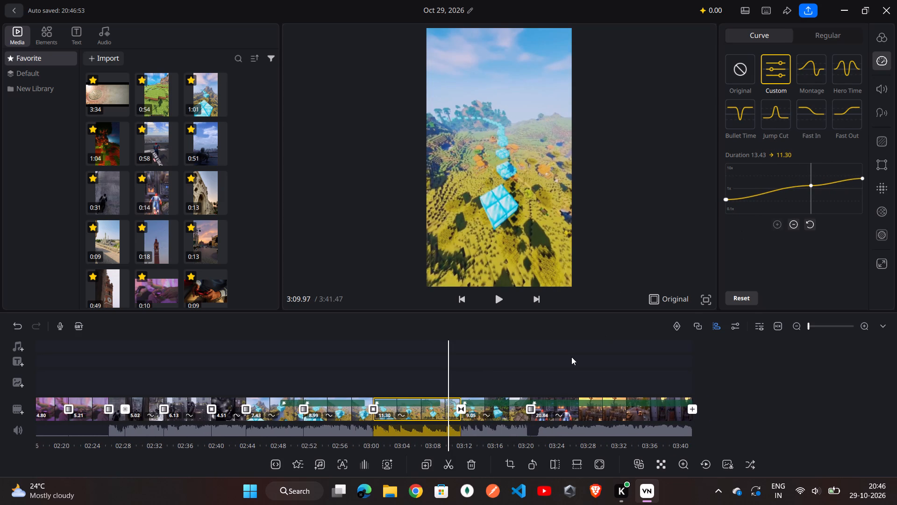
Reshape the Jump Cut speed curve on the final Spider-Man clip, raising and spreading both inner points so the clip lasts 13.12.
left_click(569, 410)
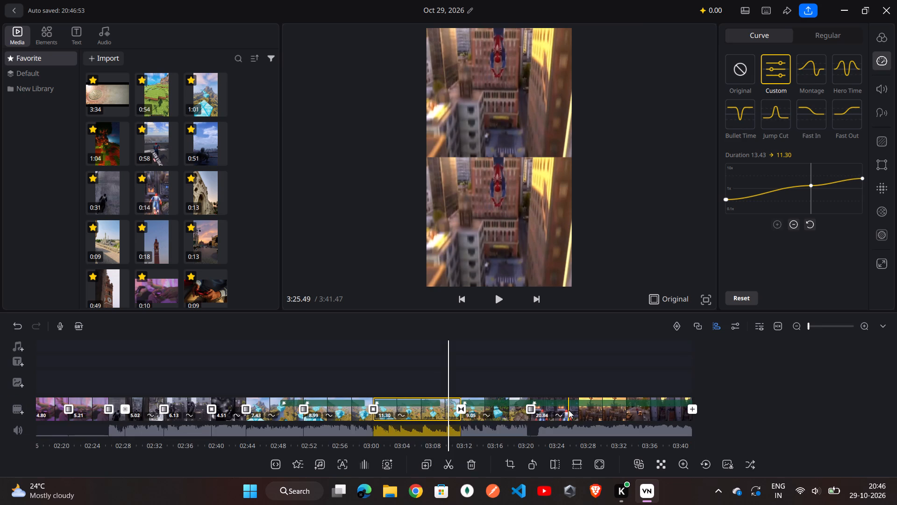
left_click(569, 410)
double_click(569, 410)
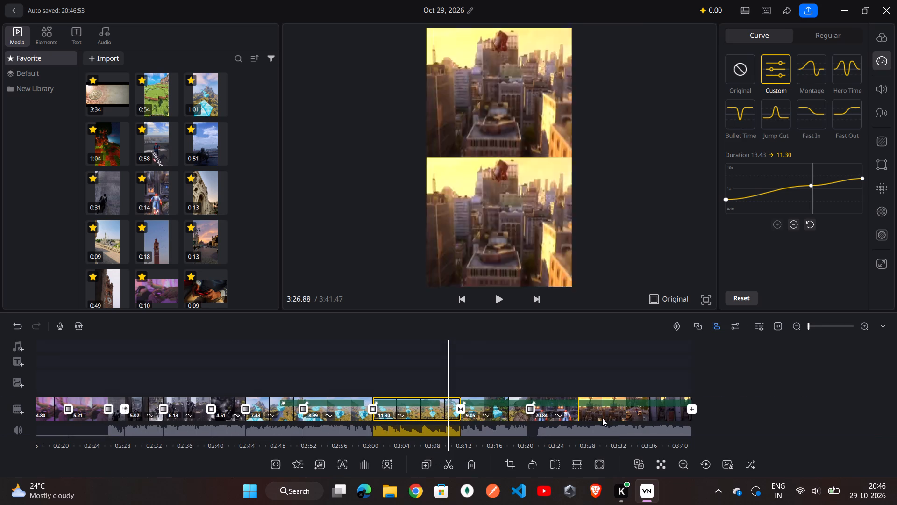
double_click(608, 416)
double_click(608, 416)
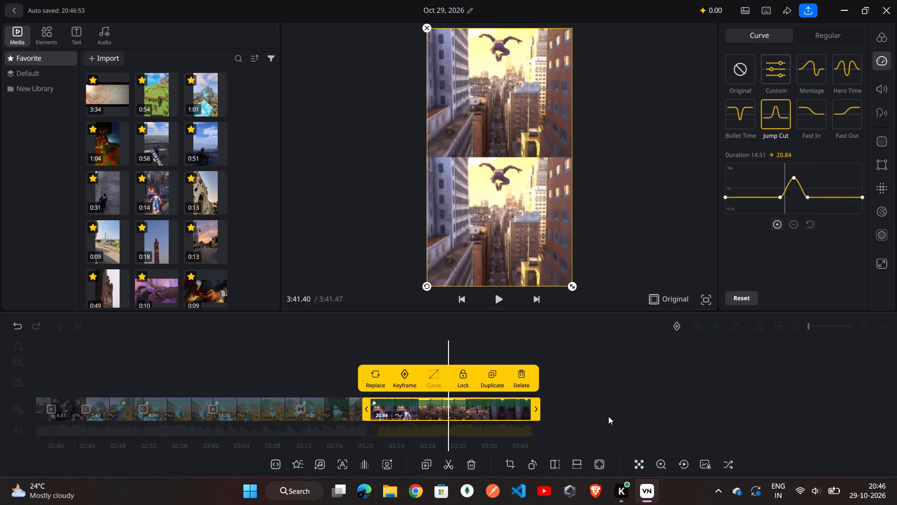
left_click_drag(780, 195, 779, 195)
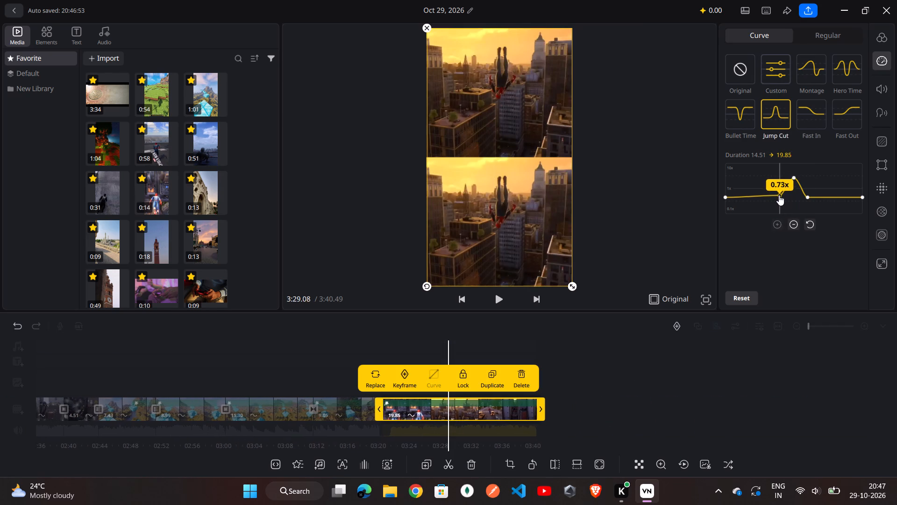
left_click_drag(779, 195, 764, 188)
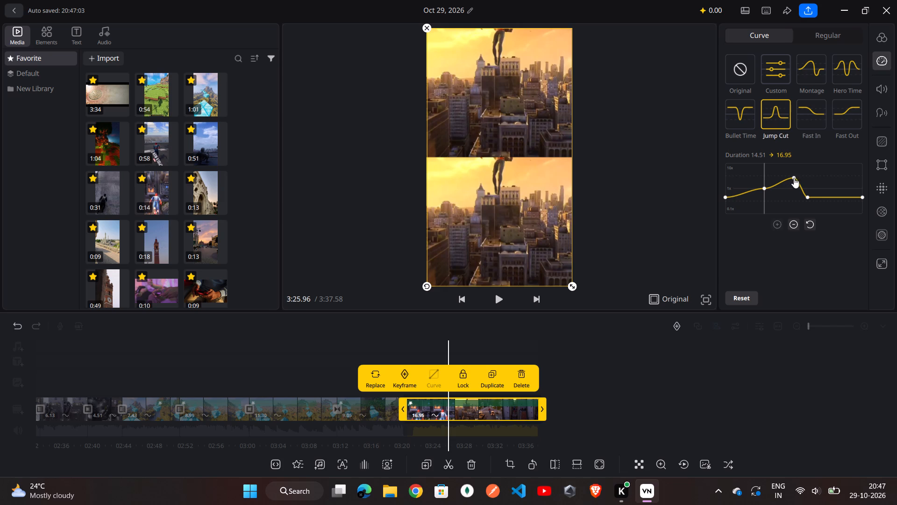
left_click_drag(805, 194, 811, 191)
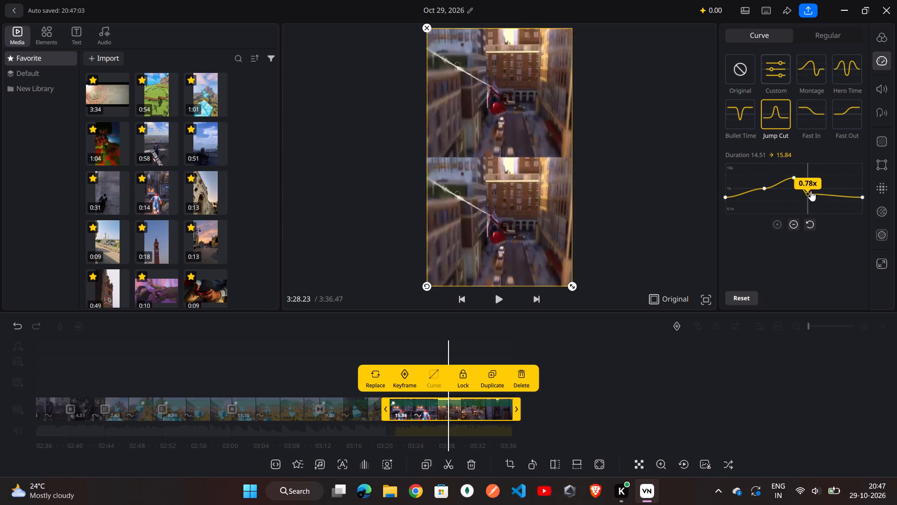
left_click_drag(811, 191, 822, 192)
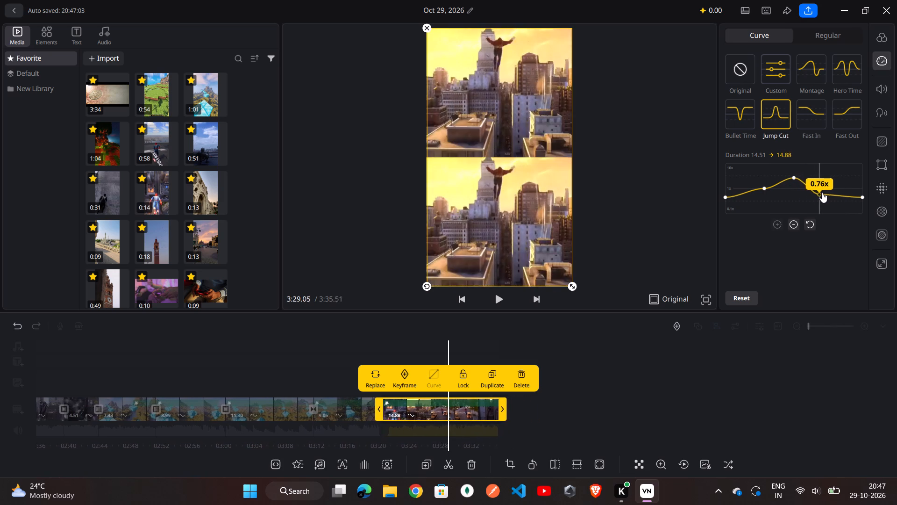
left_click_drag(822, 192, 823, 190)
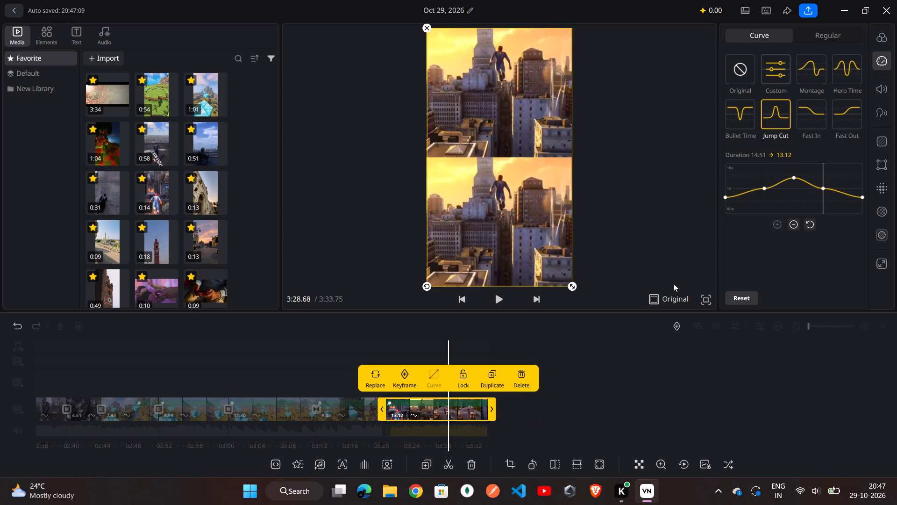
Apply the Jump Cut speed curve to the falling Spider-Man clip at about 0:58, raising and spreading its inner points to make it last 4.45.
scroll(605, 342, "right", 2)
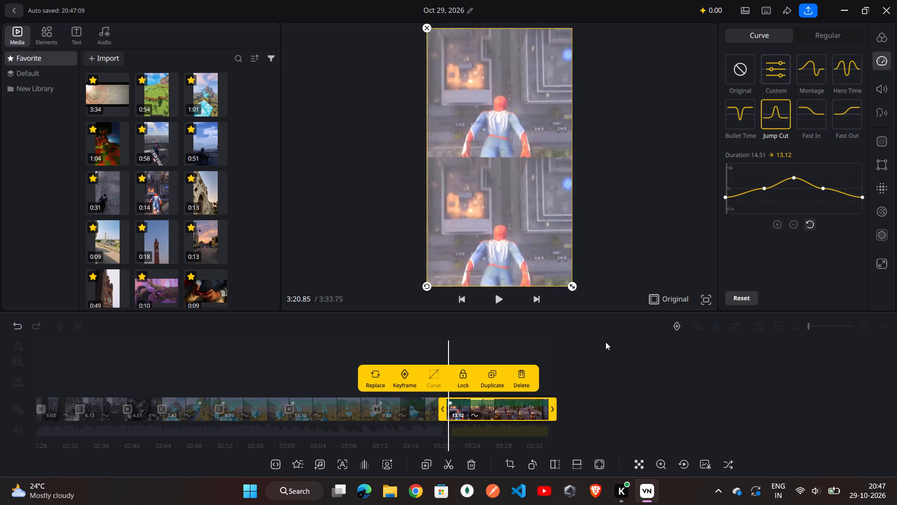
scroll(605, 342, "right", 6)
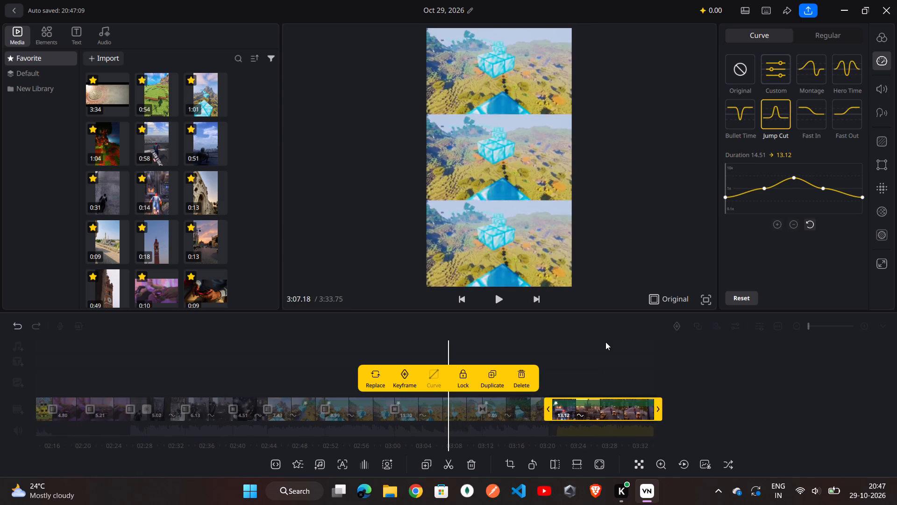
scroll(605, 342, "right", 3)
left_click(605, 342)
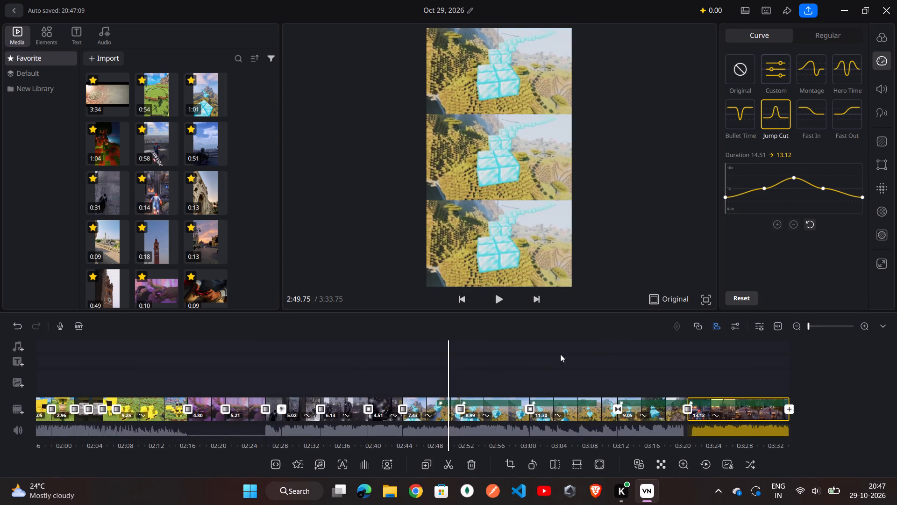
scroll(462, 381, "right", 8)
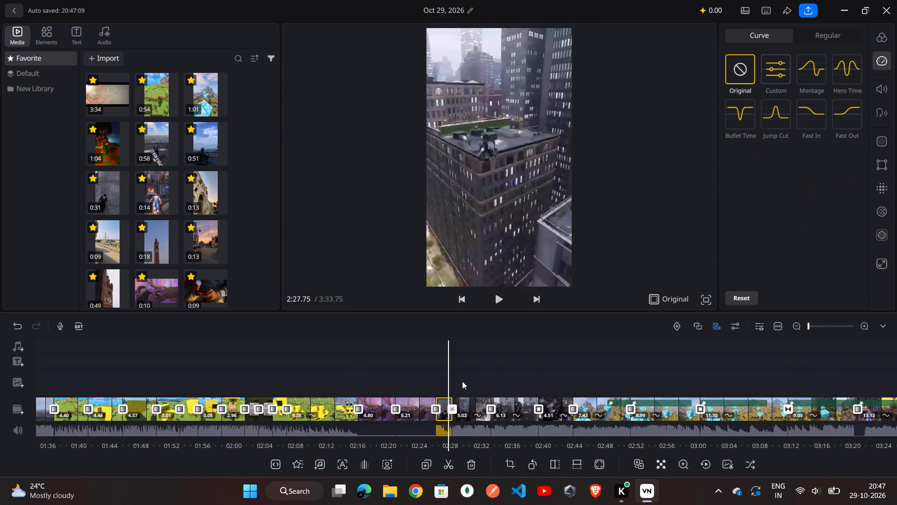
scroll(462, 381, "right", 4)
scroll(462, 381, "down", 1)
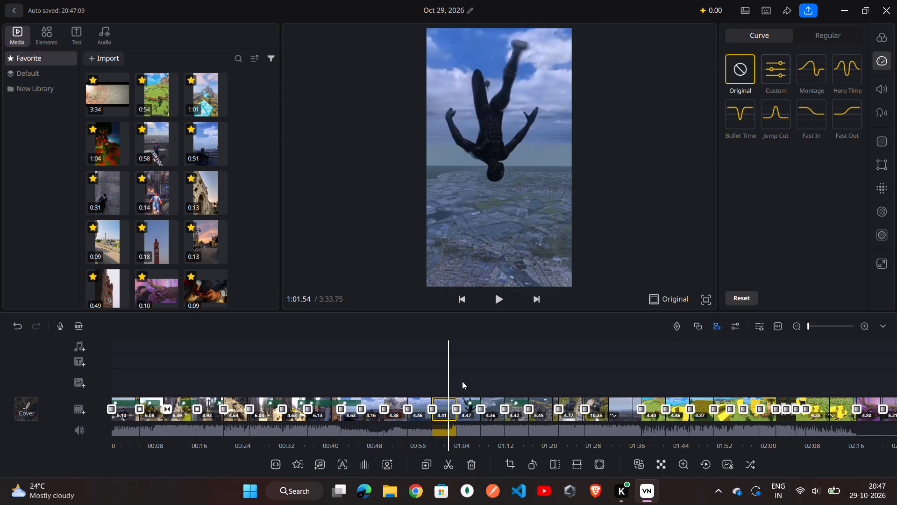
scroll(462, 381, "down", 1)
double_click(441, 402)
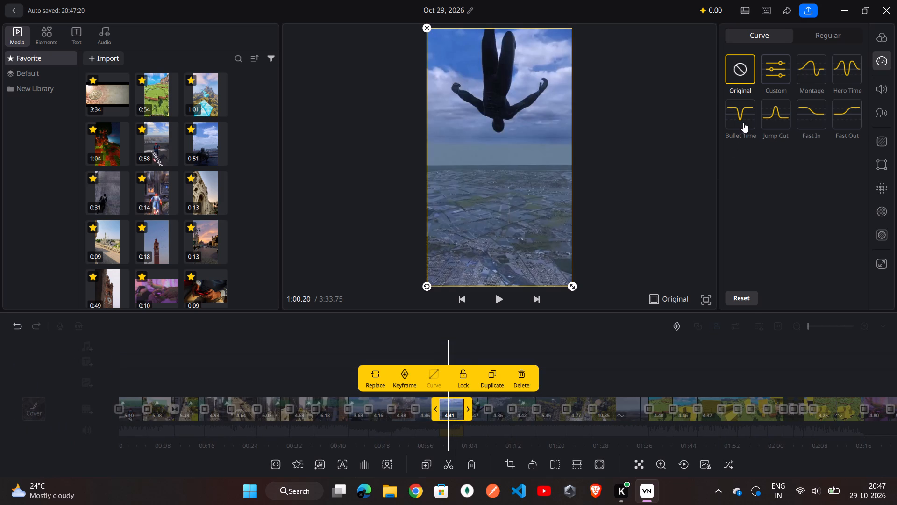
left_click(774, 120)
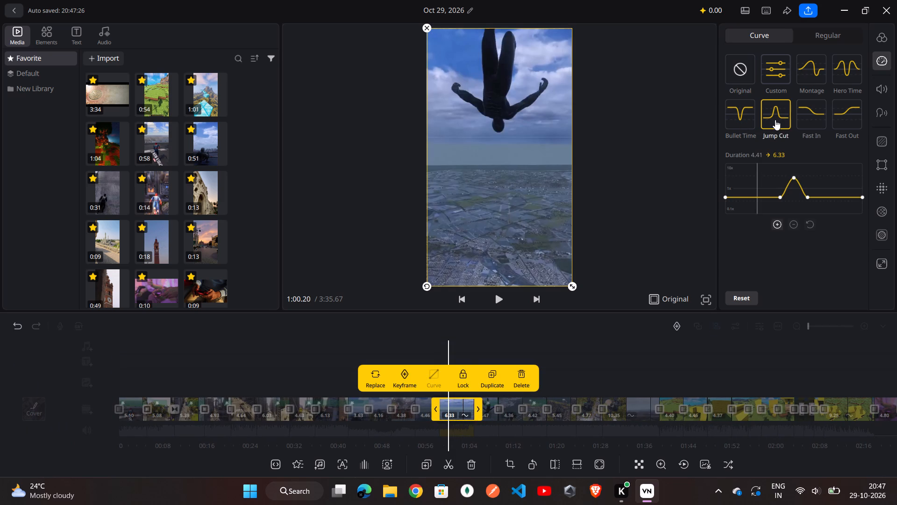
left_click_drag(779, 196, 767, 191)
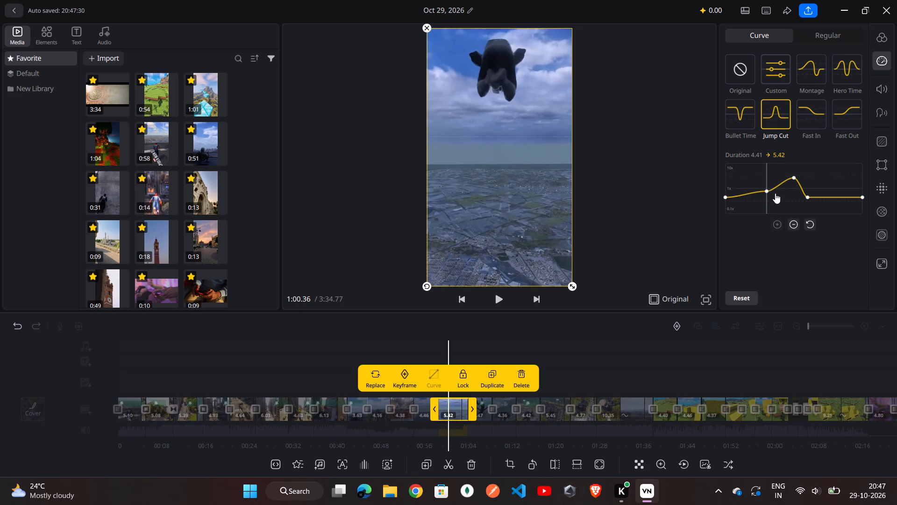
left_click_drag(807, 195, 825, 191)
left_click(597, 340)
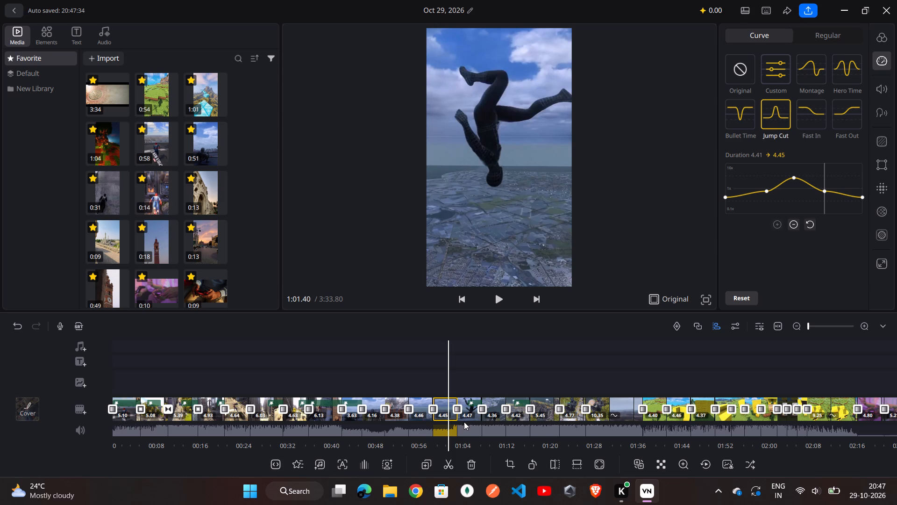
Look through the Spider-Man clips following the falling clip at about 1:01, continuing to the Minecraft clips at about 2:04.
scroll(464, 422, "up", 1)
scroll(464, 422, "down", 2)
scroll(492, 390, "up", 1, "ctrl")
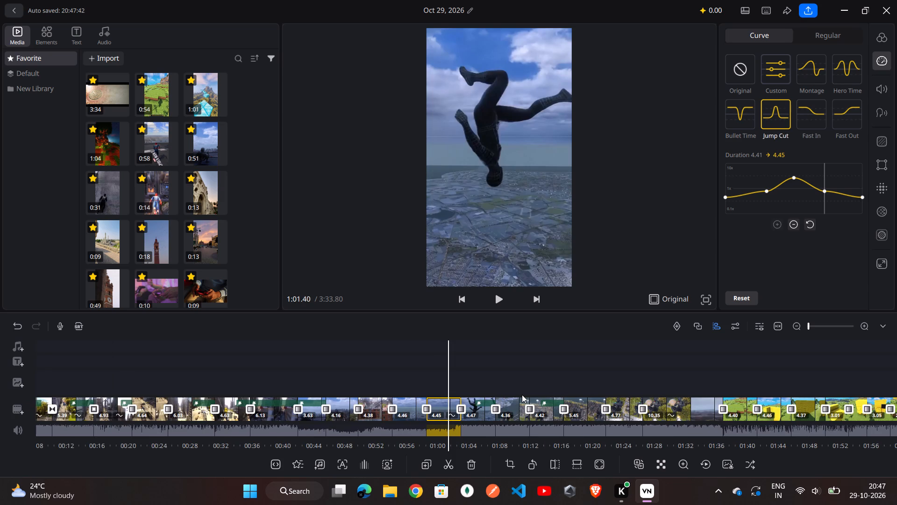
scroll(501, 384, "left", 1)
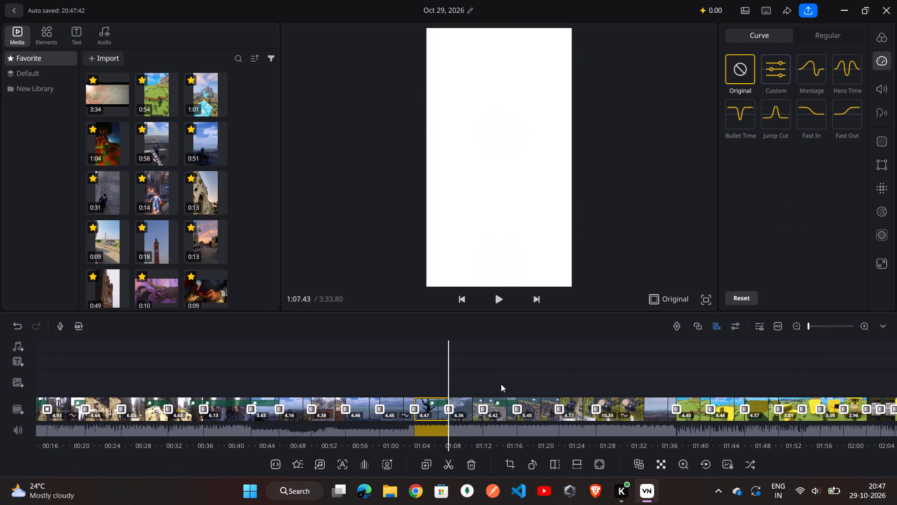
scroll(501, 384, "left", 1)
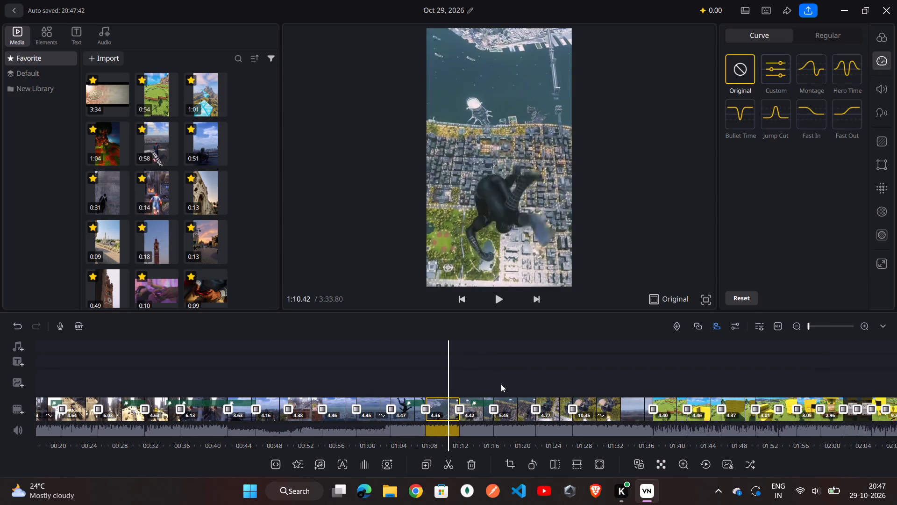
scroll(501, 384, "left", 2)
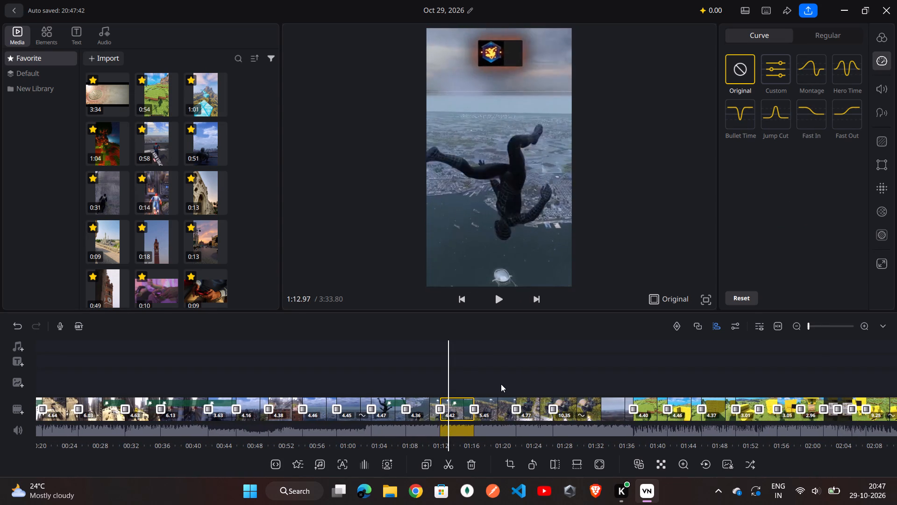
scroll(501, 384, "left", 1)
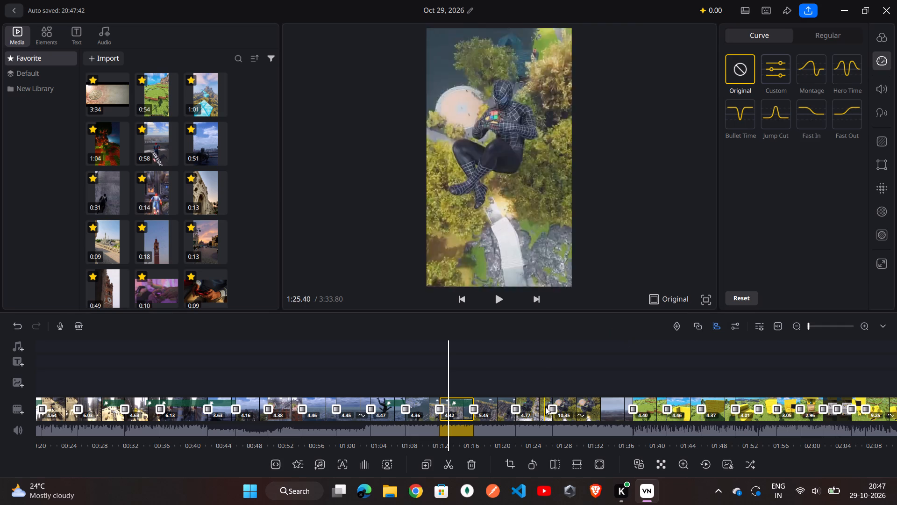
scroll(545, 407, "left", 2)
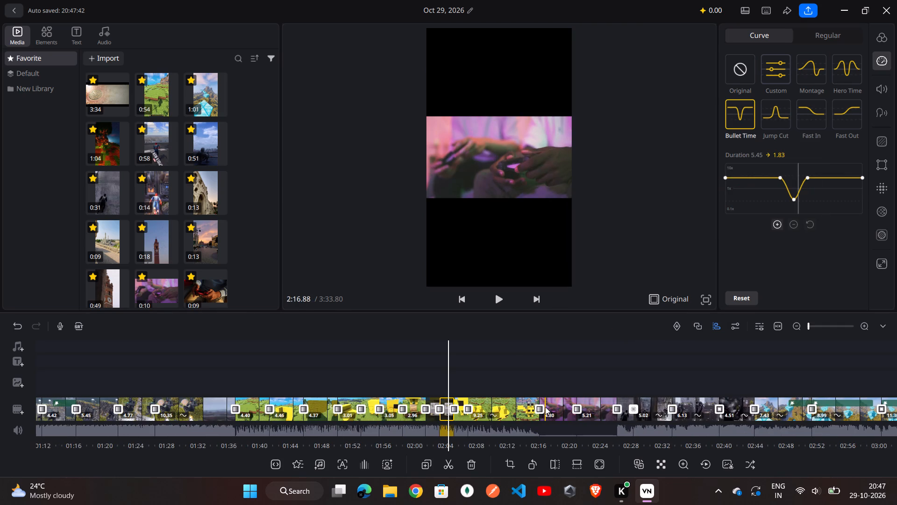
Review the Minecraft building clips backwards from about 2:04 to 1:38, examining their footage and speed curves.
scroll(504, 388, "right", 2)
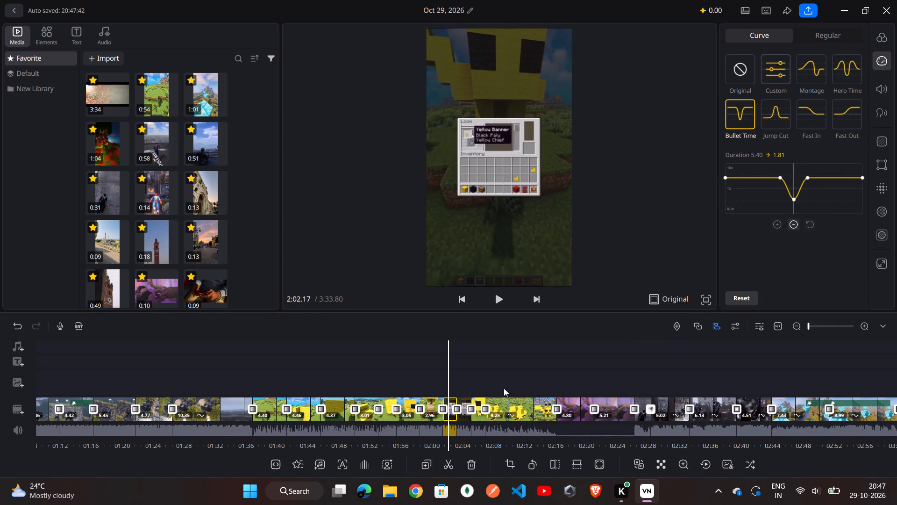
scroll(504, 388, "up", 2, "ctrl")
scroll(504, 388, "right", 1)
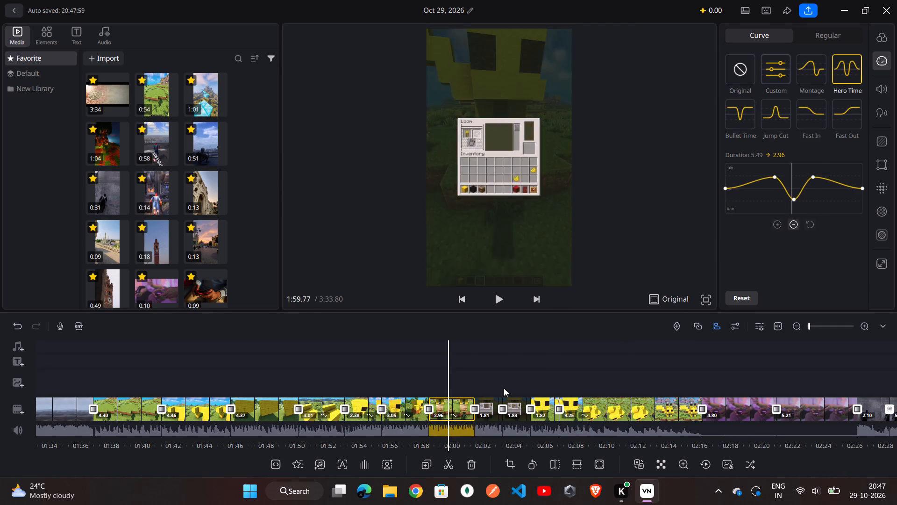
scroll(504, 388, "right", 2)
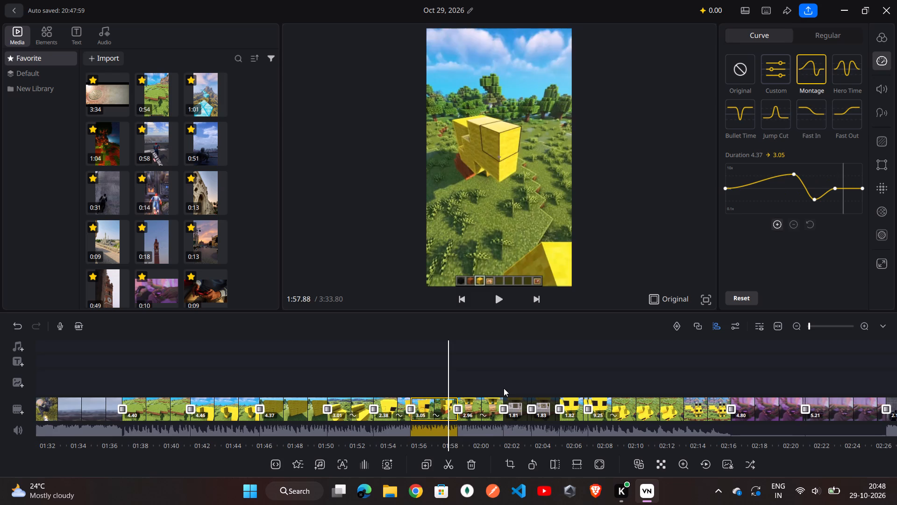
scroll(504, 388, "right", 2)
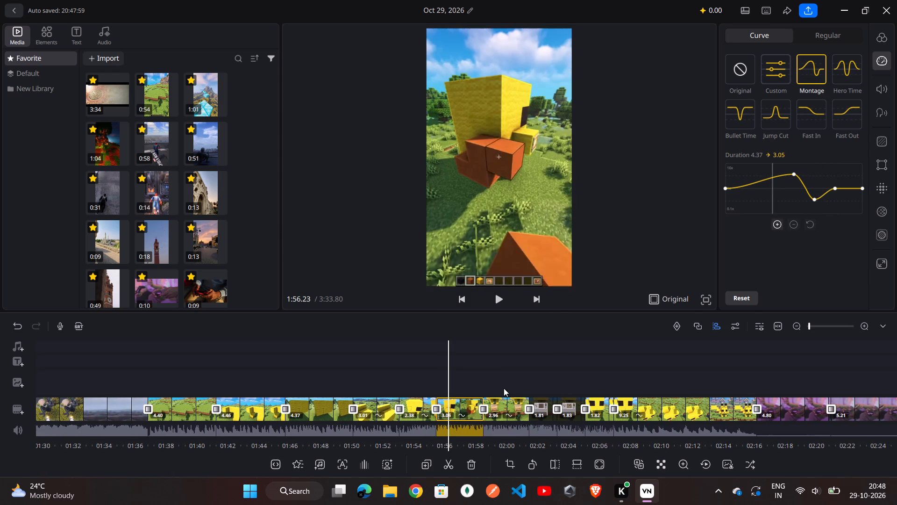
scroll(504, 388, "right", 3)
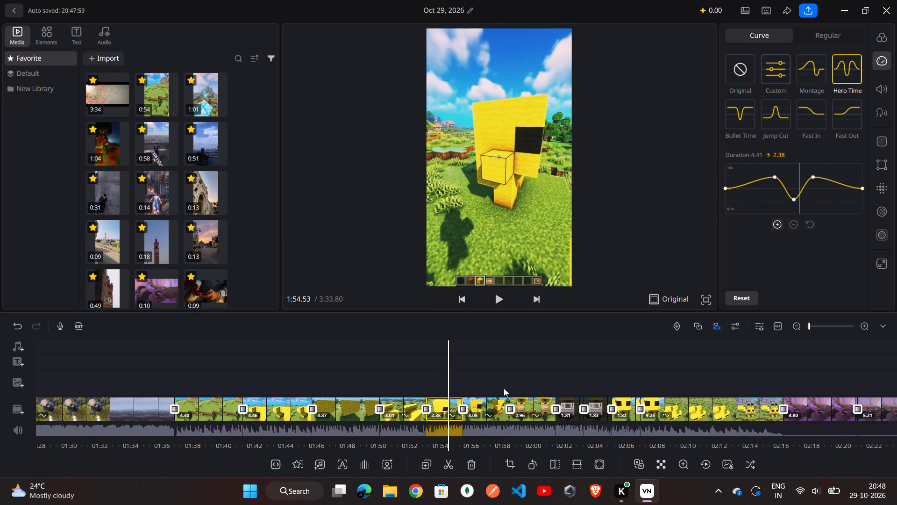
scroll(504, 388, "right", 2)
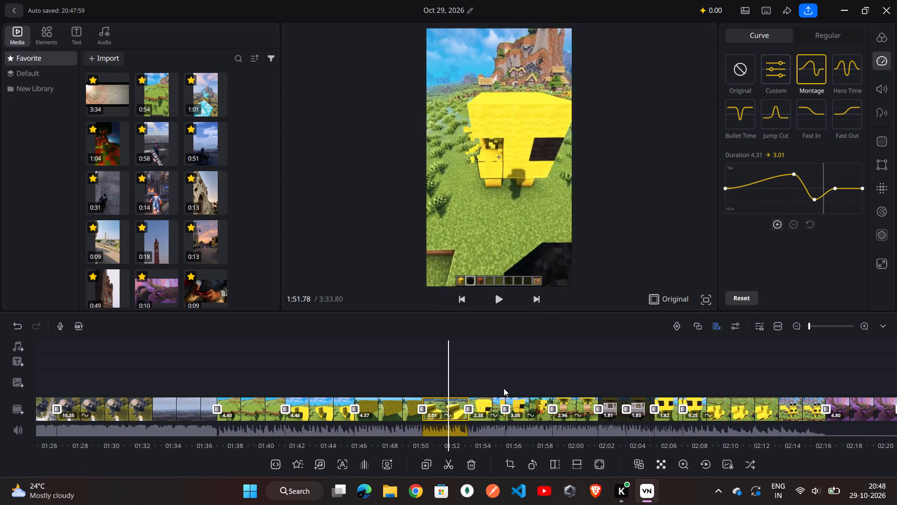
scroll(504, 388, "right", 2)
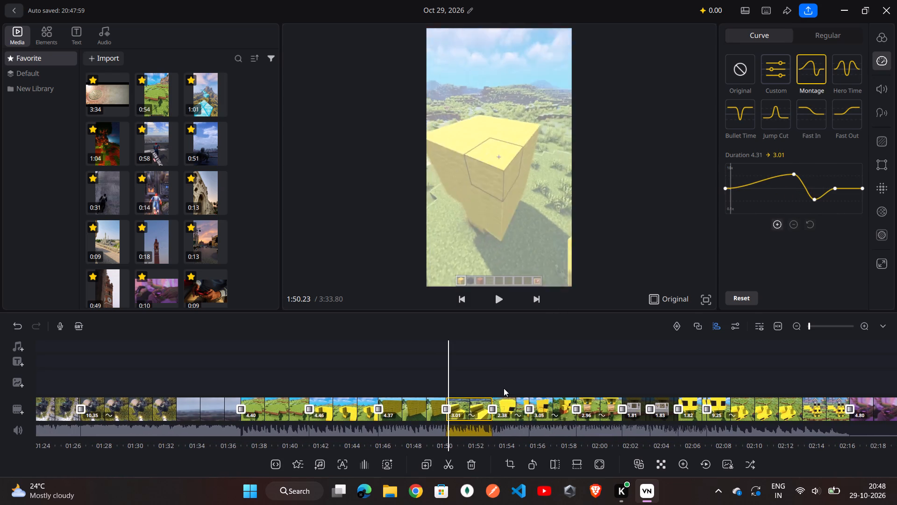
scroll(504, 388, "right", 2)
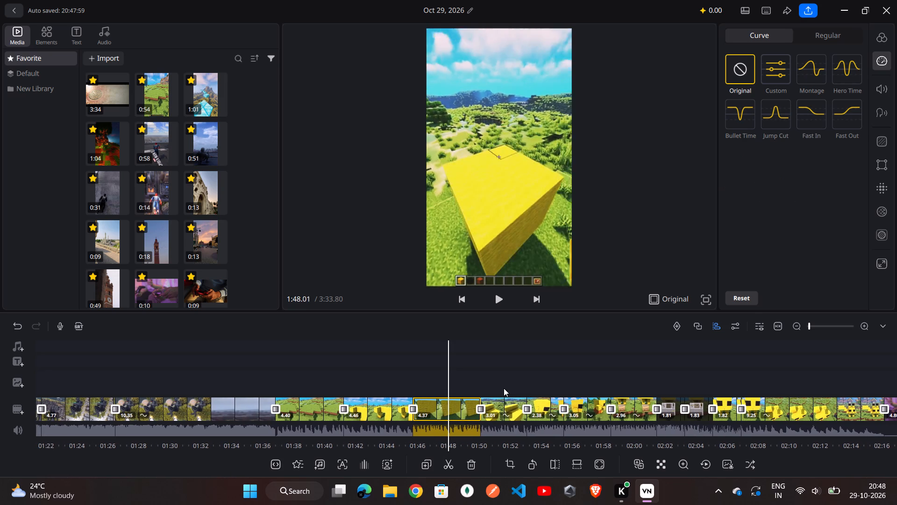
scroll(504, 388, "right", 3)
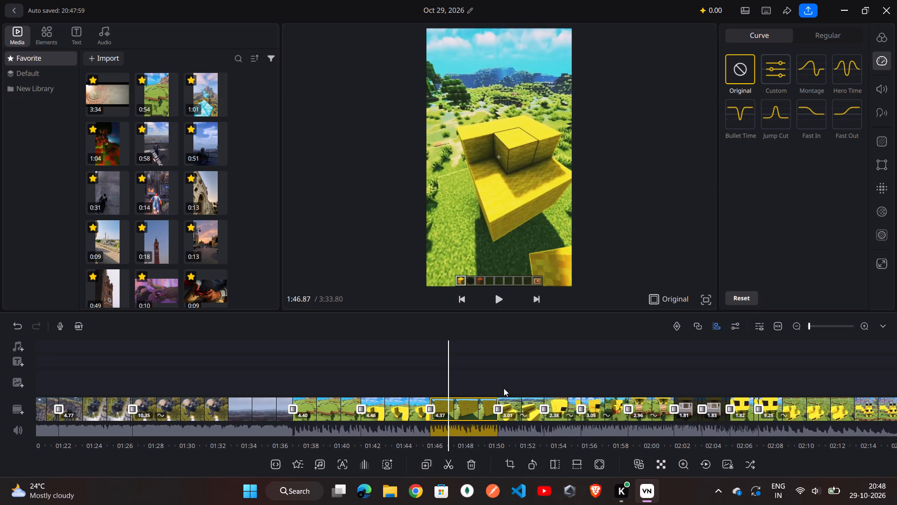
scroll(504, 388, "right", 2)
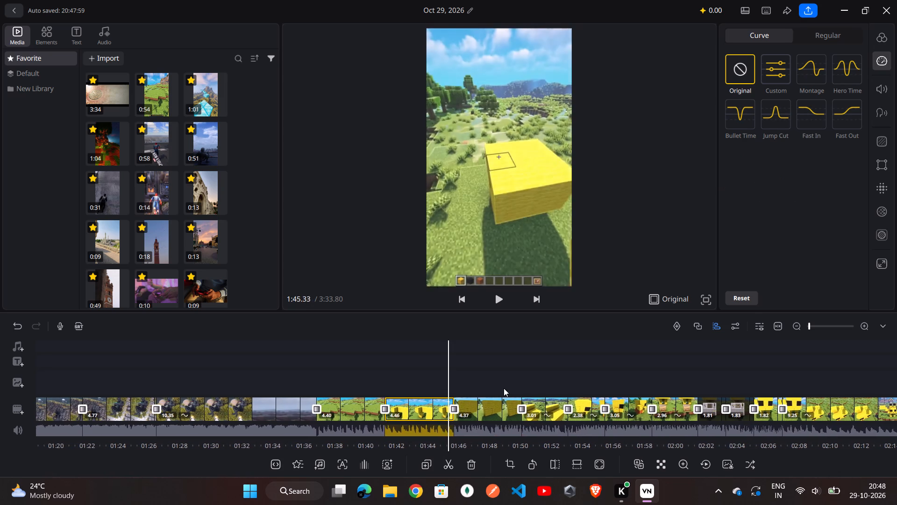
scroll(504, 388, "right", 3)
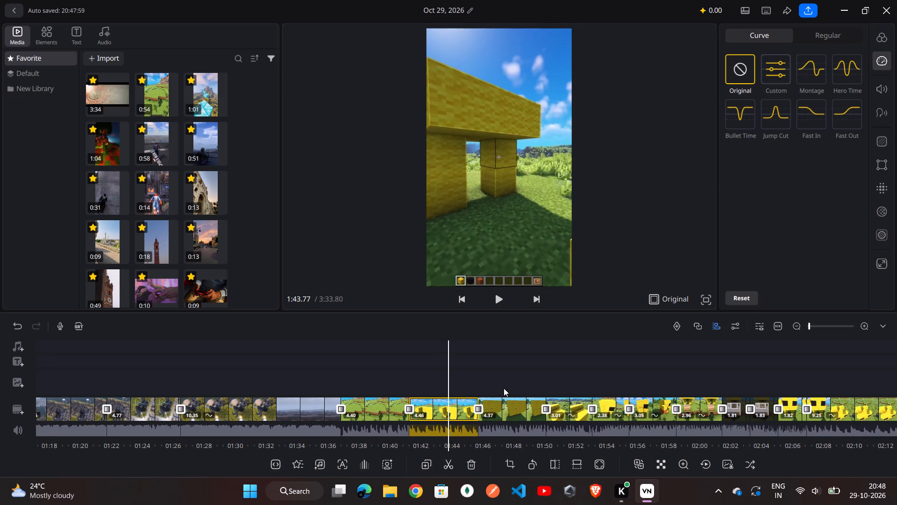
scroll(504, 388, "right", 3)
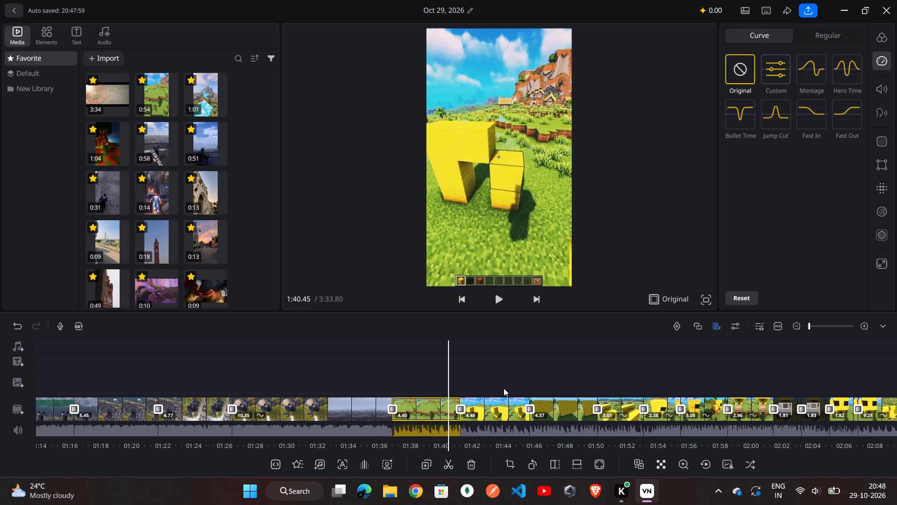
scroll(504, 388, "right", 3)
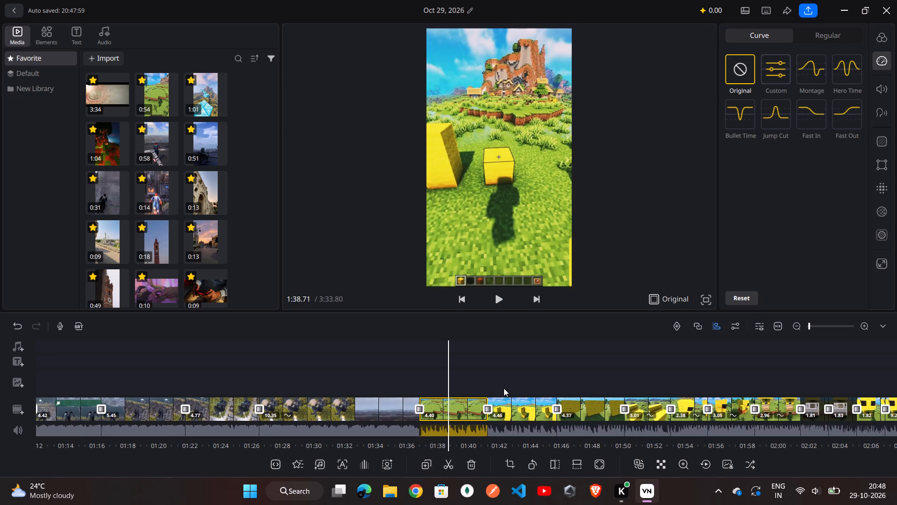
Review the winged Spider-Man clip and the Rubik's cube clip before it, examining their footage and speed curves.
scroll(504, 388, "right", 3)
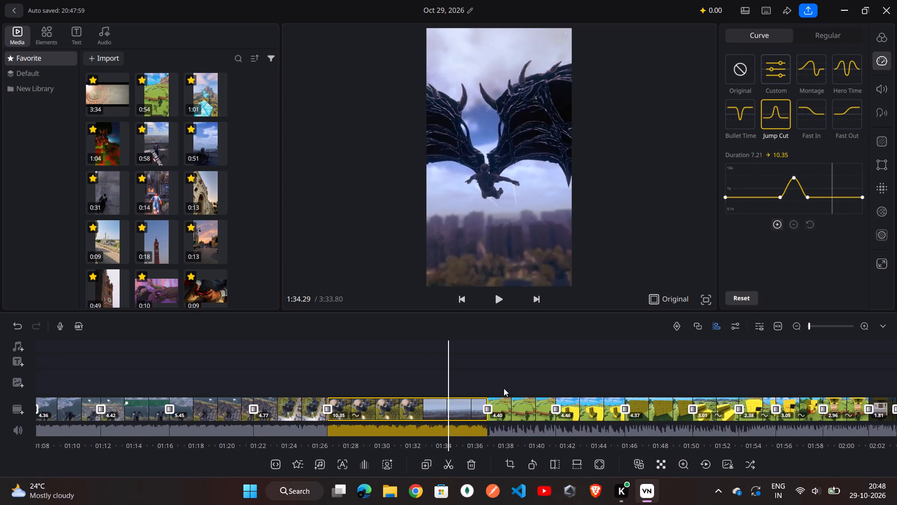
scroll(504, 388, "right", 3)
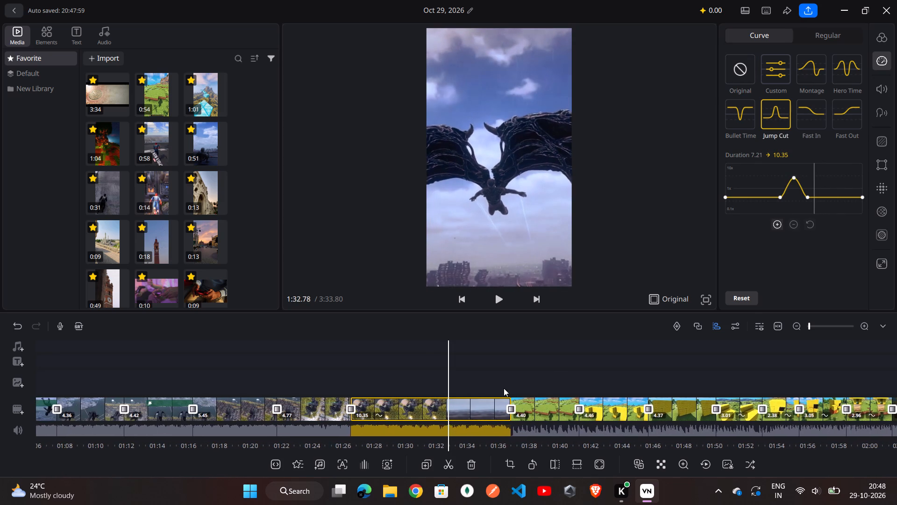
scroll(504, 388, "right", 3)
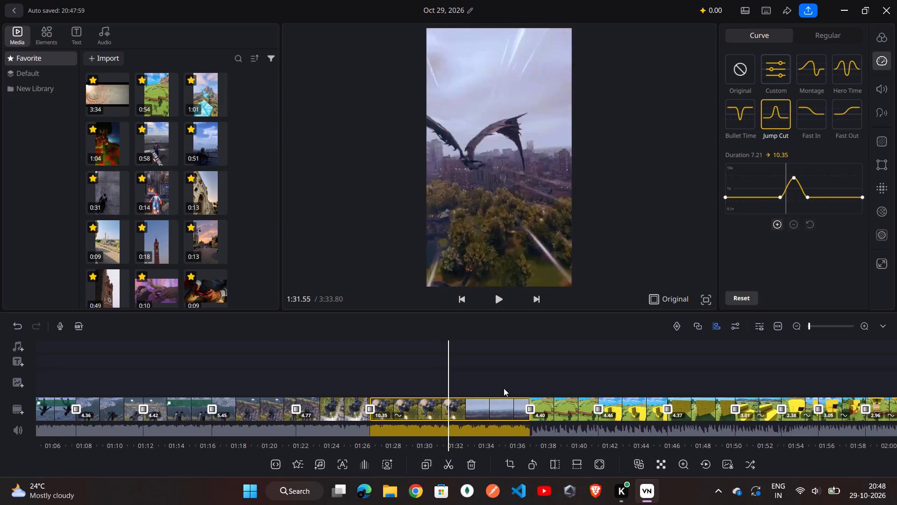
scroll(504, 388, "right", 2)
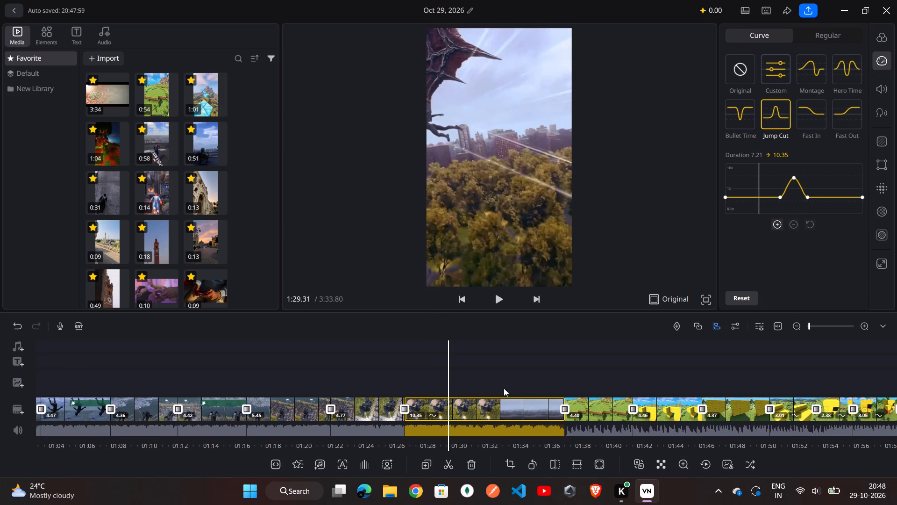
scroll(504, 388, "right", 3)
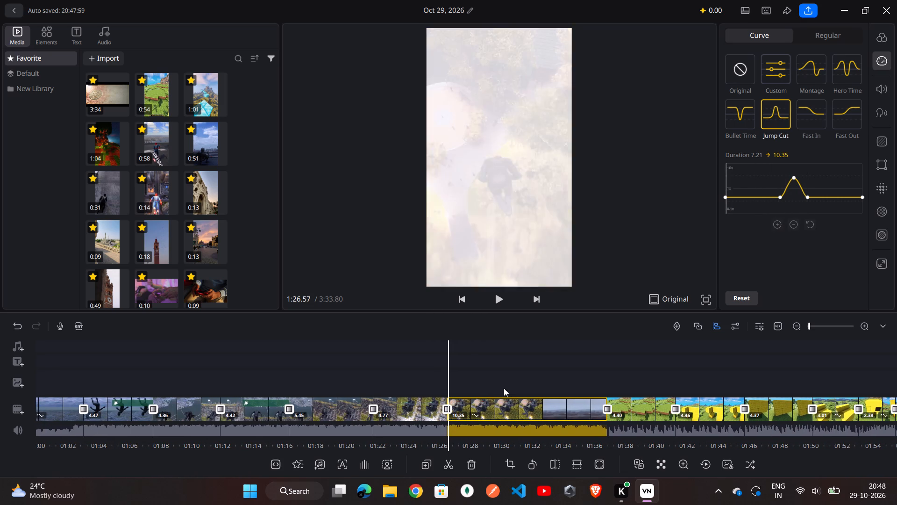
scroll(504, 388, "right", 3)
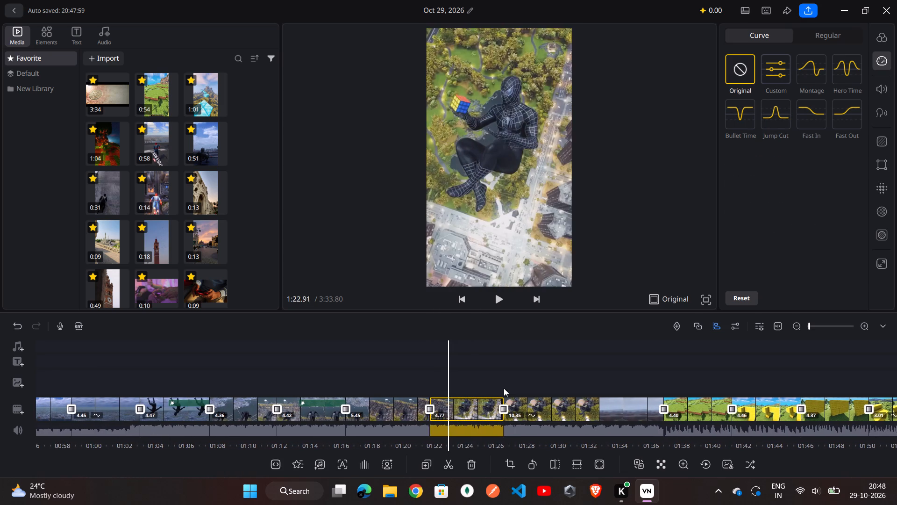
scroll(504, 388, "right", 3)
Split the winged Spider-Man clip that starts at about 1:26 at 1:31.76.
scroll(504, 388, "left", 1)
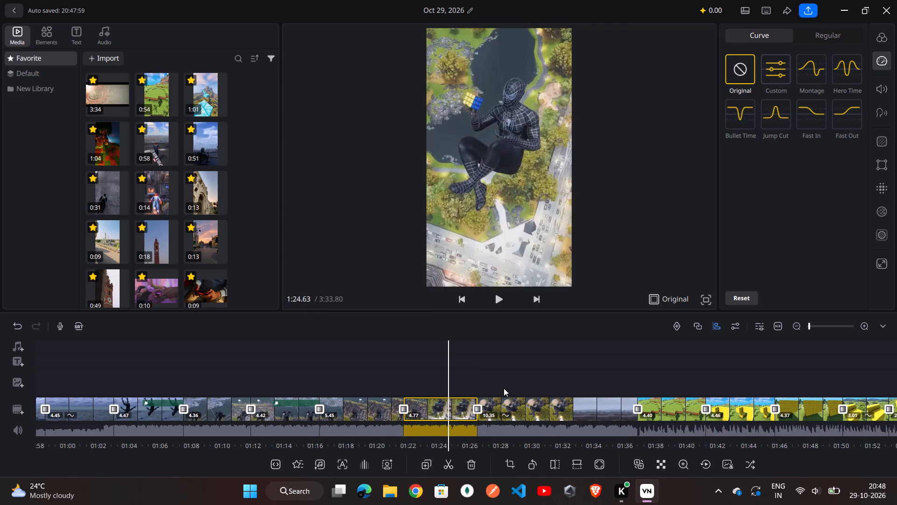
scroll(504, 388, "left", 5)
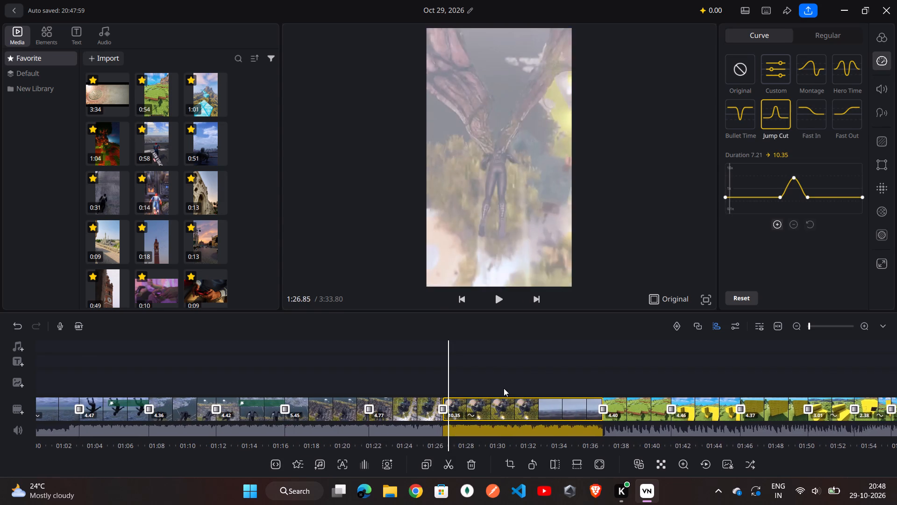
scroll(504, 388, "left", 2)
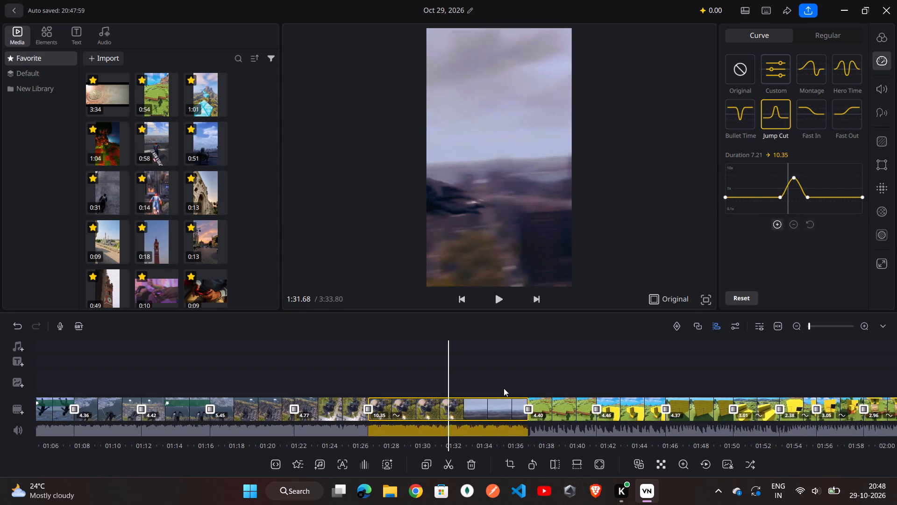
scroll(504, 388, "left", 1)
left_click(447, 468)
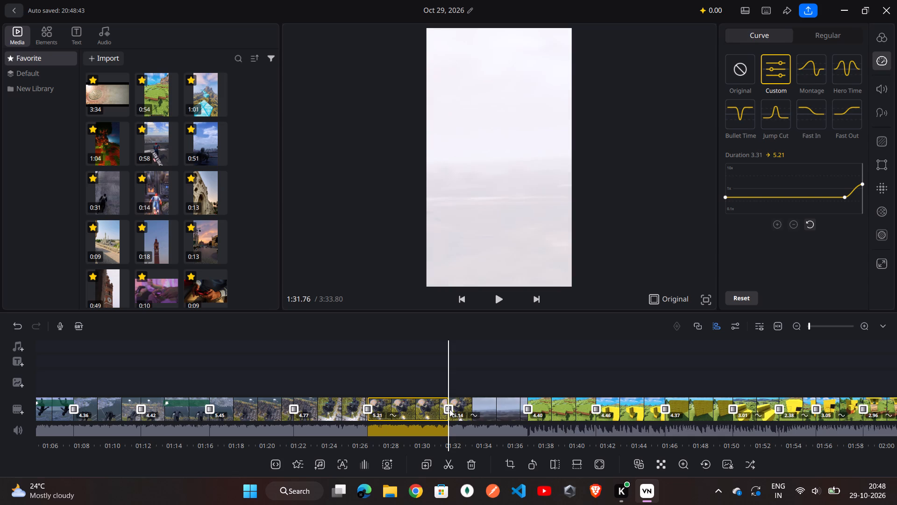
Open the transition at the new cut and accept White with a duration of 1.7.
left_click(449, 409)
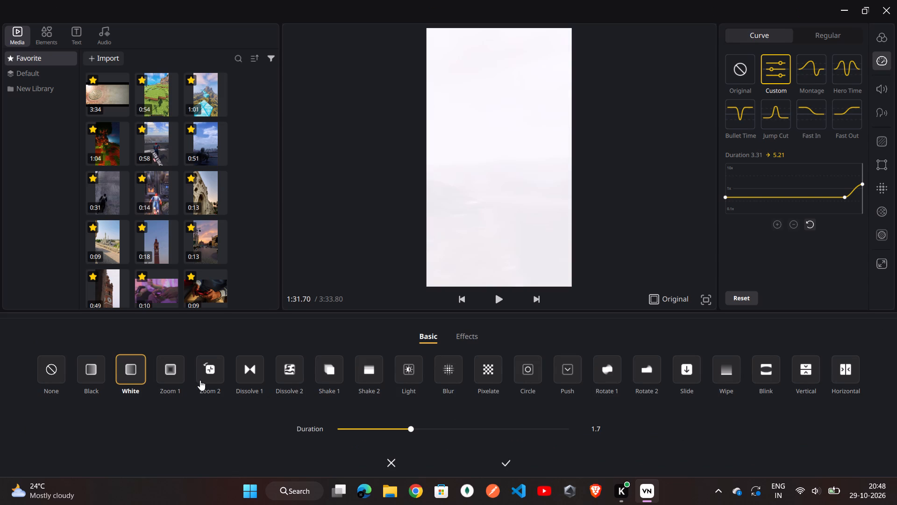
scroll(180, 387, "right", 1)
left_click(508, 467)
scroll(500, 472, "down", 2)
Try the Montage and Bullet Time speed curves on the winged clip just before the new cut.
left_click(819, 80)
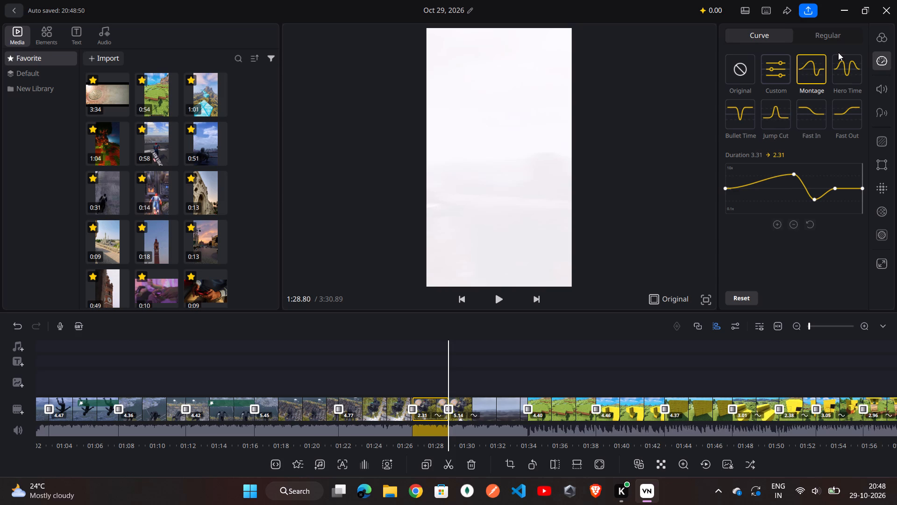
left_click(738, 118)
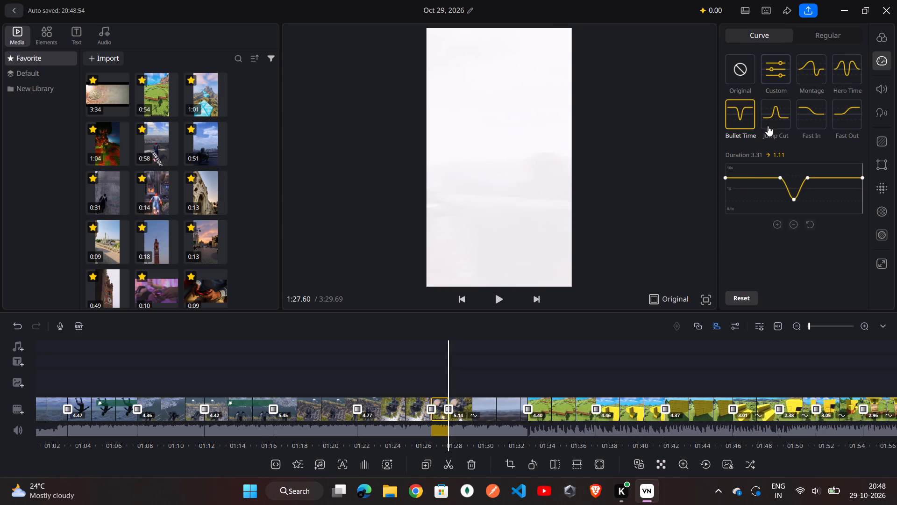
Apply the Jump Cut speed curve to the winged clip and reshape it into a wider, lower peak, giving a duration of about 3.54.
left_click(768, 126)
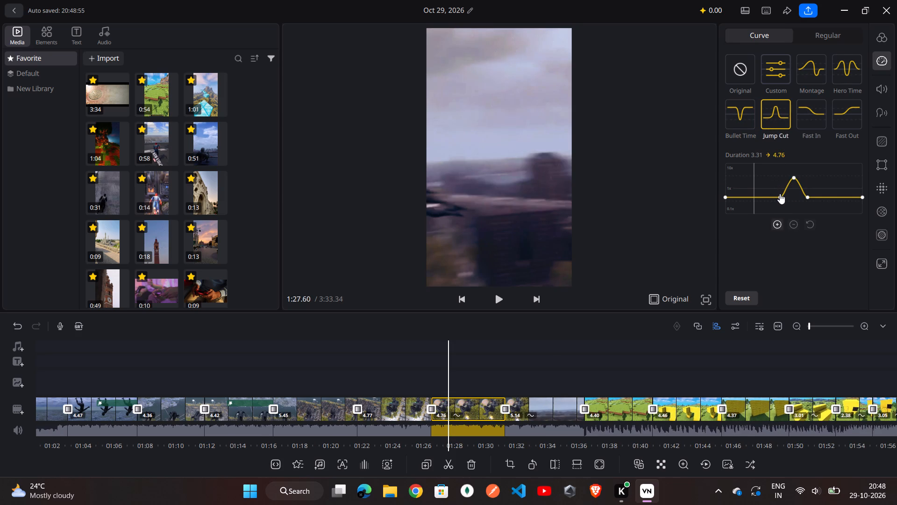
left_click_drag(781, 194, 770, 197)
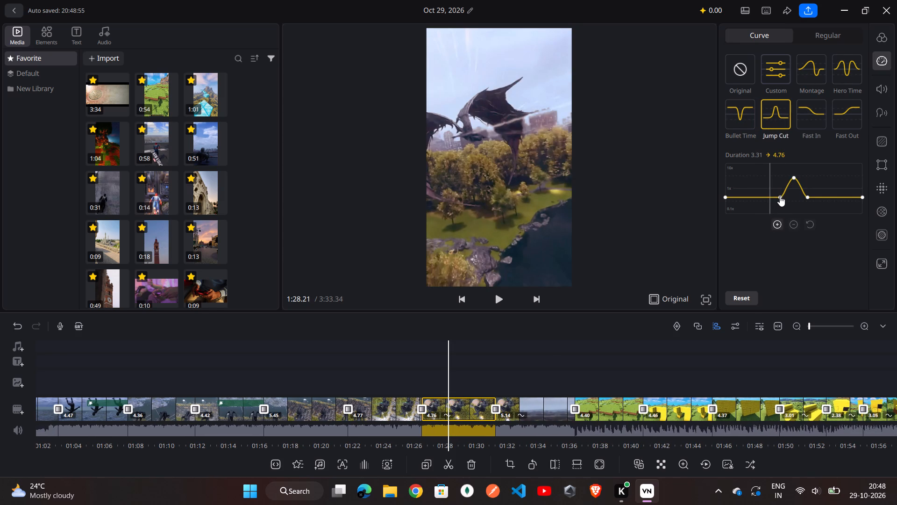
left_click_drag(780, 196, 763, 192)
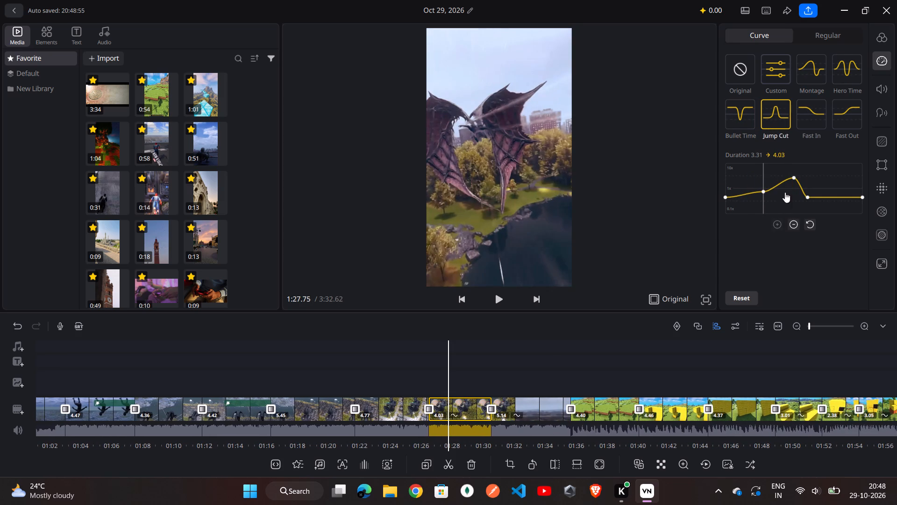
left_click_drag(806, 196, 810, 199)
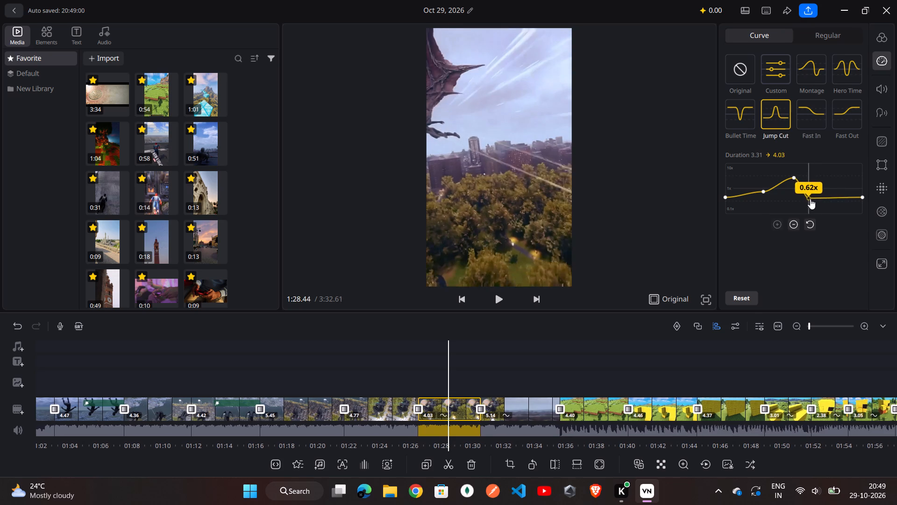
left_click_drag(810, 199, 821, 193)
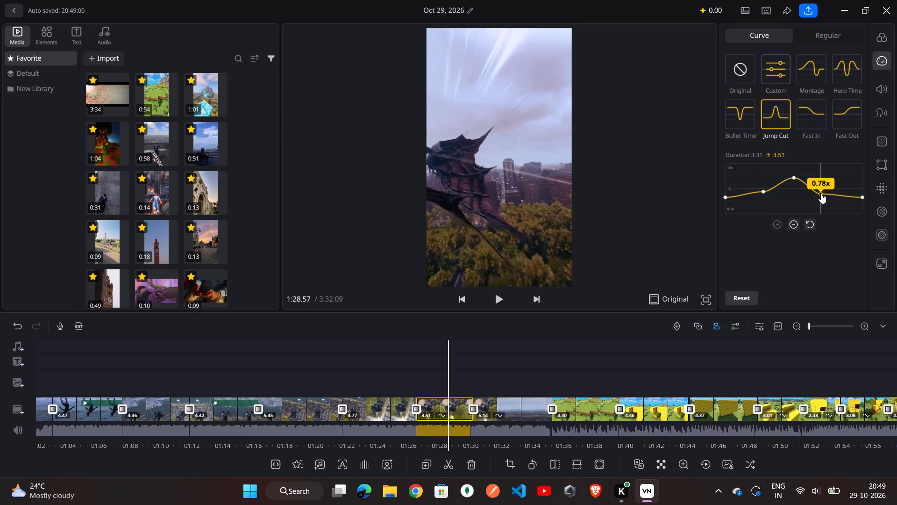
left_click_drag(821, 193, 827, 181)
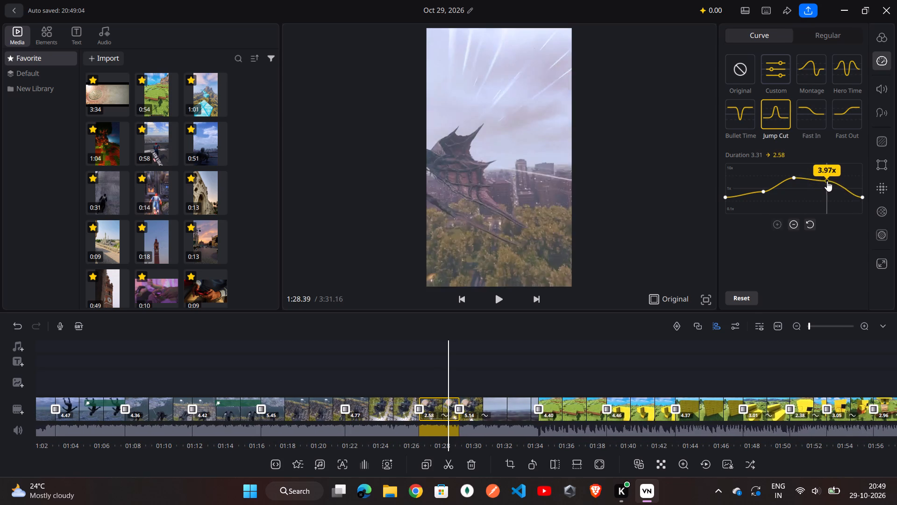
left_click_drag(827, 181, 832, 195)
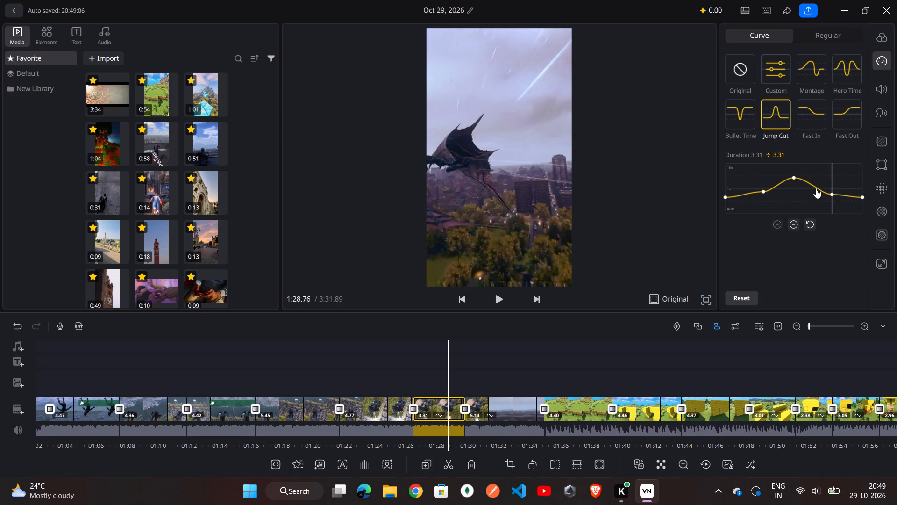
left_click_drag(795, 178, 795, 182)
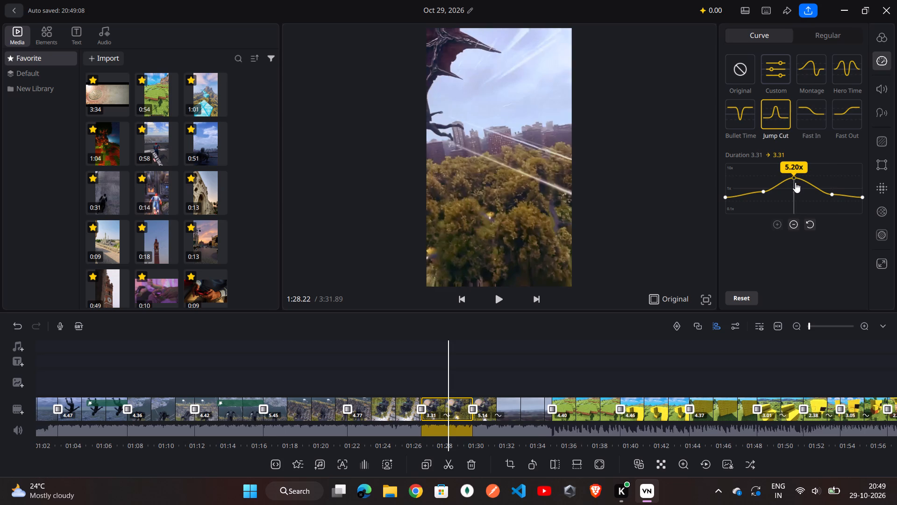
left_click_drag(795, 182, 803, 181)
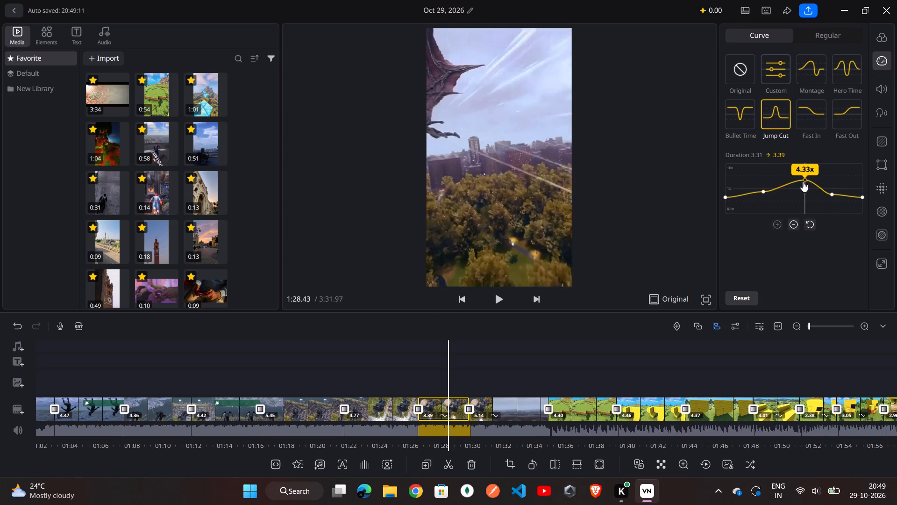
left_click_drag(803, 181, 801, 183)
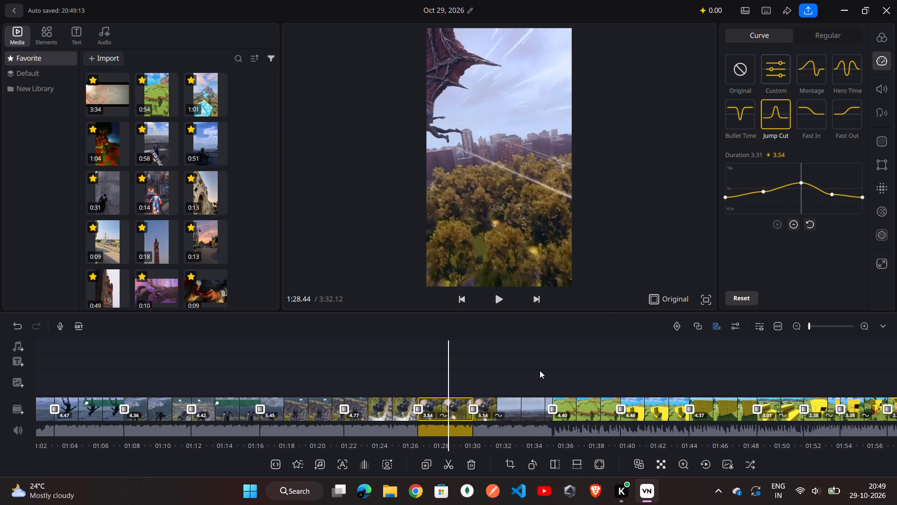
Apply Jump Cut to the Spider-Man clip starting at about 1:16, widening and lowering the curve's peak for a duration of about 6.27.
scroll(585, 348, "right", 2)
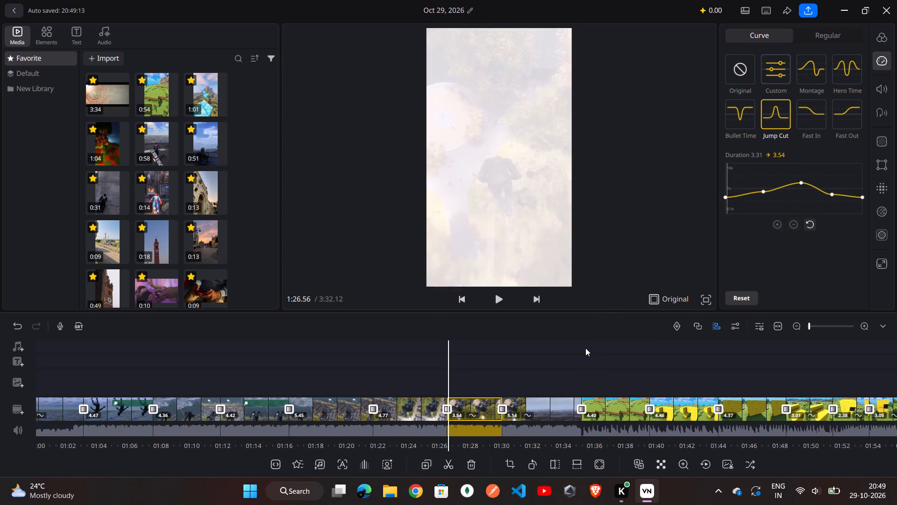
scroll(585, 348, "right", 4)
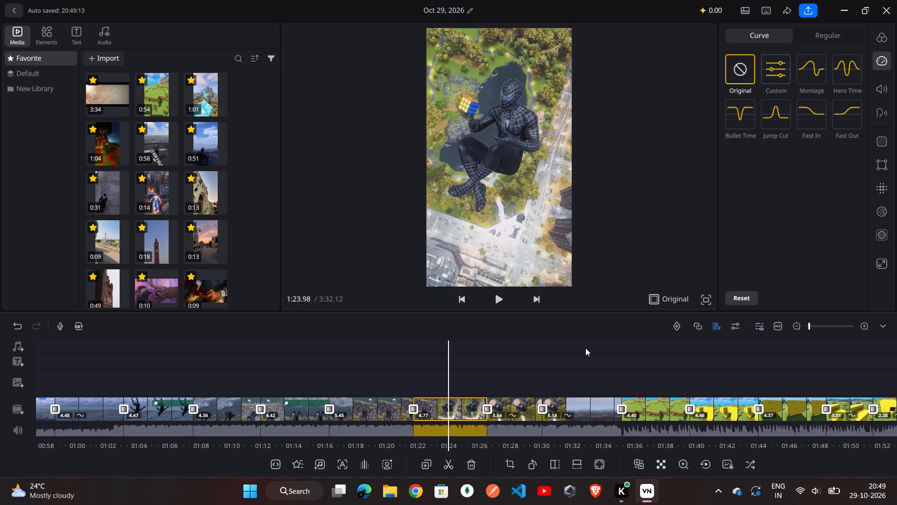
scroll(585, 348, "right", 4)
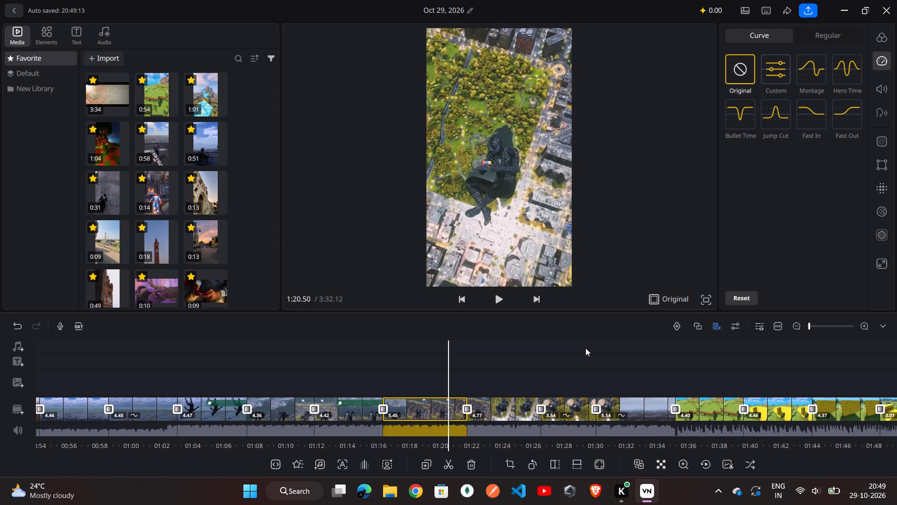
scroll(585, 348, "right", 3)
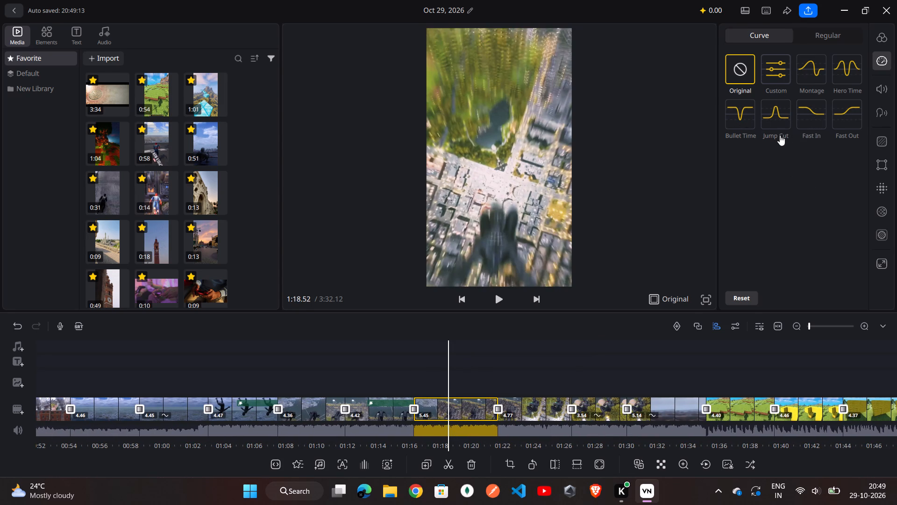
left_click(773, 121)
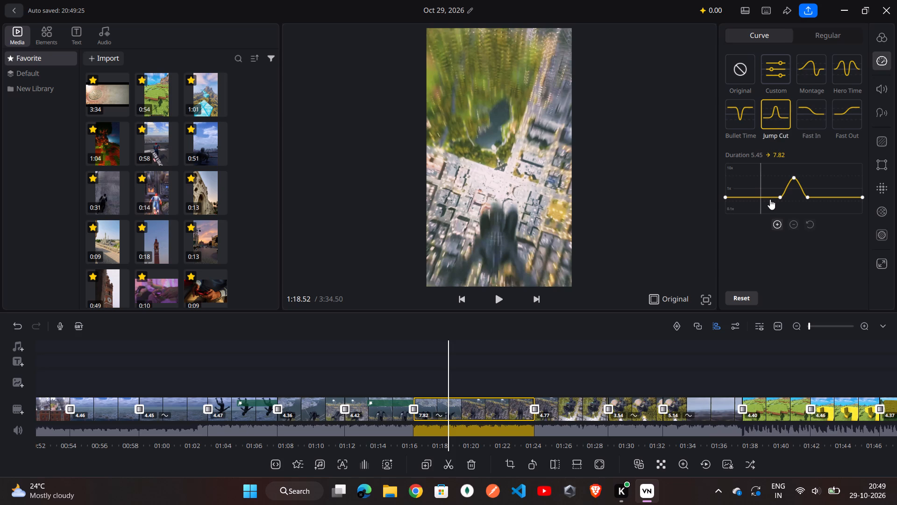
left_click_drag(781, 197, 777, 197)
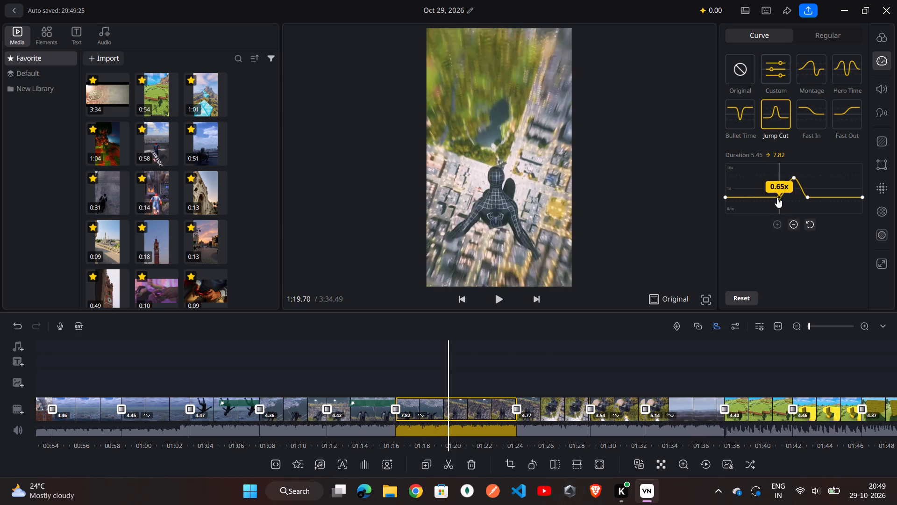
left_click_drag(777, 197, 762, 191)
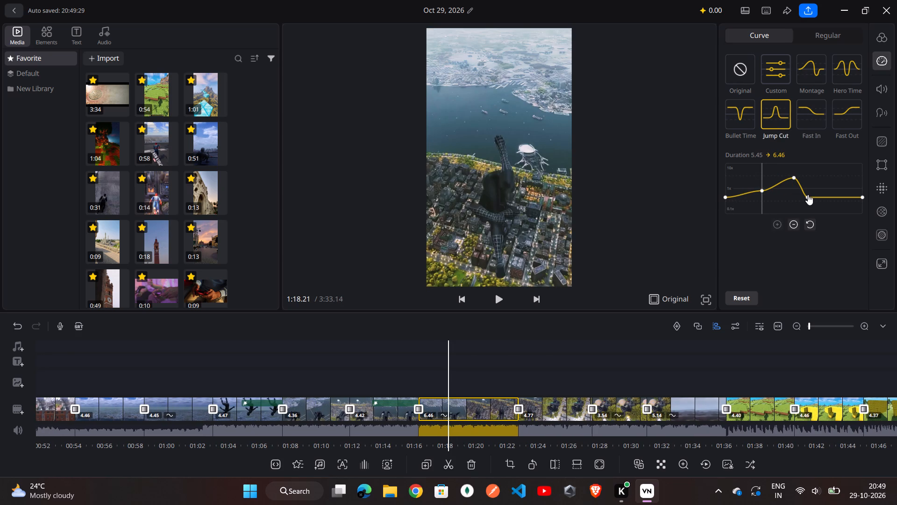
left_click_drag(808, 195, 821, 190)
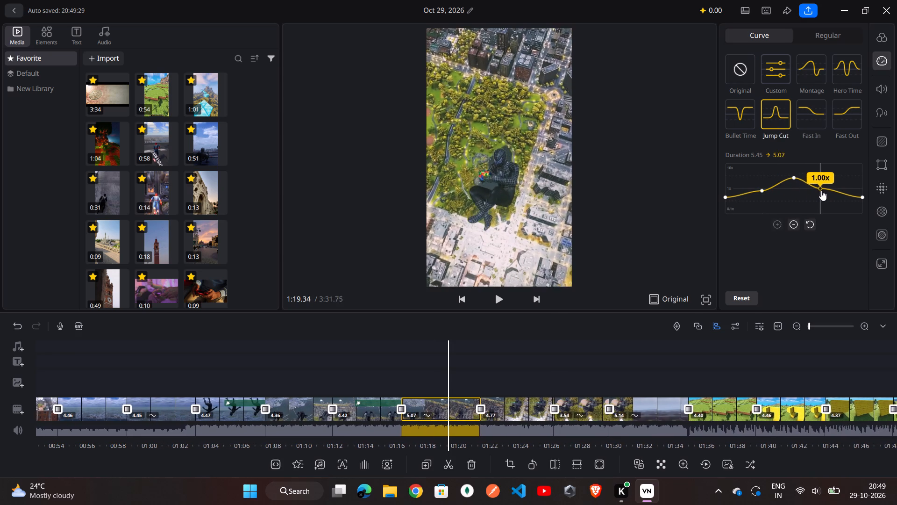
left_click_drag(821, 190, 822, 194)
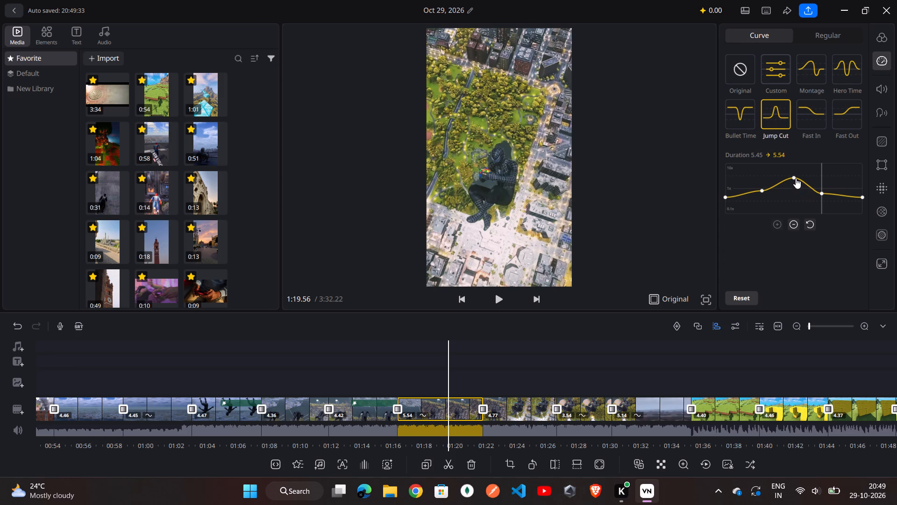
left_click_drag(796, 178, 796, 186)
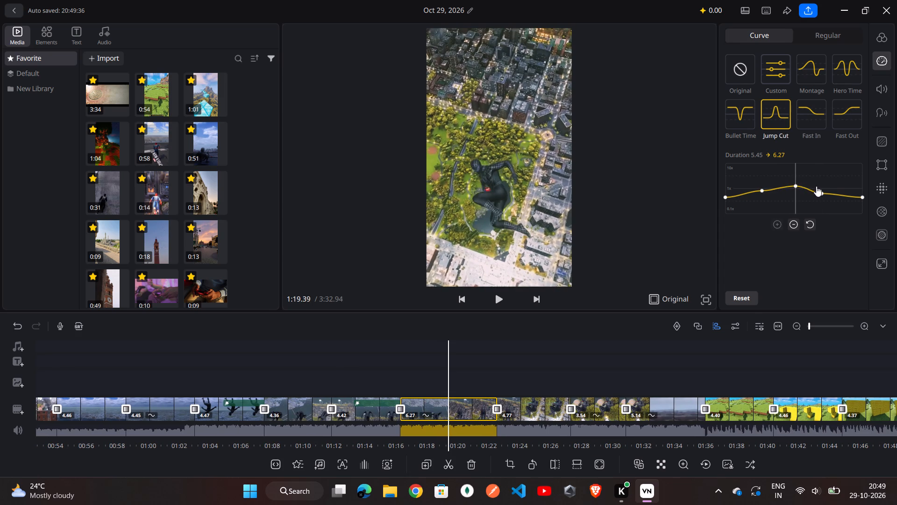
Apply Jump Cut to the sky-dive clip starting at about 0:54, widening and lowering the curve's peak for a duration of about 4.80.
left_click(530, 398)
scroll(413, 378, "right", 9)
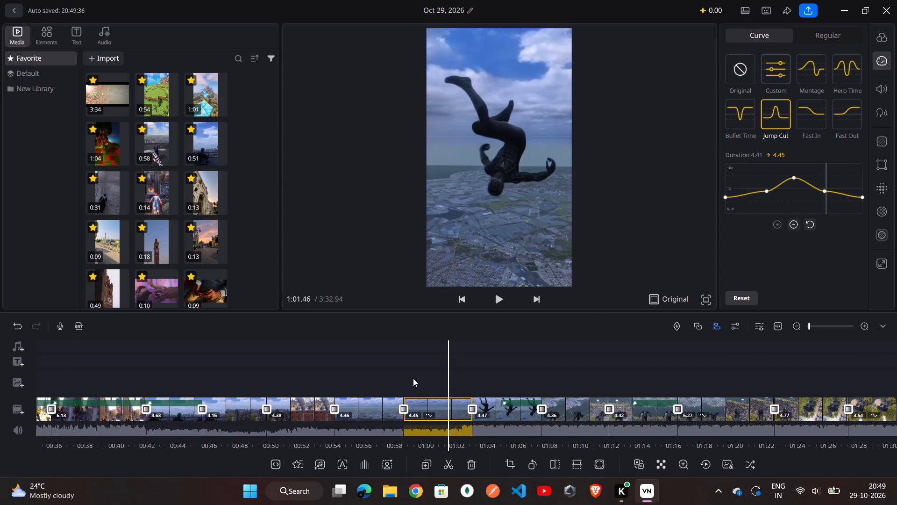
scroll(413, 378, "right", 2)
scroll(374, 393, "left", 1)
scroll(423, 359, "right", 1)
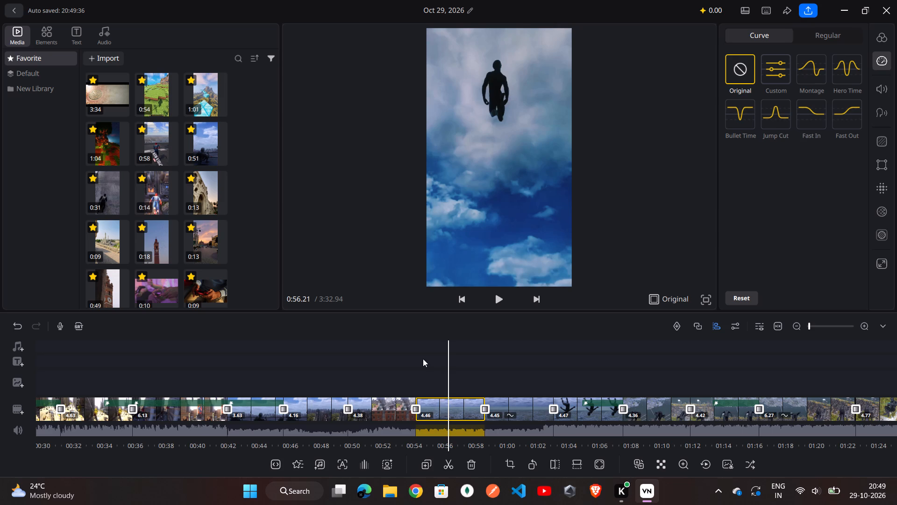
scroll(423, 359, "right", 1)
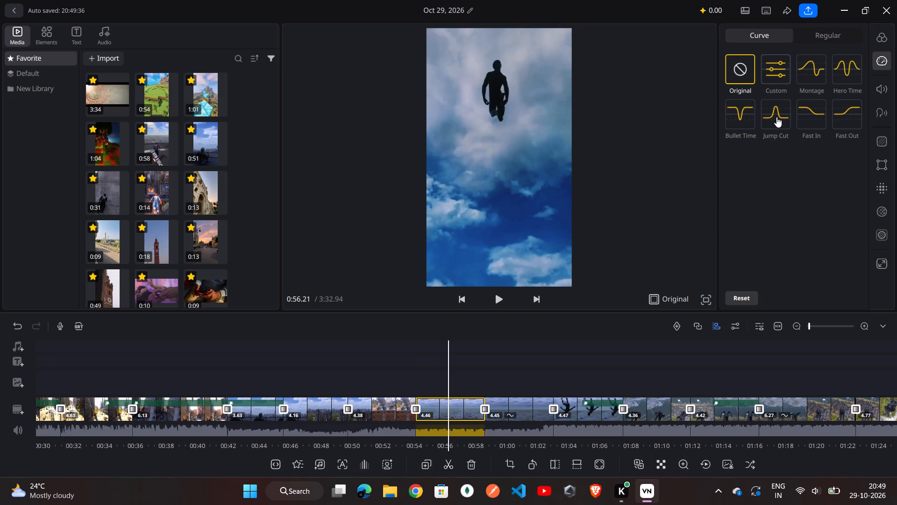
left_click(774, 121)
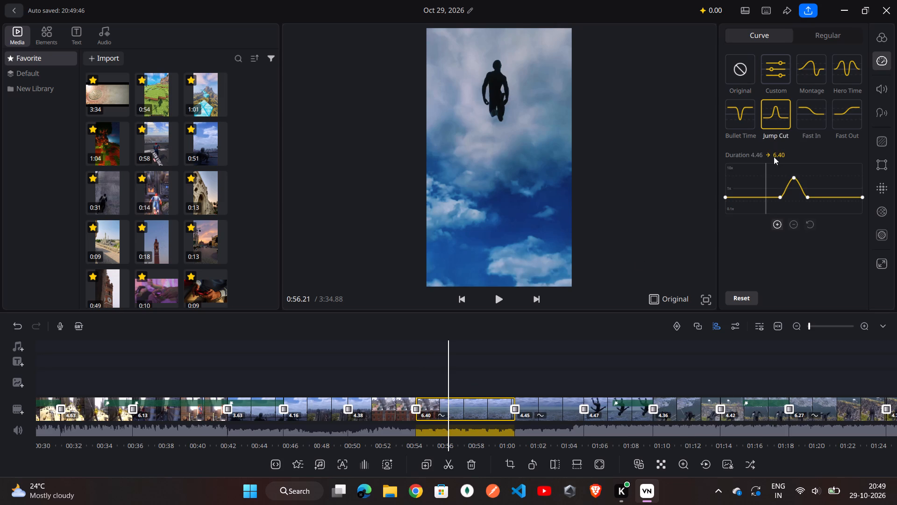
left_click_drag(781, 191, 778, 193)
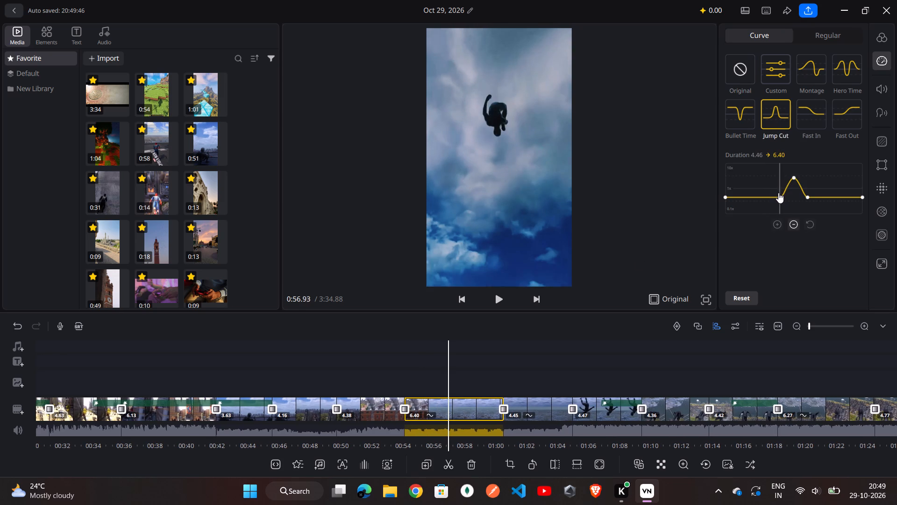
left_click_drag(778, 193, 765, 186)
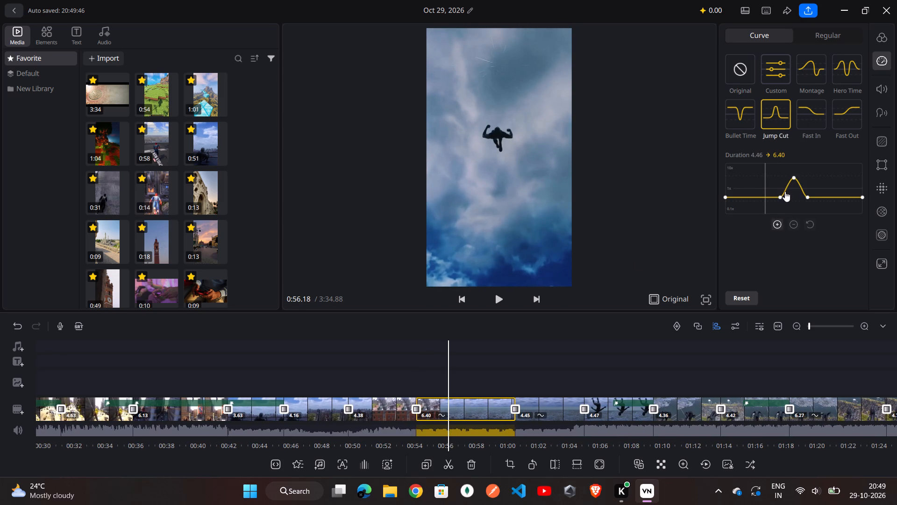
left_click_drag(783, 198, 773, 194)
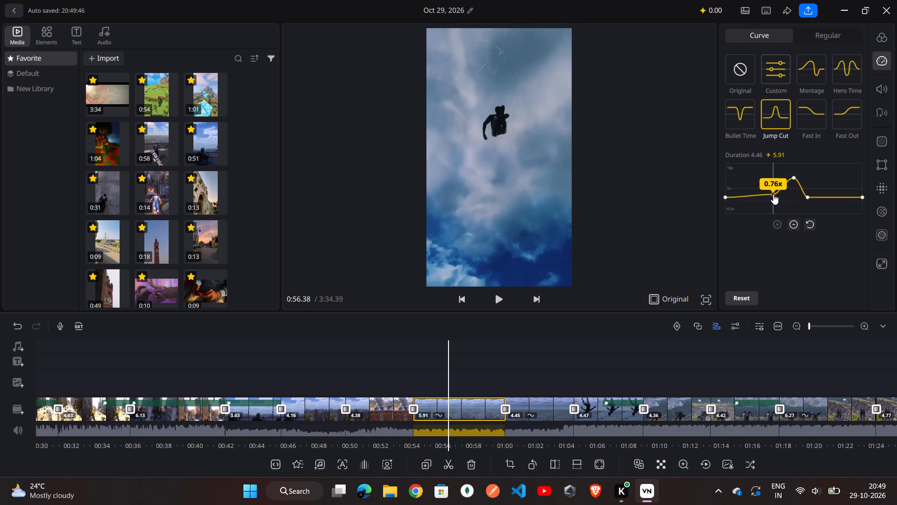
left_click_drag(773, 194, 770, 192)
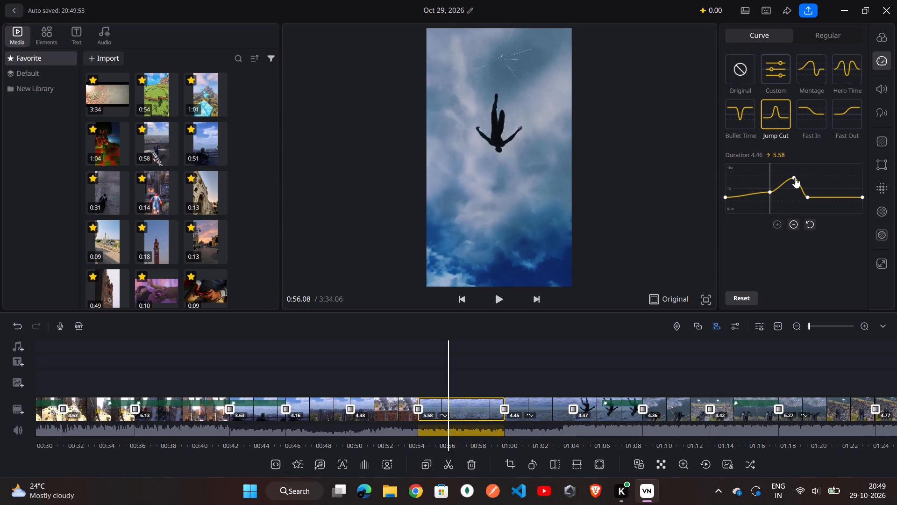
left_click_drag(809, 195, 824, 191)
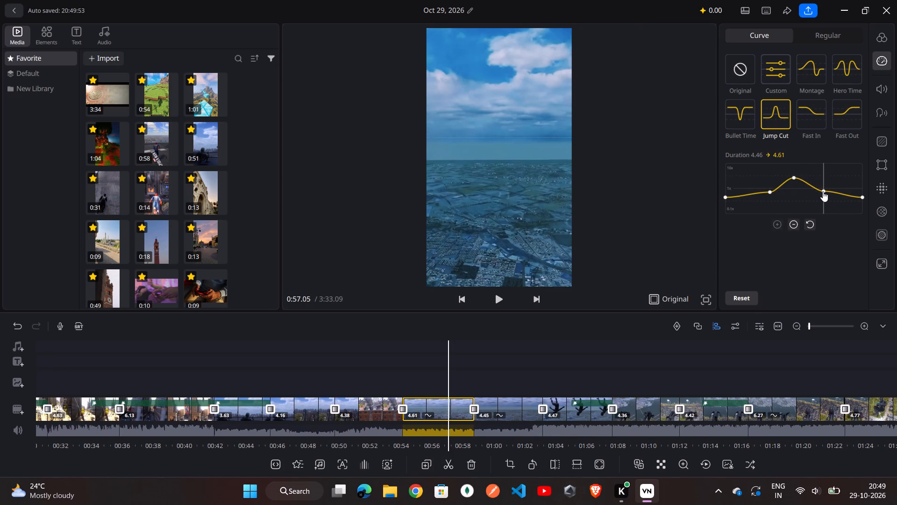
left_click_drag(795, 177, 797, 184)
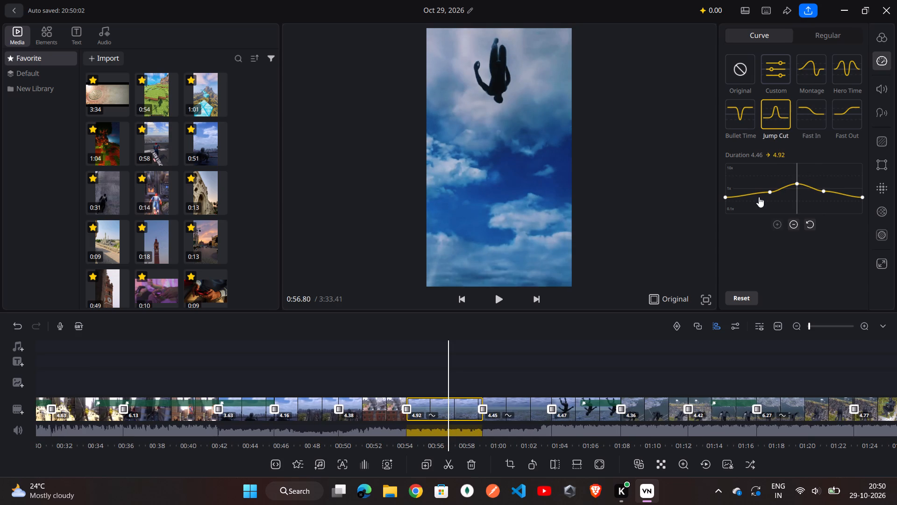
left_click_drag(772, 190, 768, 193)
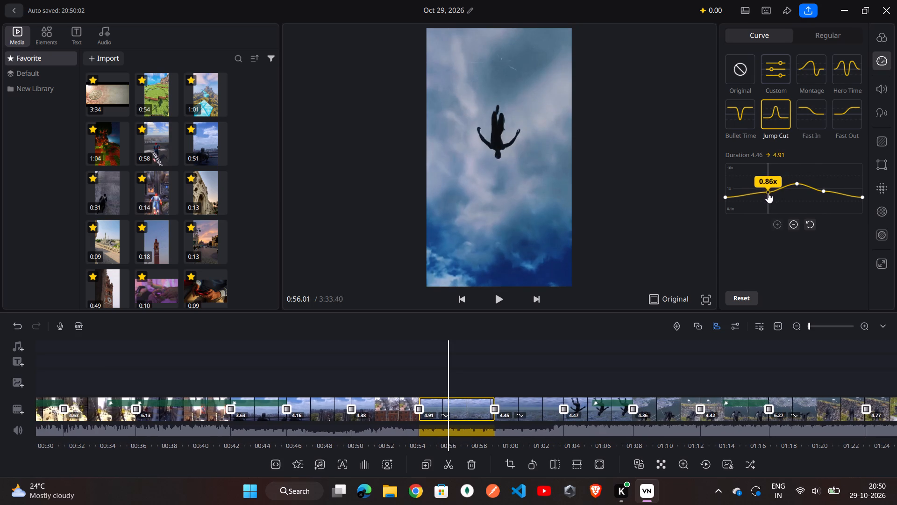
left_click_drag(768, 193, 762, 192)
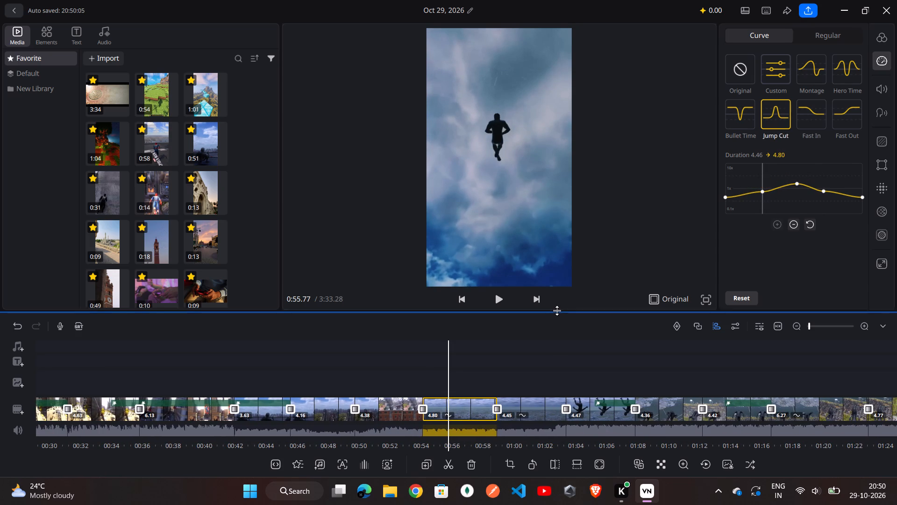
Apply Jump Cut to the split-screen Spider-Man clip starting at about 0:36, widening and lowering the curve's peak for a duration of about 7.48.
scroll(534, 357, "right", 2)
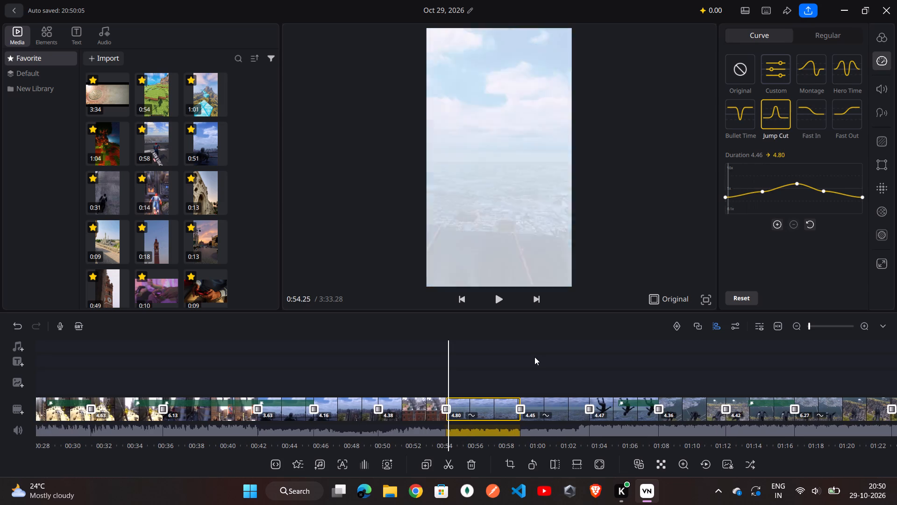
scroll(534, 357, "right", 5)
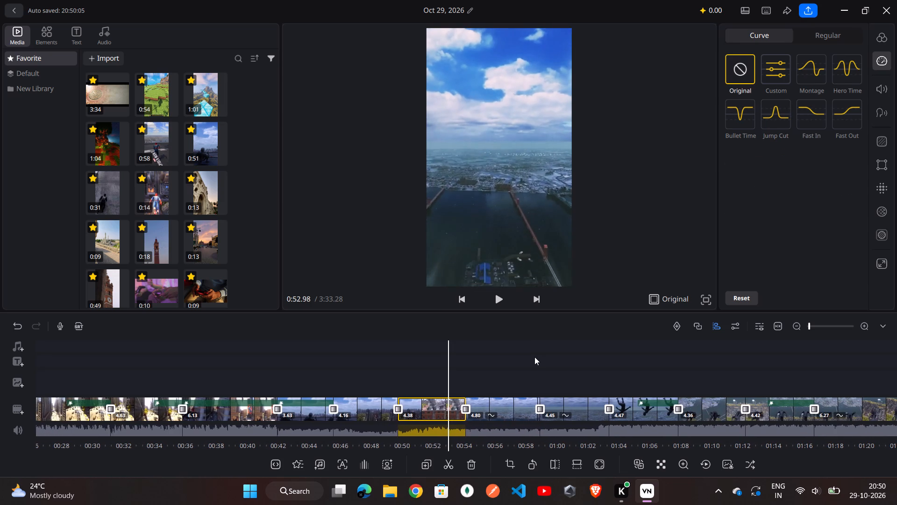
scroll(534, 357, "right", 3)
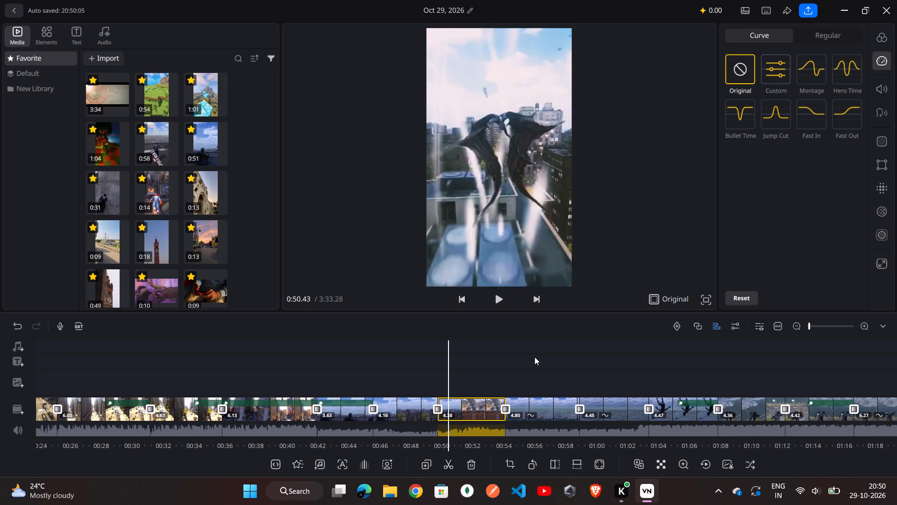
scroll(534, 357, "right", 3)
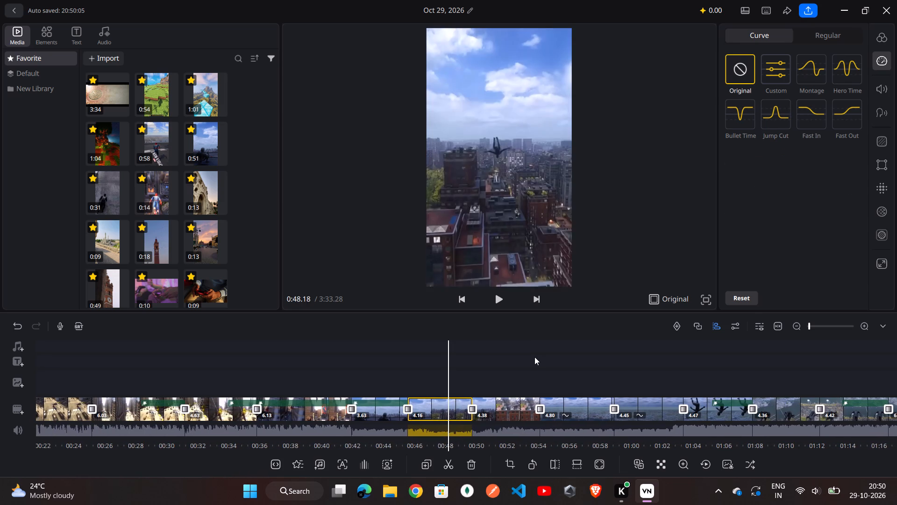
scroll(534, 357, "right", 3)
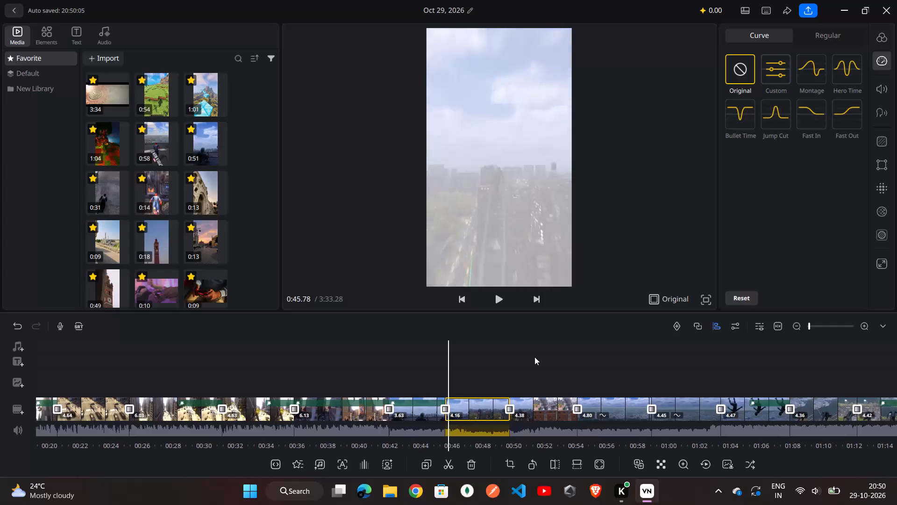
scroll(534, 357, "right", 3)
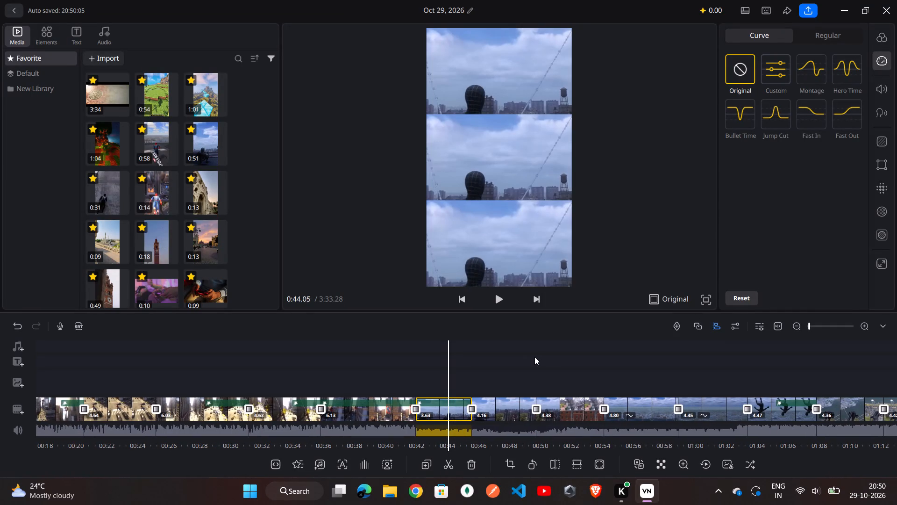
scroll(534, 357, "right", 4)
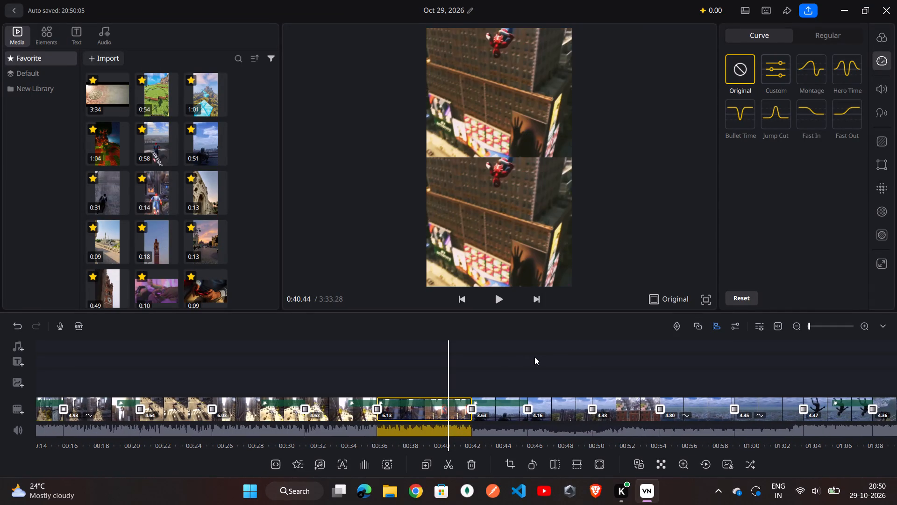
left_click(774, 115)
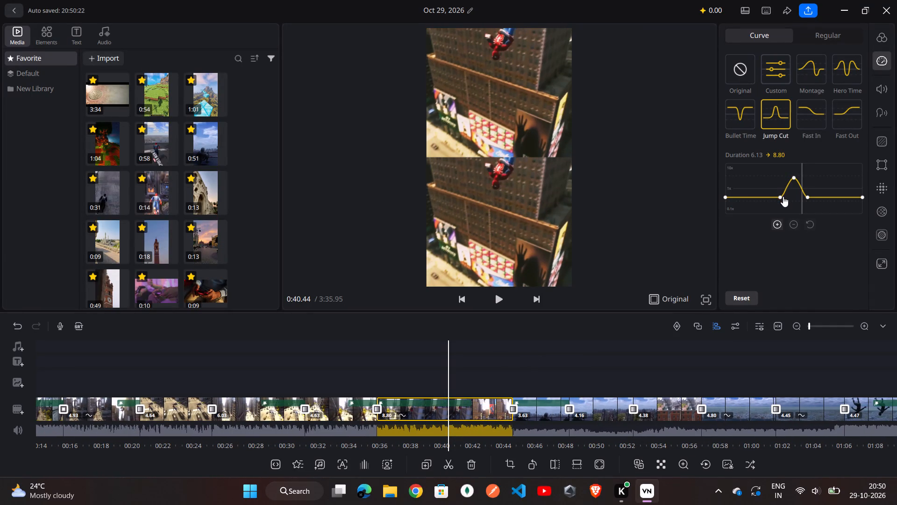
left_click_drag(783, 196, 761, 195)
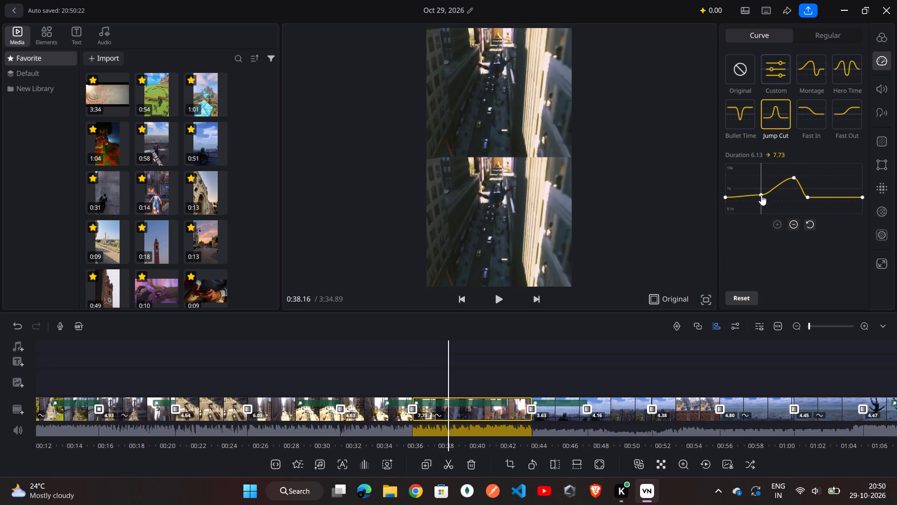
left_click_drag(809, 195, 819, 189)
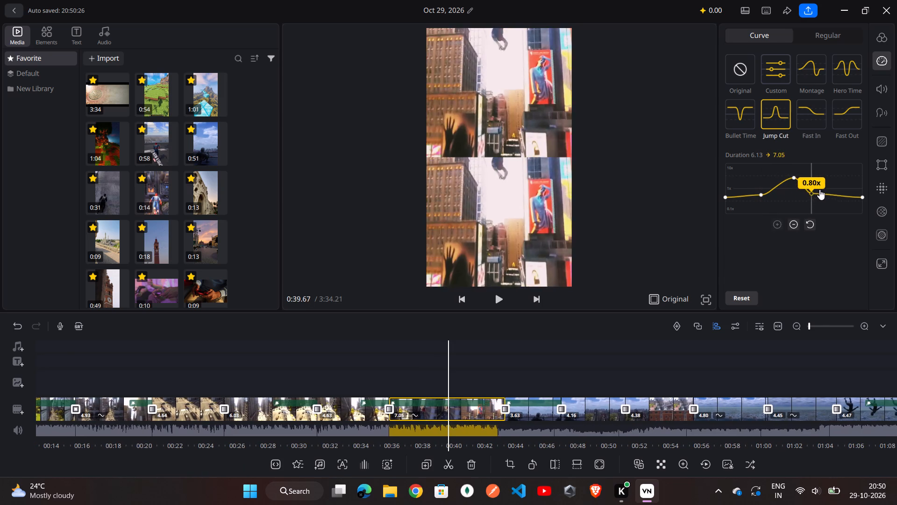
left_click_drag(819, 189, 823, 193)
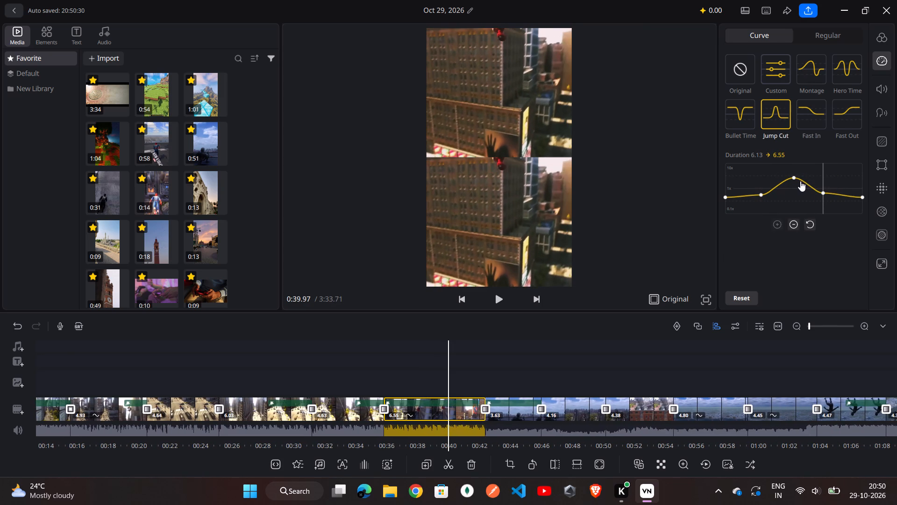
left_click_drag(793, 177, 795, 185)
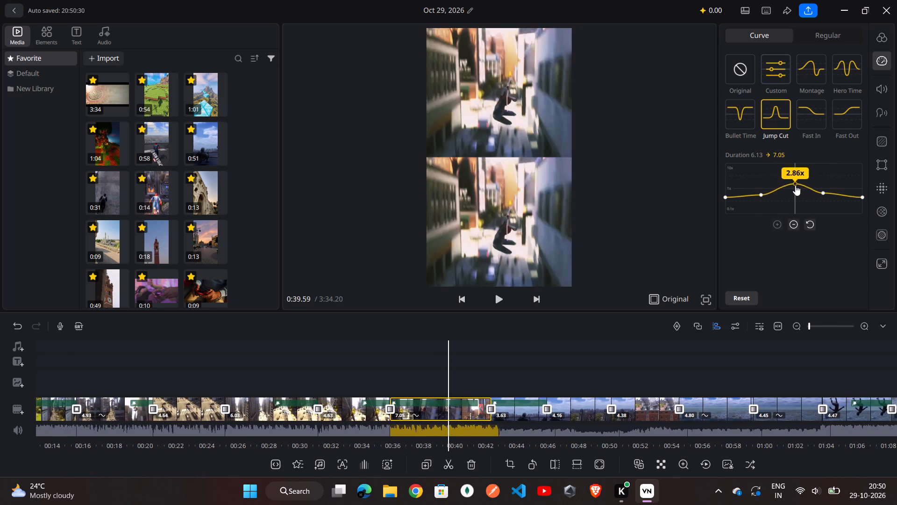
left_click_drag(795, 185, 795, 187)
Apply Jump Cut to the street-swinging clip starting at about 0:25, widening and lowering the curve's peak for a duration of about 6.66.
scroll(436, 389, "right", 5)
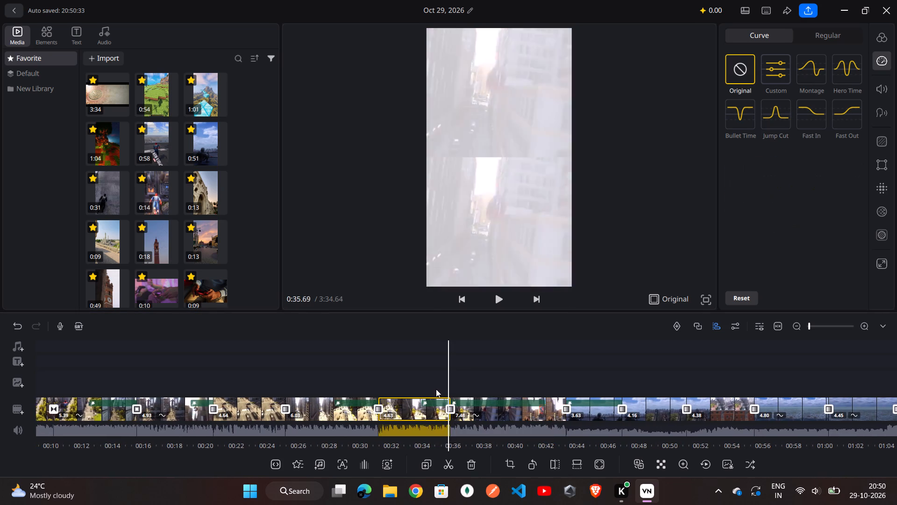
scroll(436, 389, "right", 6)
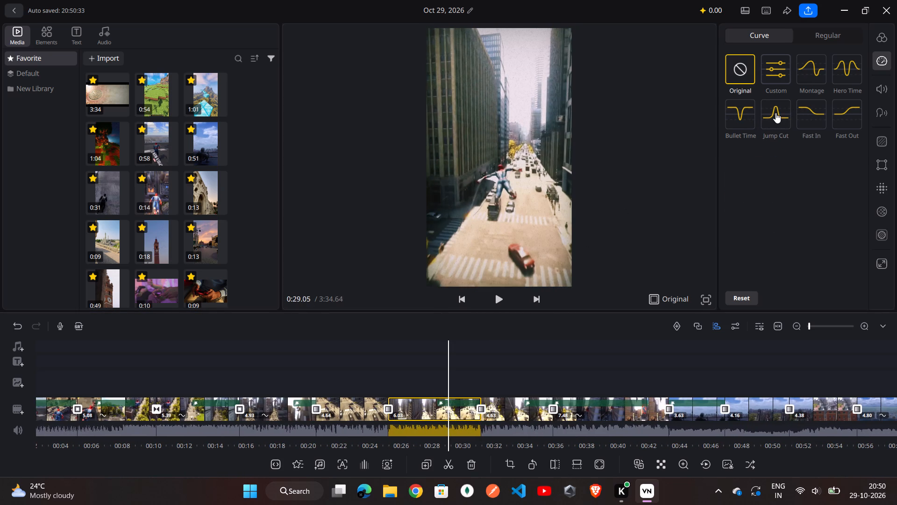
left_click(776, 115)
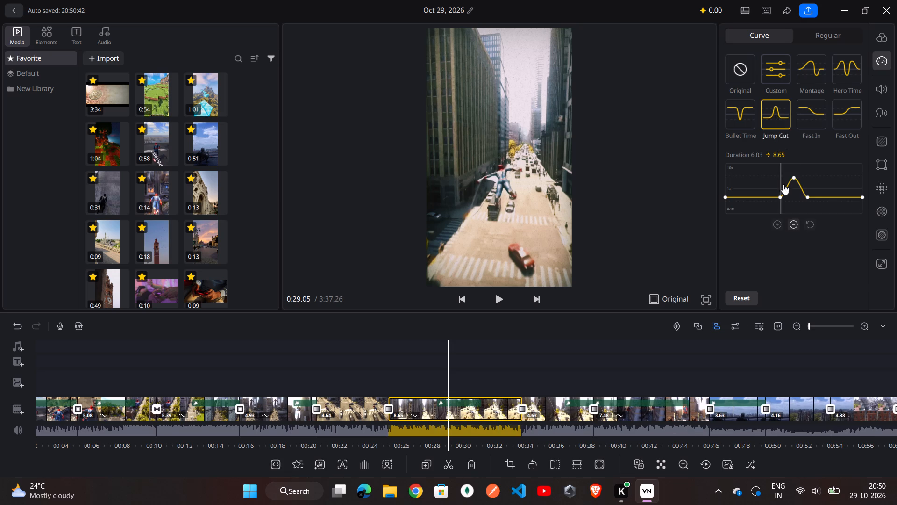
left_click_drag(778, 193, 767, 188)
left_click_drag(780, 197, 770, 196)
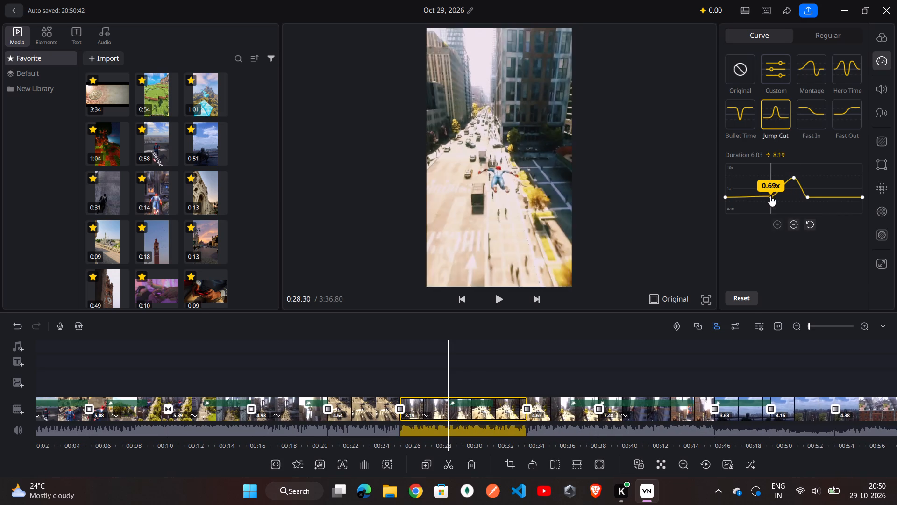
left_click_drag(770, 196, 761, 194)
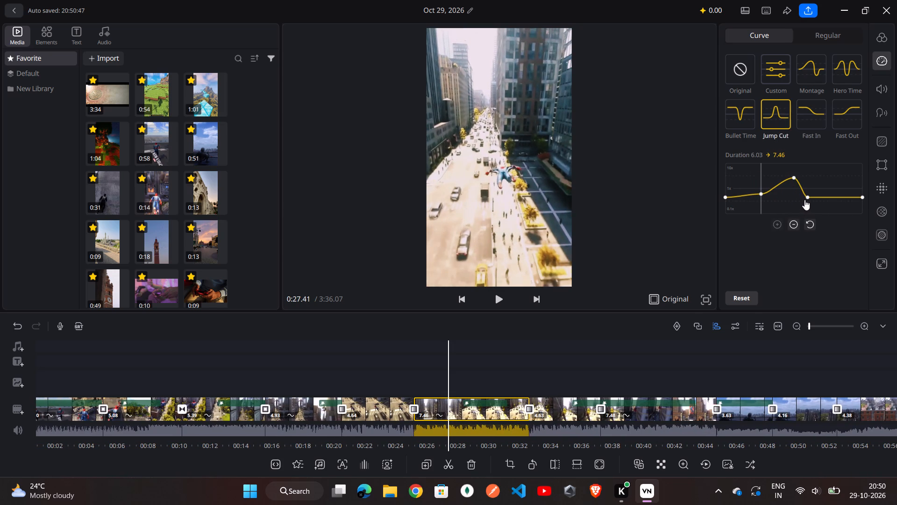
left_click_drag(810, 197, 830, 191)
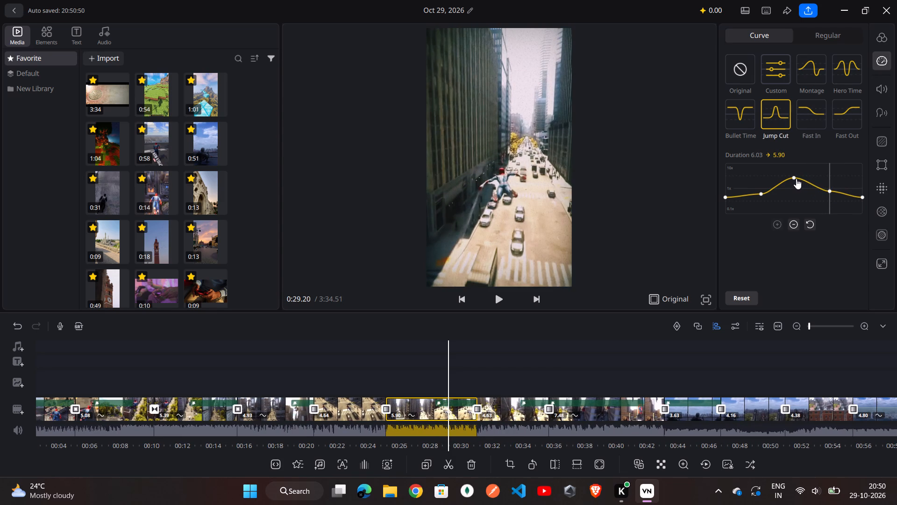
left_click_drag(796, 179, 799, 185)
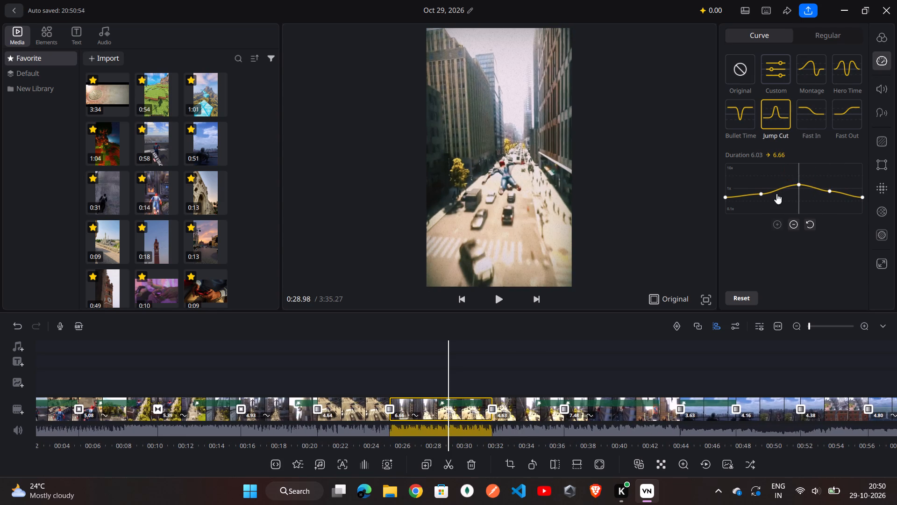
Review the Spider-Man clips between about 0:22 and 1:11 to check which ones have a speed curve.
scroll(523, 372, "right", 2)
scroll(523, 372, "down", 1)
scroll(523, 372, "right", 1)
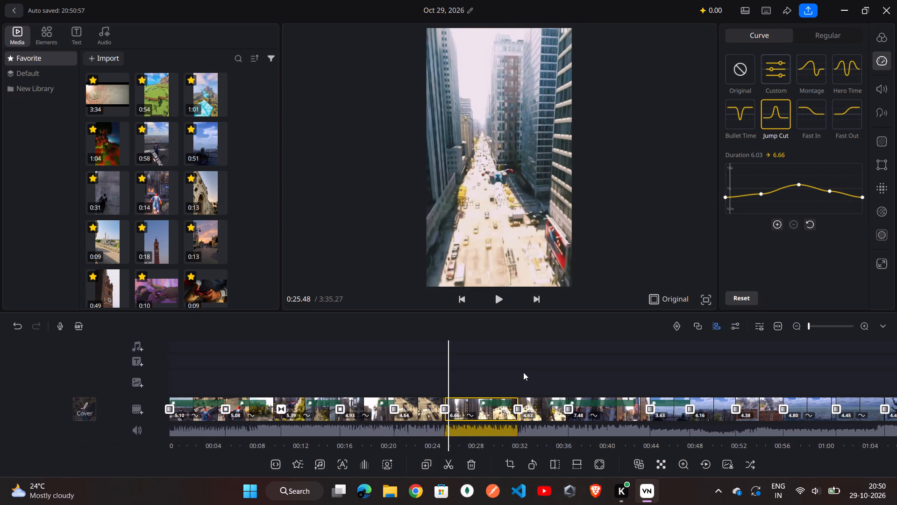
scroll(523, 372, "right", 2)
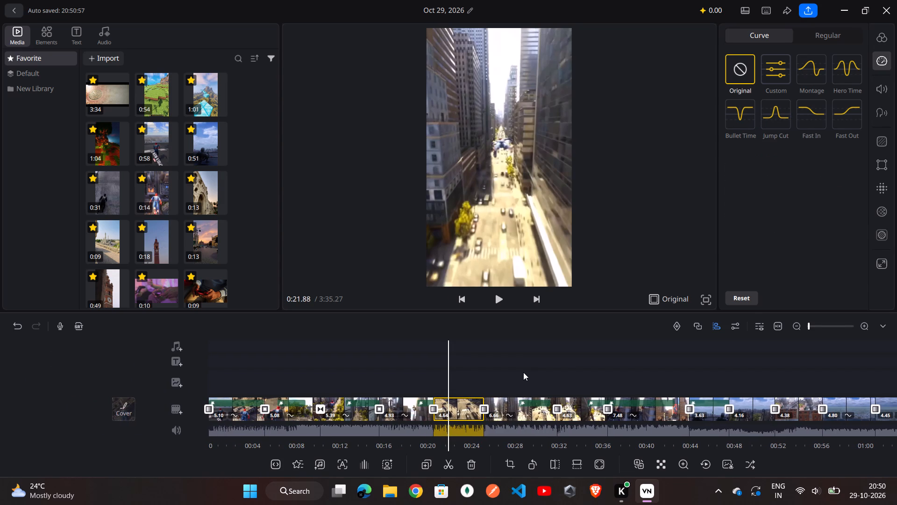
scroll(523, 372, "left", 2)
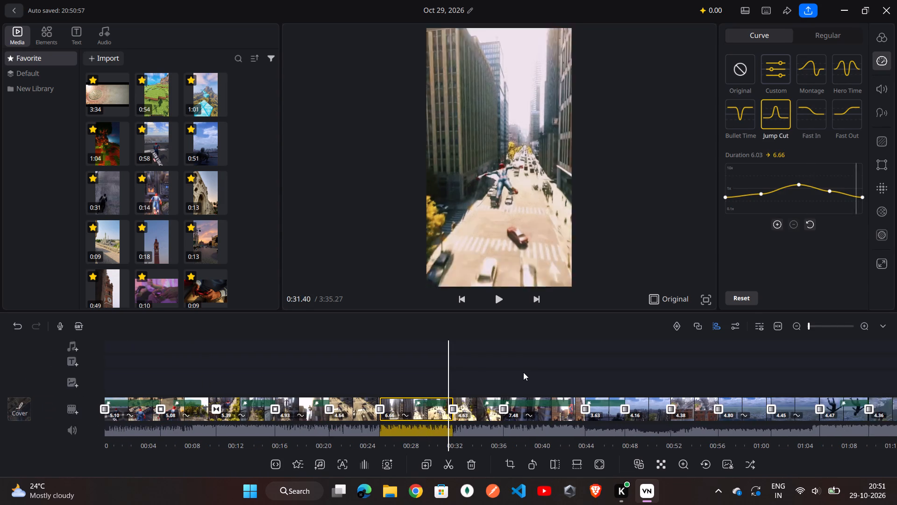
scroll(523, 372, "left", 3)
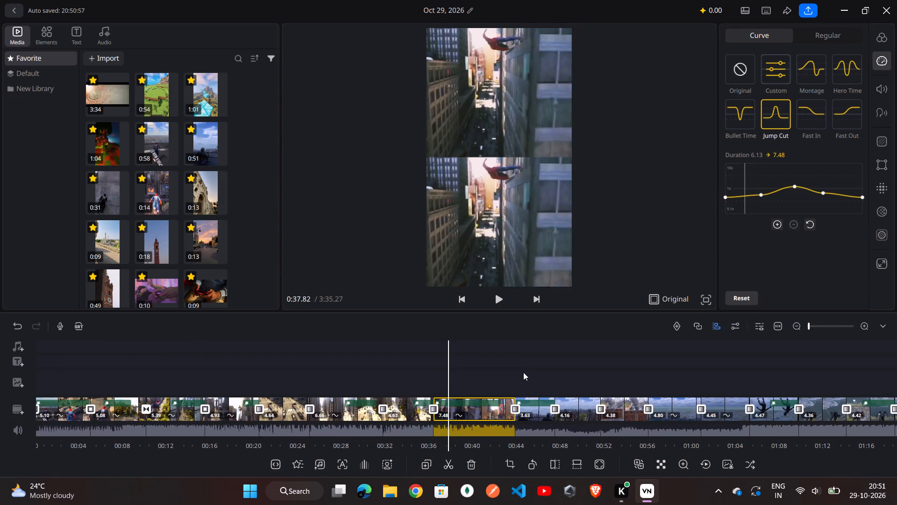
scroll(523, 372, "left", 3)
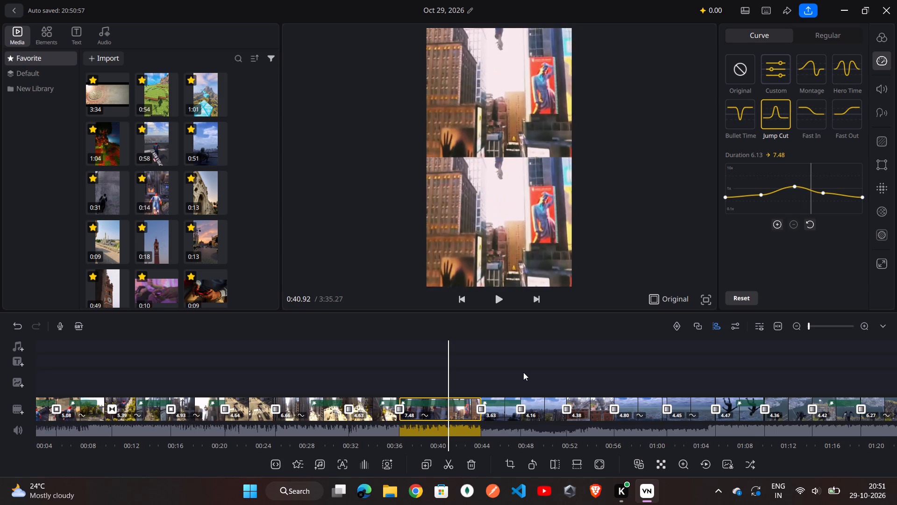
scroll(523, 372, "left", 3)
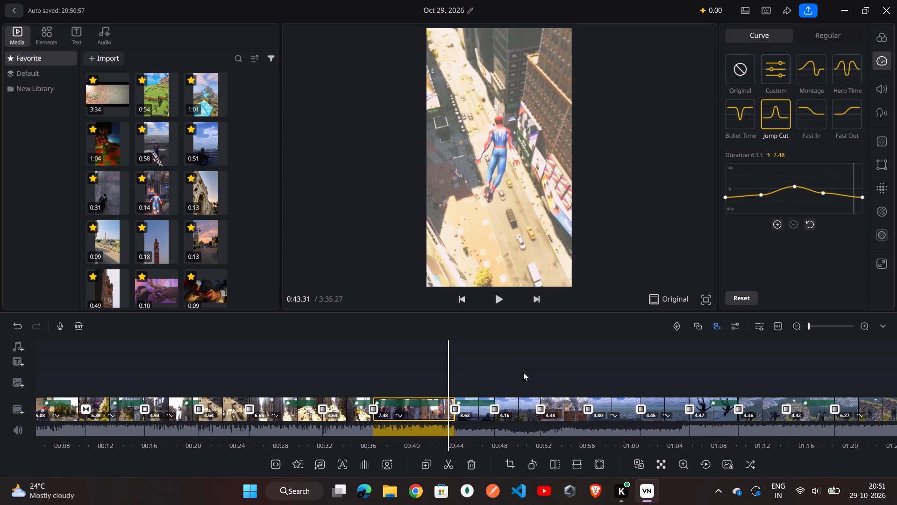
scroll(523, 372, "left", 3)
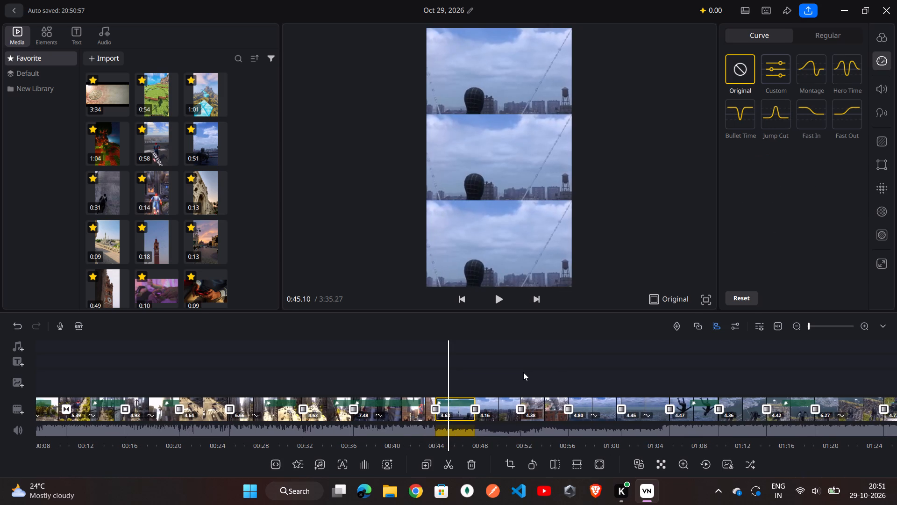
scroll(523, 372, "left", 2)
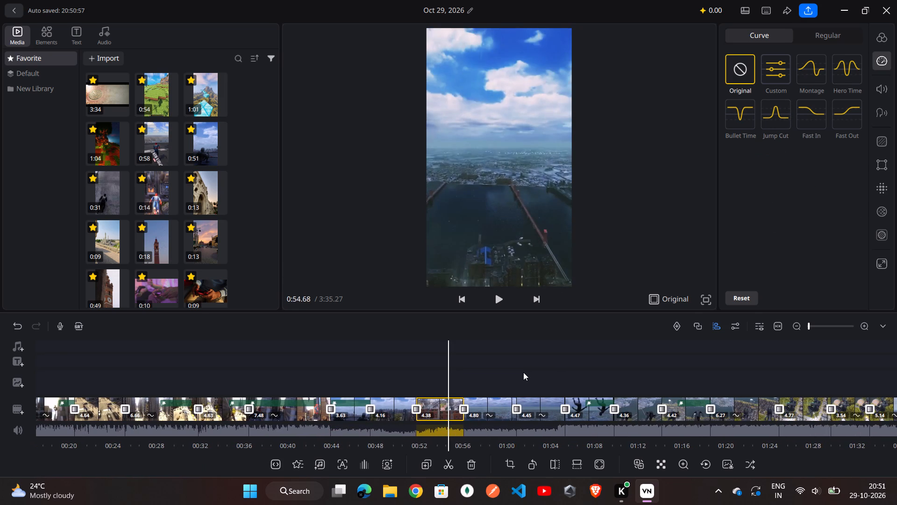
scroll(523, 372, "left", 3)
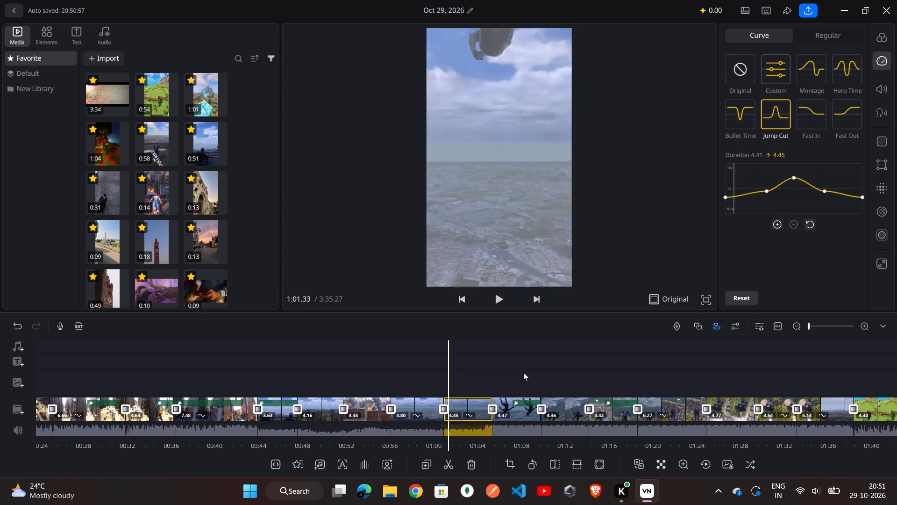
scroll(523, 372, "left", 3)
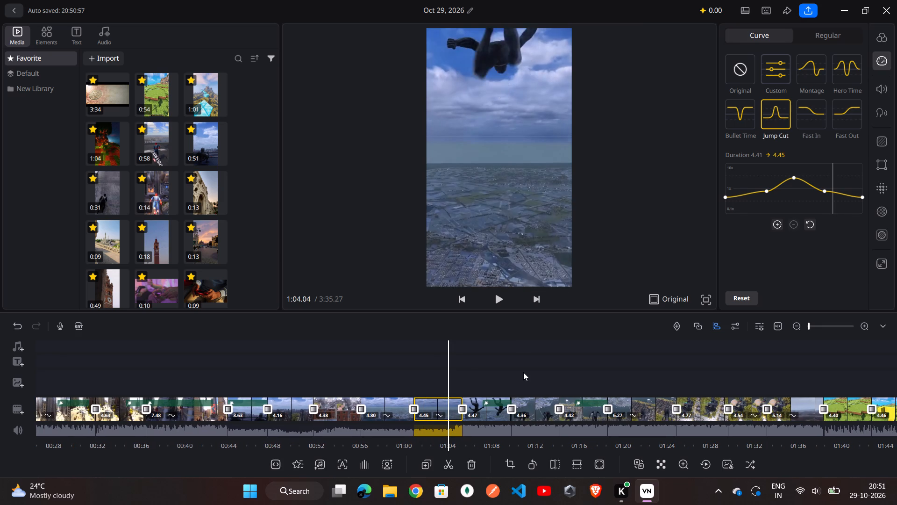
scroll(523, 372, "left", 2)
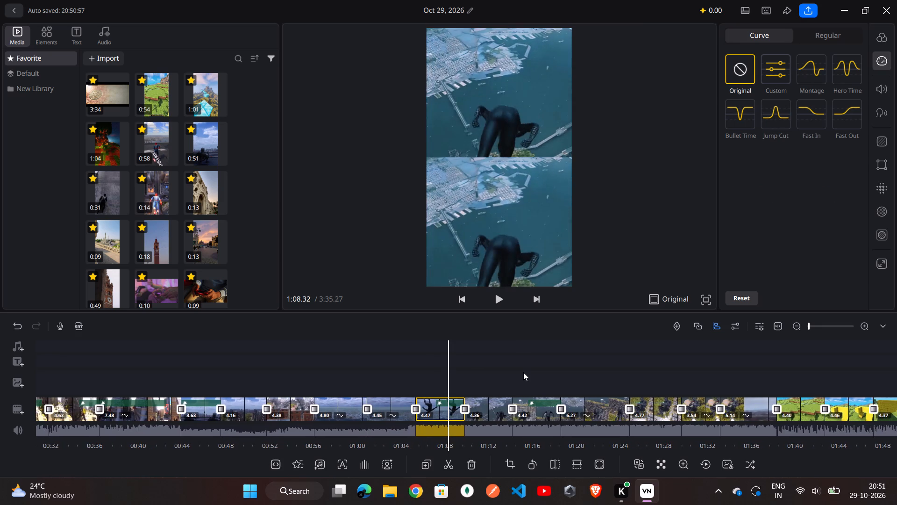
scroll(523, 372, "left", 1)
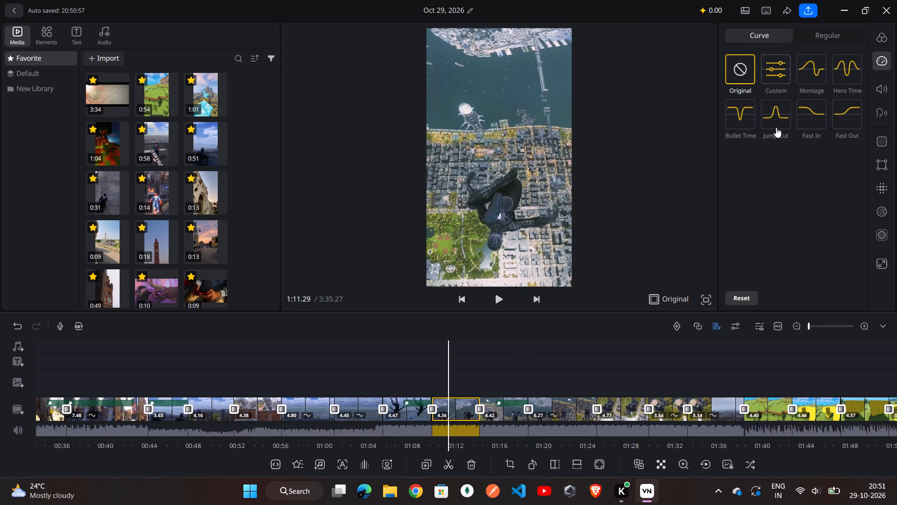
Apply Jump Cut to the sky-dive clip starting at about 1:10, widening and raising the curve's sides for a duration of about 3.87.
left_click(776, 127)
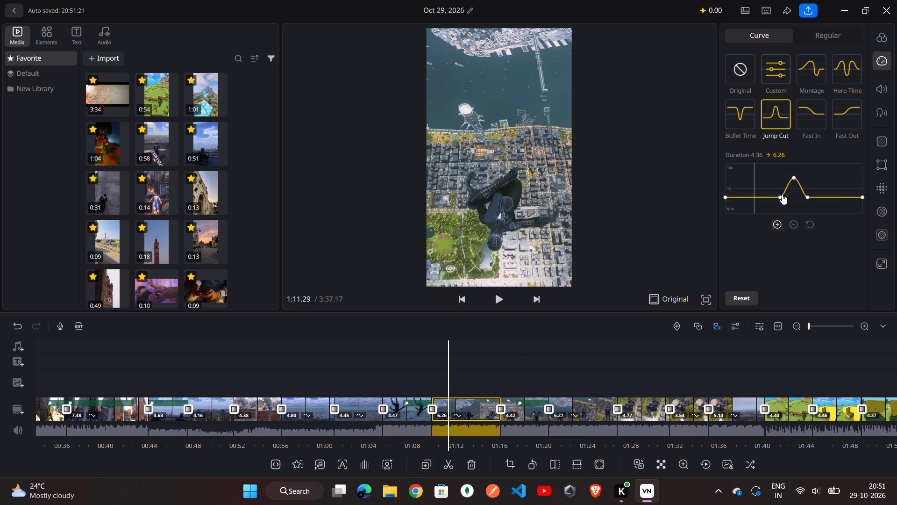
left_click_drag(782, 195, 765, 191)
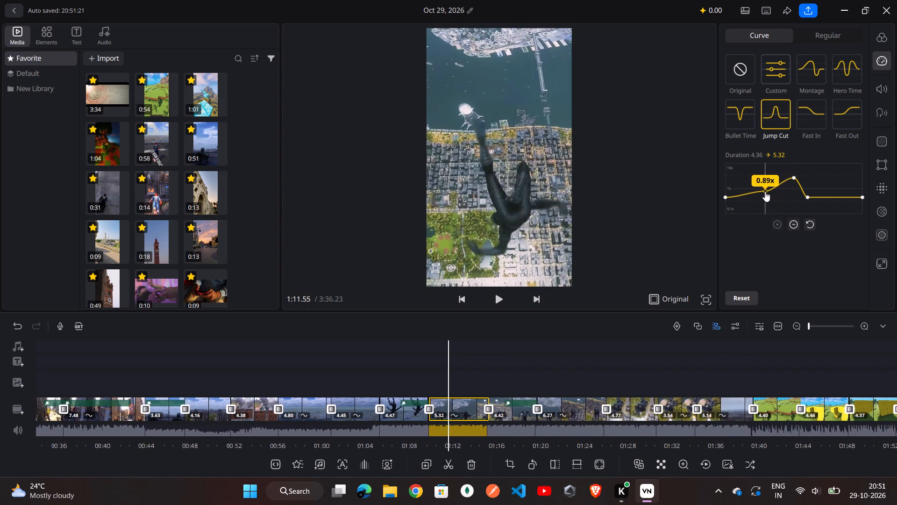
left_click_drag(765, 191, 761, 189)
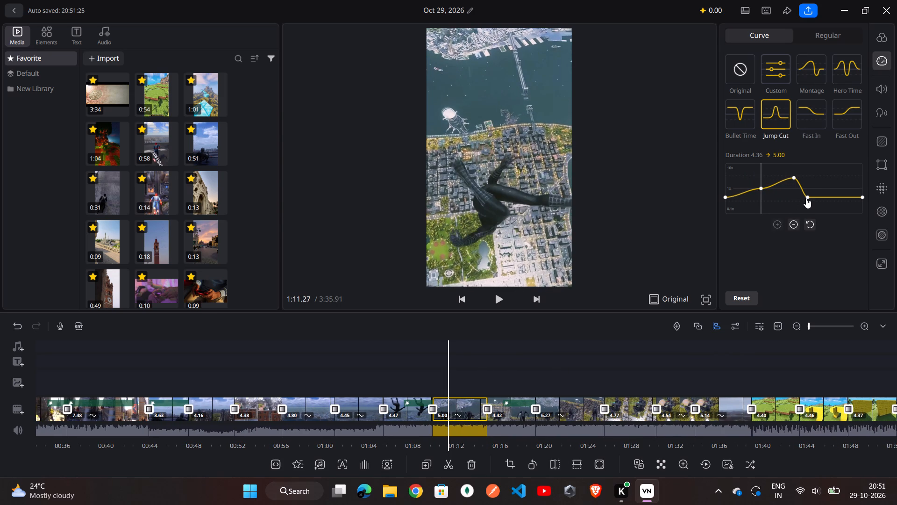
left_click_drag(806, 198, 824, 196)
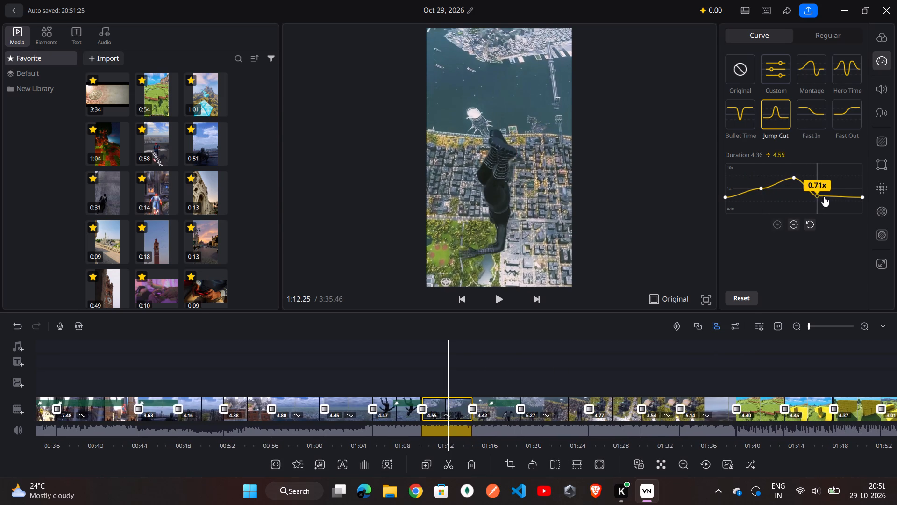
left_click_drag(824, 196, 828, 190)
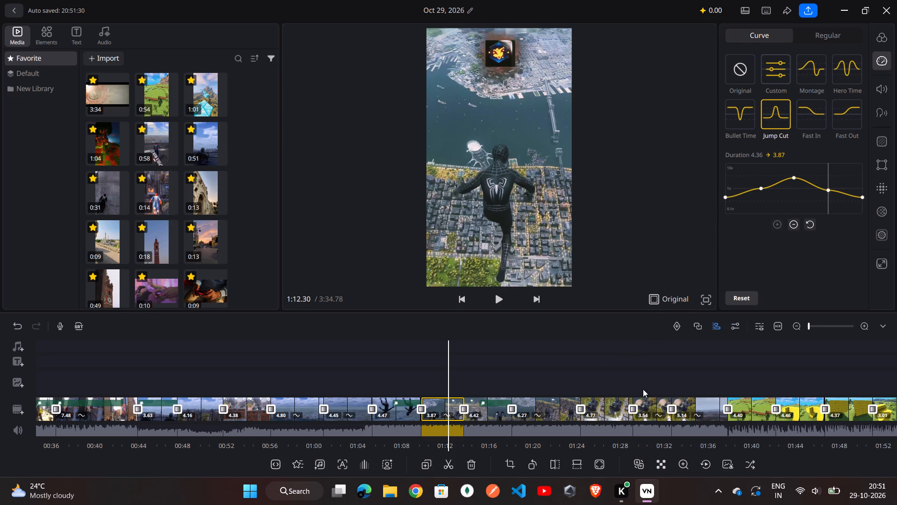
Review the Spider-Man, Minecraft and controller clips between about 1:12 and 2:18 to check which ones have a speed curve.
scroll(717, 408, "left", 9)
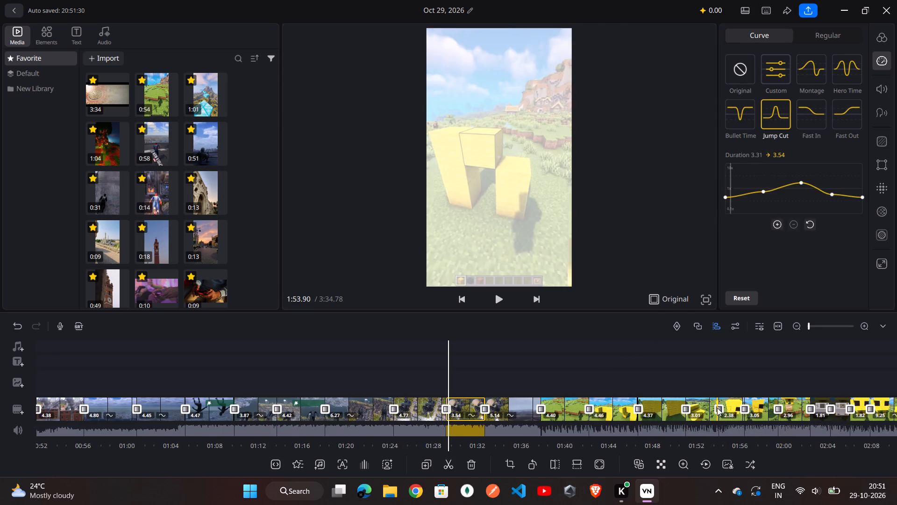
scroll(717, 408, "left", 7)
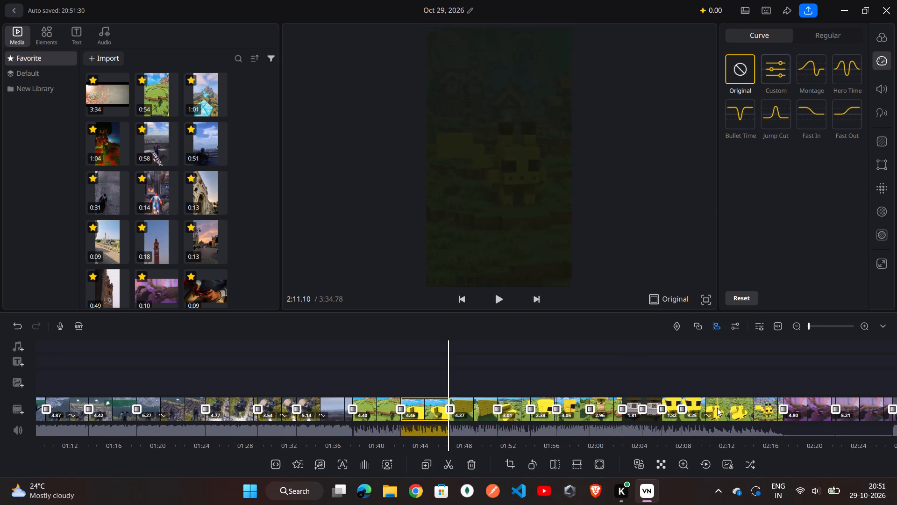
scroll(717, 408, "left", 6)
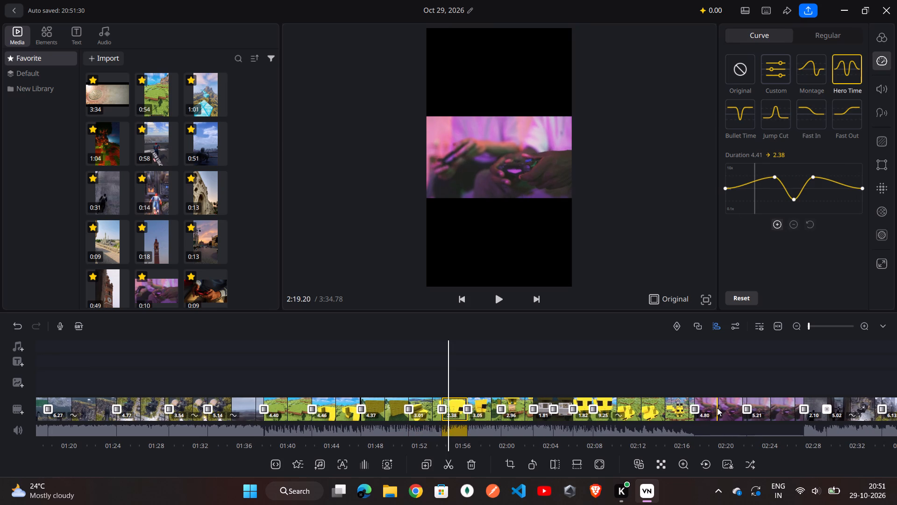
scroll(649, 415, "left", 4)
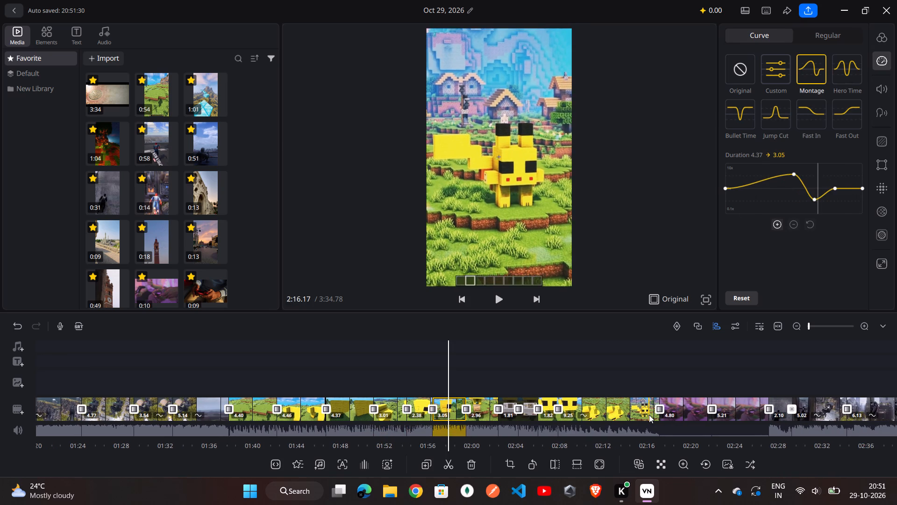
scroll(649, 415, "left", 5)
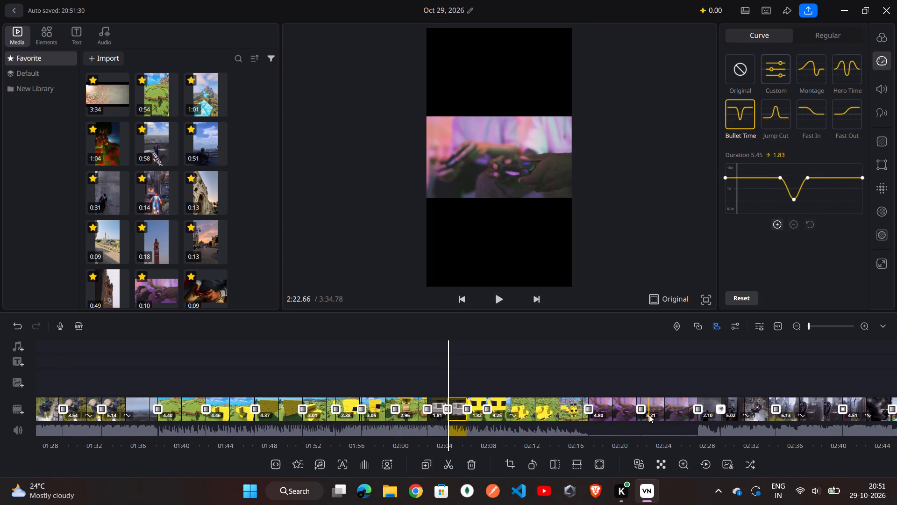
scroll(649, 415, "left", 4)
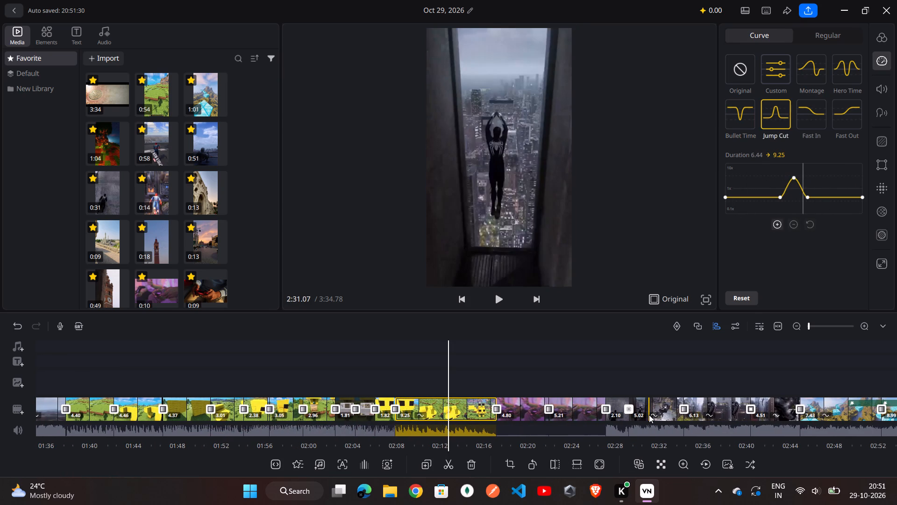
scroll(649, 415, "left", 3)
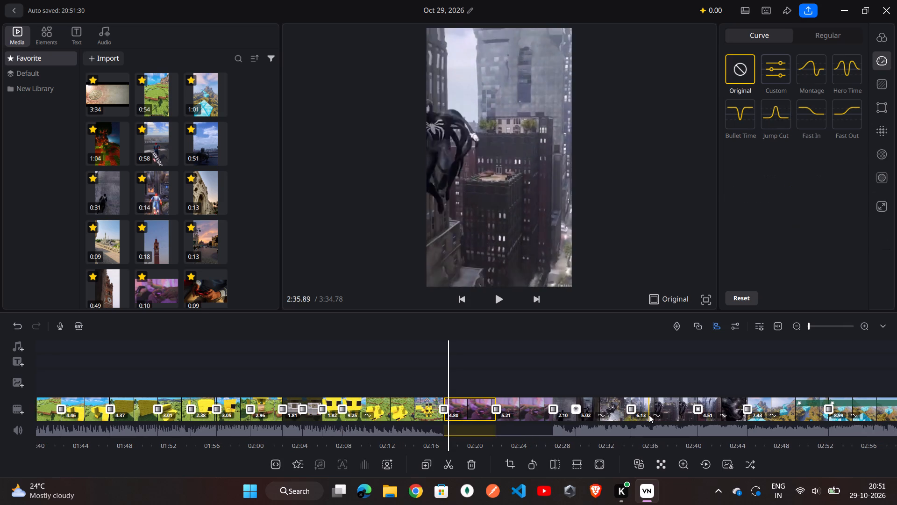
Apply Jump Cut to the first controller clip starting at about 2:17, widening and raising the curve's sides for a duration of about 3.60.
scroll(649, 415, "left", 2)
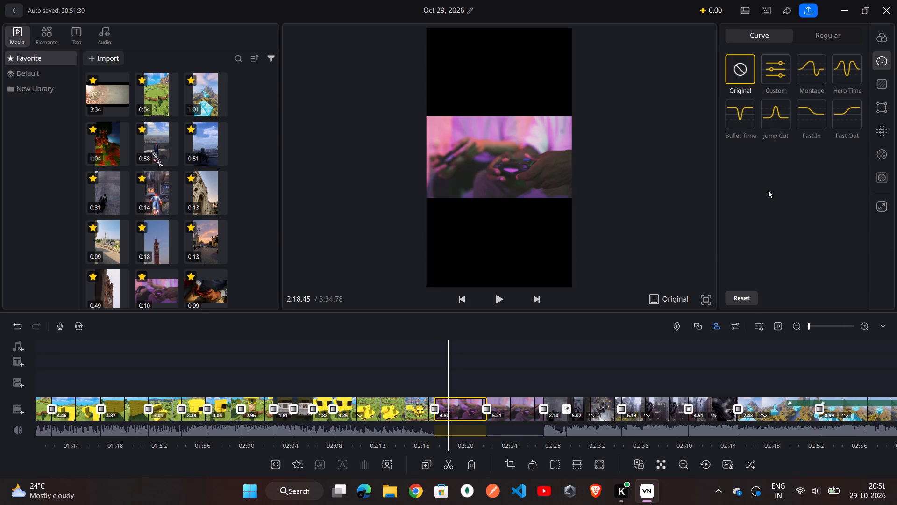
left_click(779, 120)
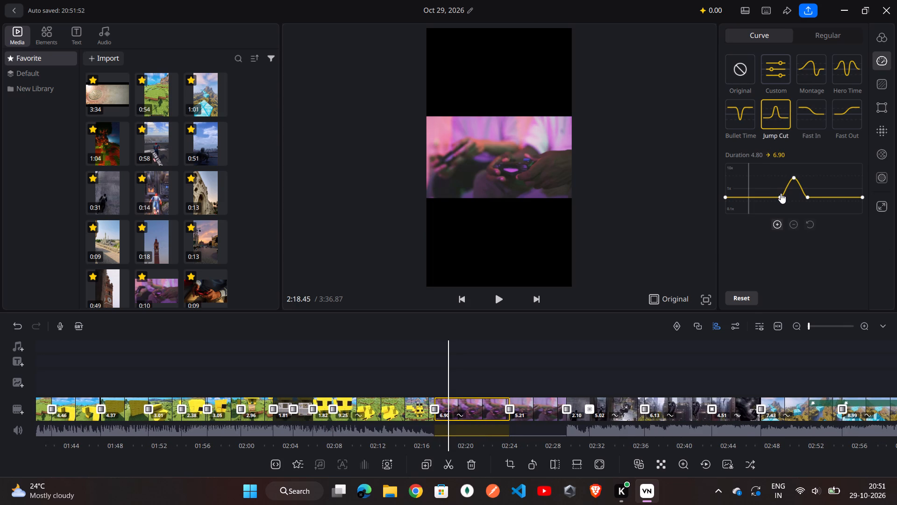
left_click_drag(781, 193, 756, 180)
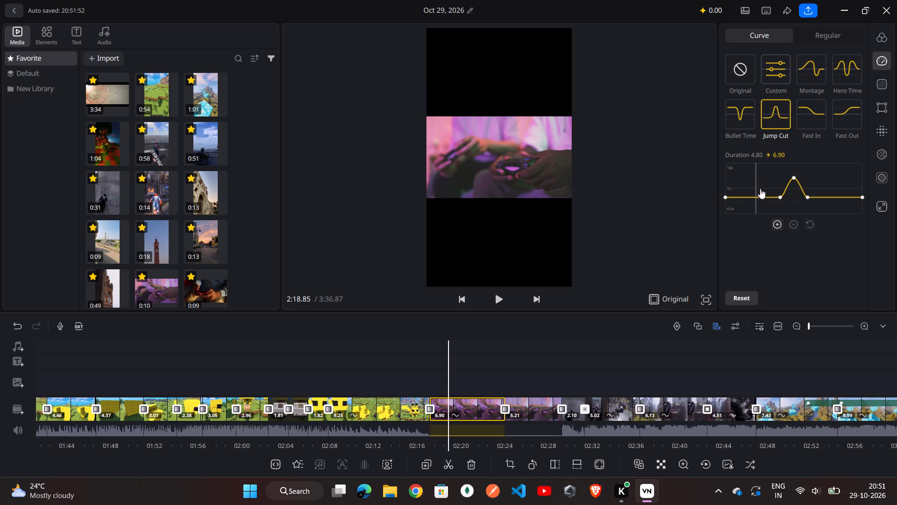
left_click_drag(781, 196, 767, 188)
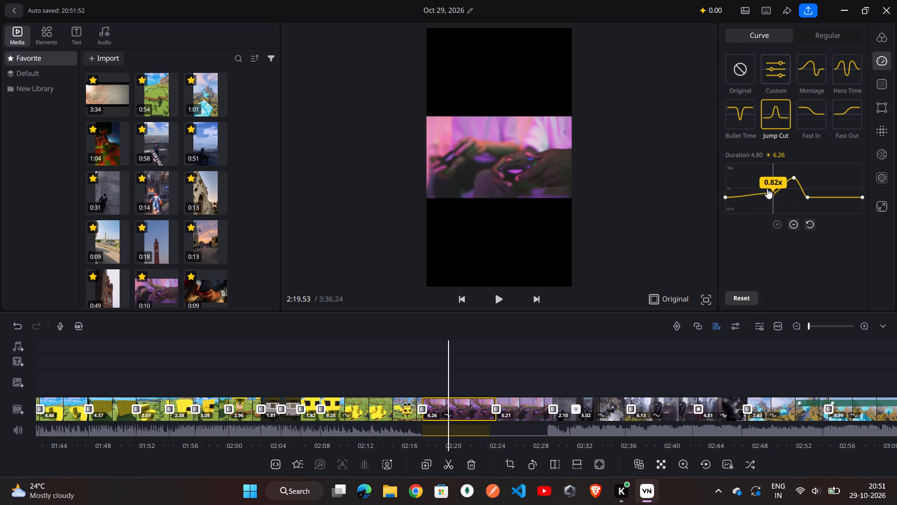
left_click_drag(767, 188, 759, 182)
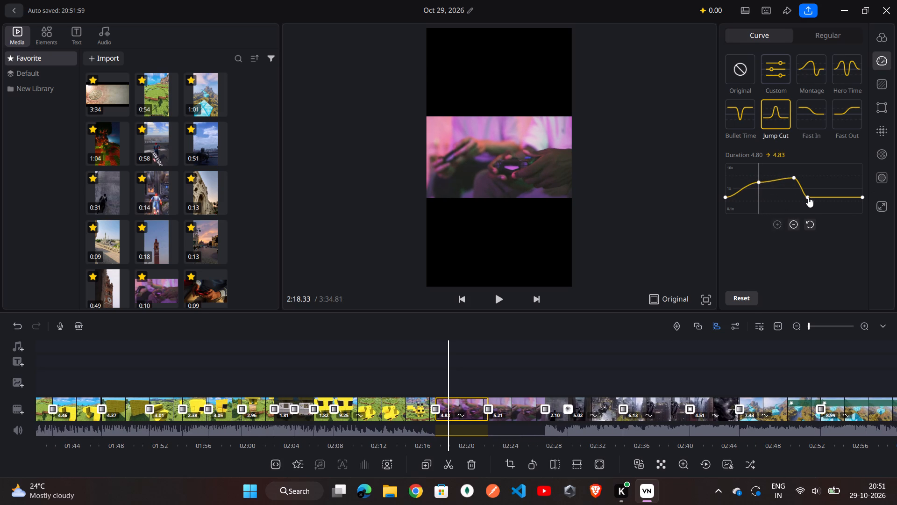
left_click_drag(808, 197, 828, 191)
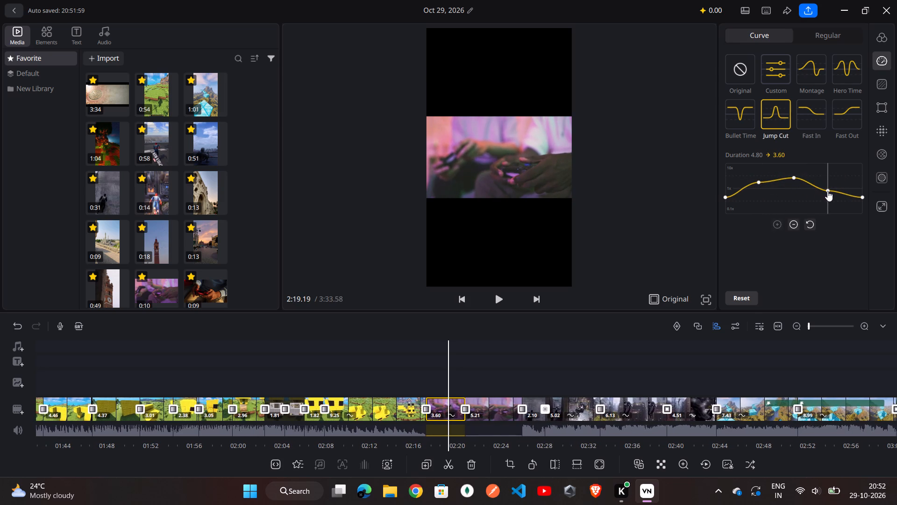
Apply Jump Cut to the Minecraft clip starting at about 3:00, raising the side points and lowering the middle for a duration of about 17.58.
double_click(499, 411)
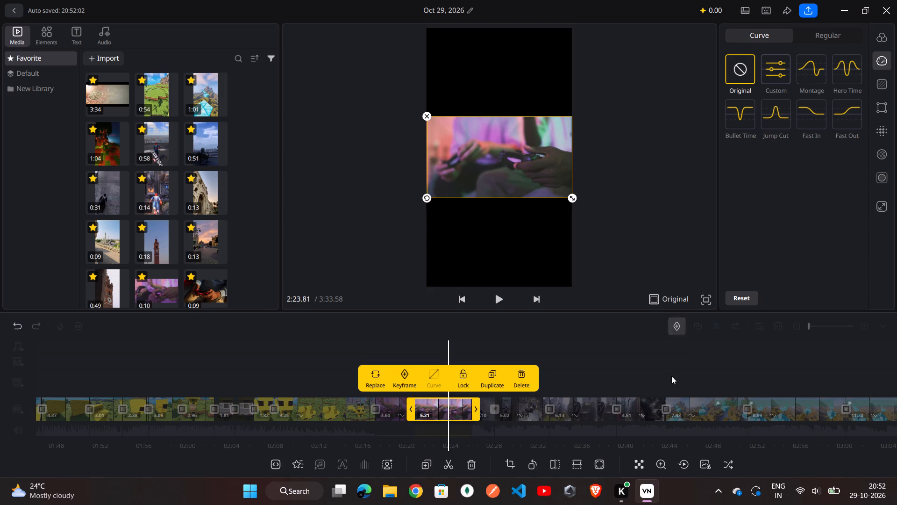
double_click(708, 414)
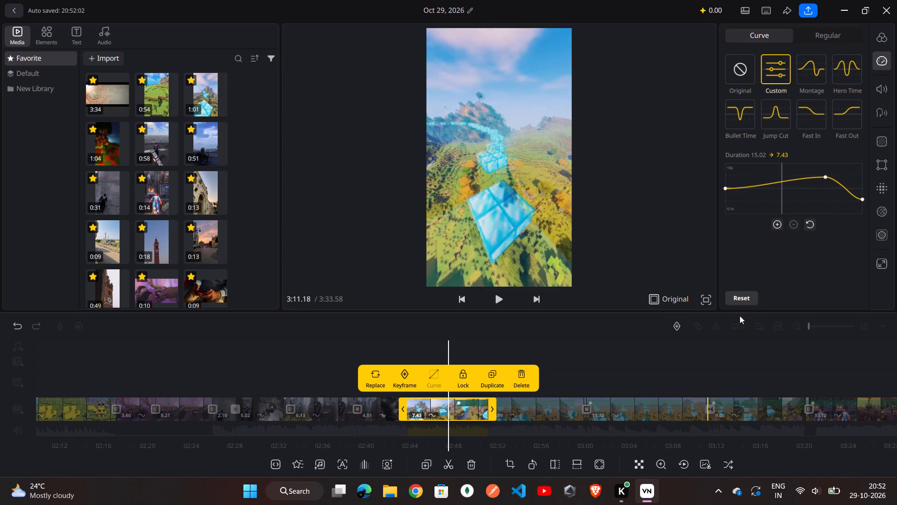
double_click(662, 417)
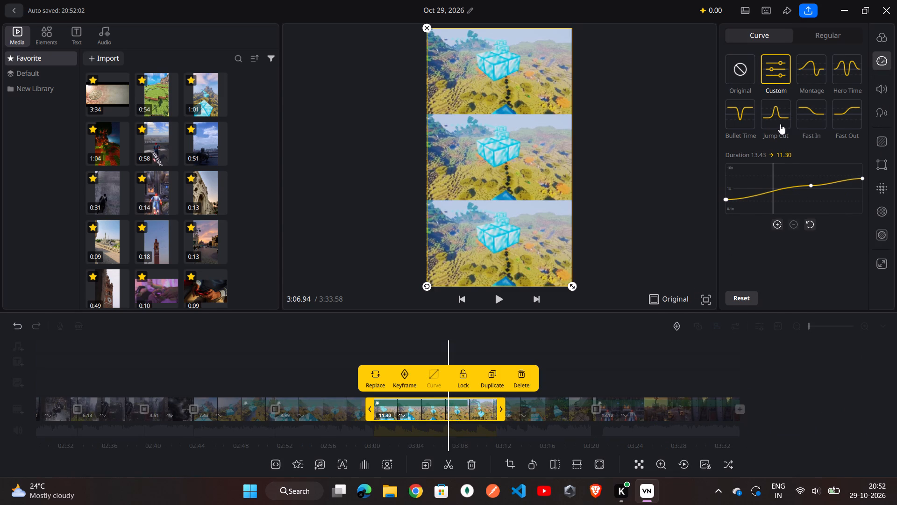
left_click(779, 124)
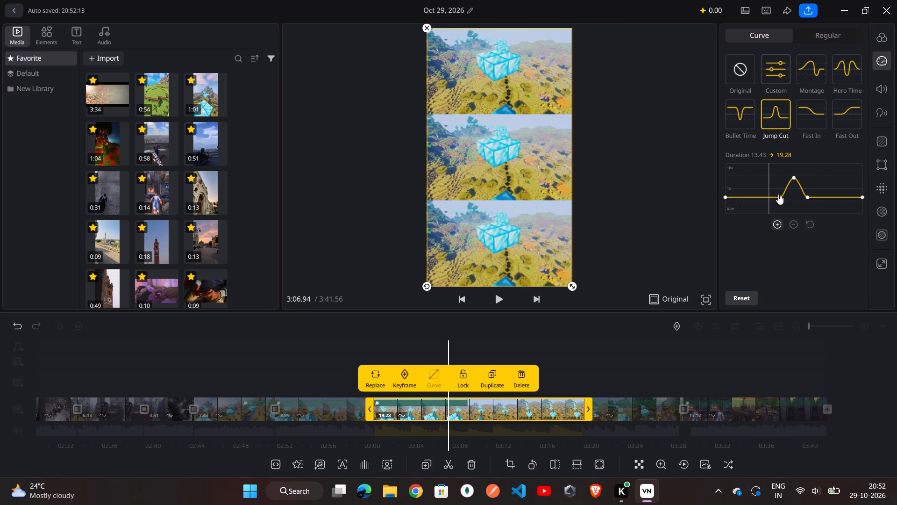
left_click_drag(778, 194, 763, 188)
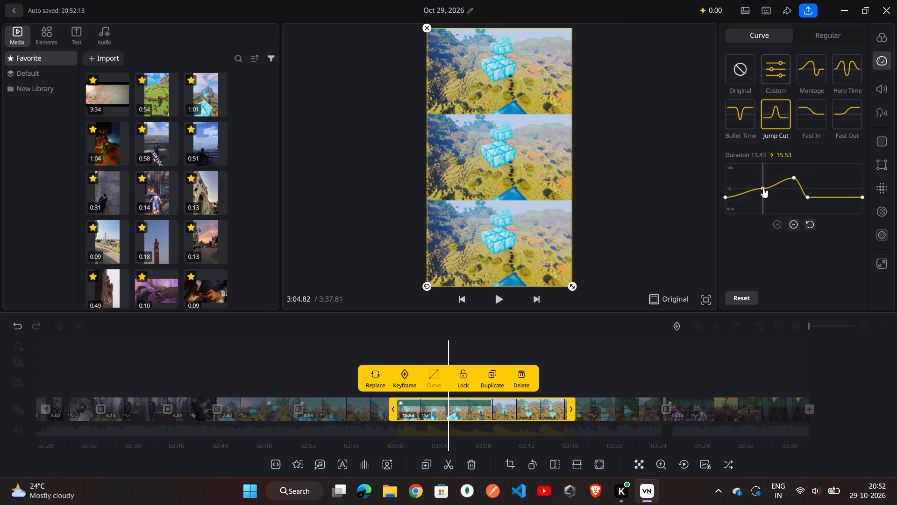
left_click_drag(807, 197, 820, 193)
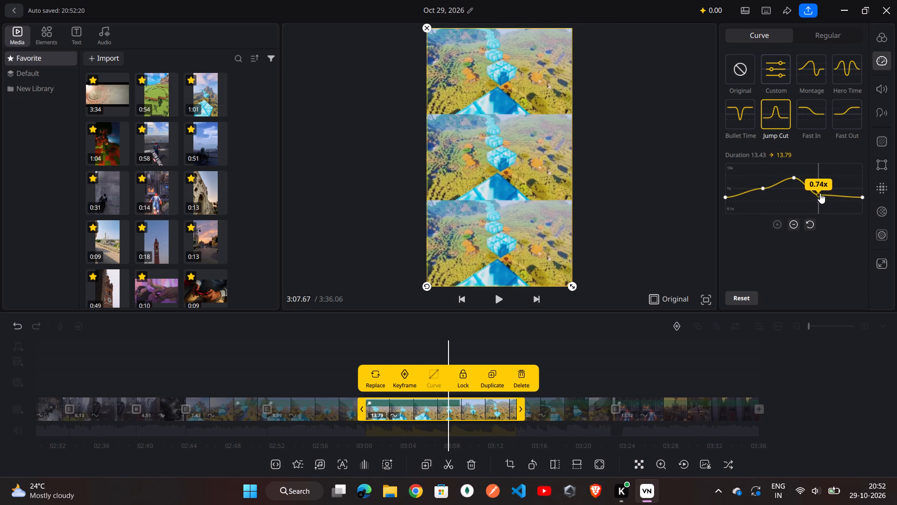
left_click_drag(820, 193, 822, 192)
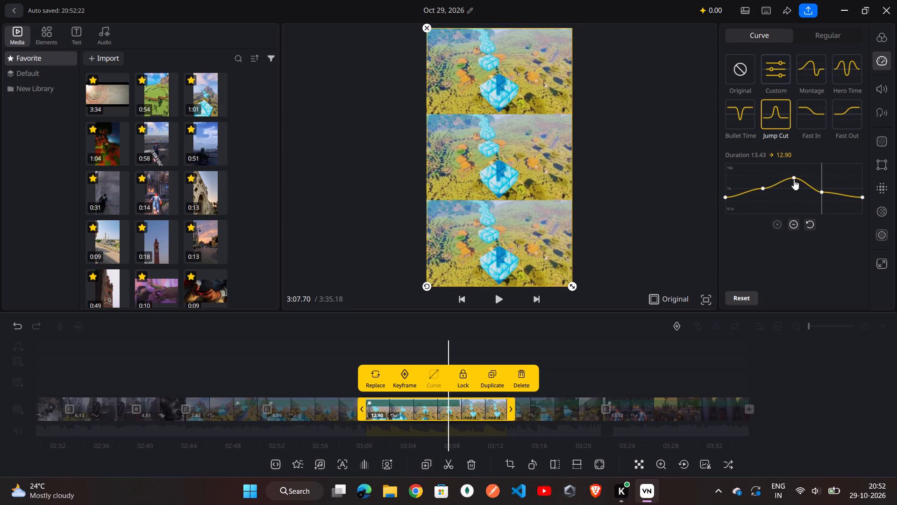
left_click_drag(794, 177, 796, 199)
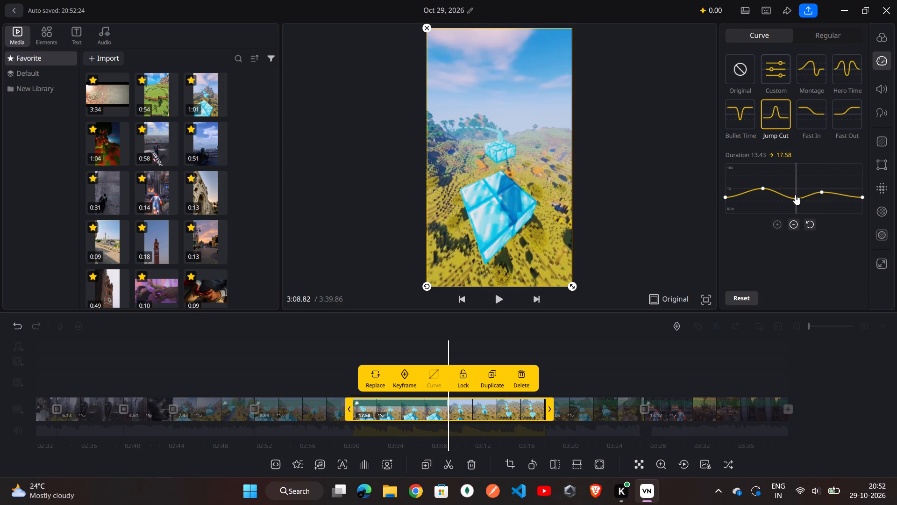
scroll(651, 312, "left", 1)
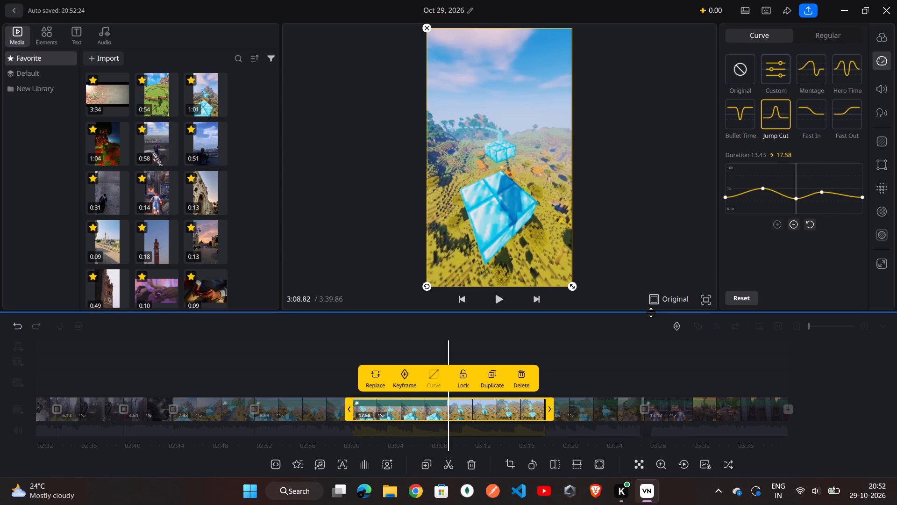
left_click(830, 190)
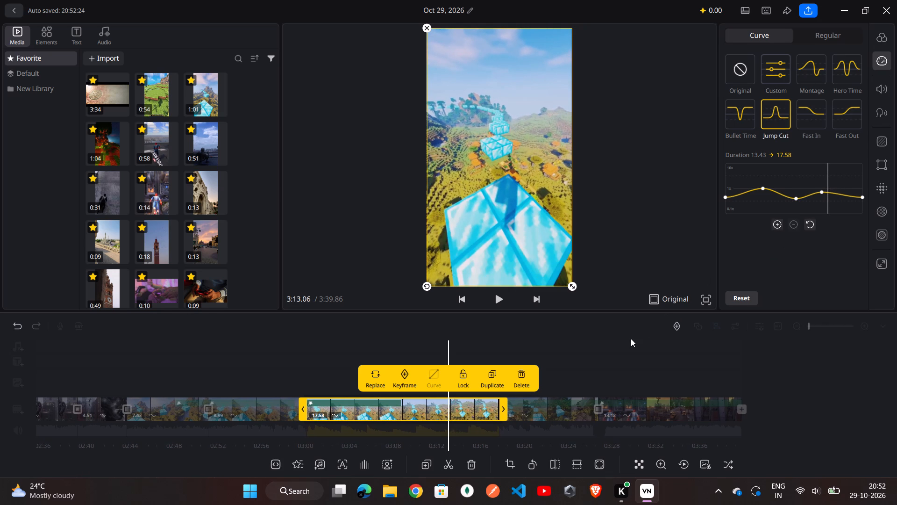
Apply Jump Cut to the Minecraft clip starting at about 3:18, widening and raising the side points and lowering the middle for a duration of about 15.18.
scroll(631, 339, "right", 1)
left_click(573, 406)
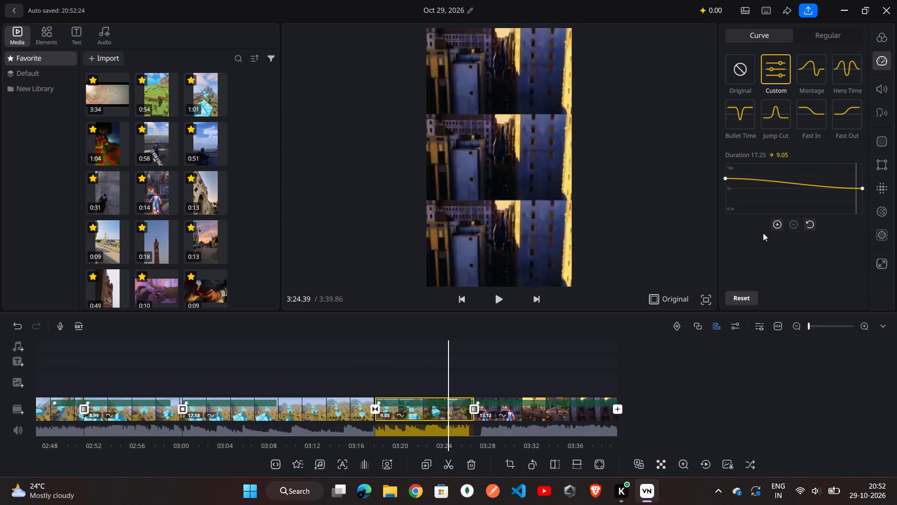
left_click(778, 123)
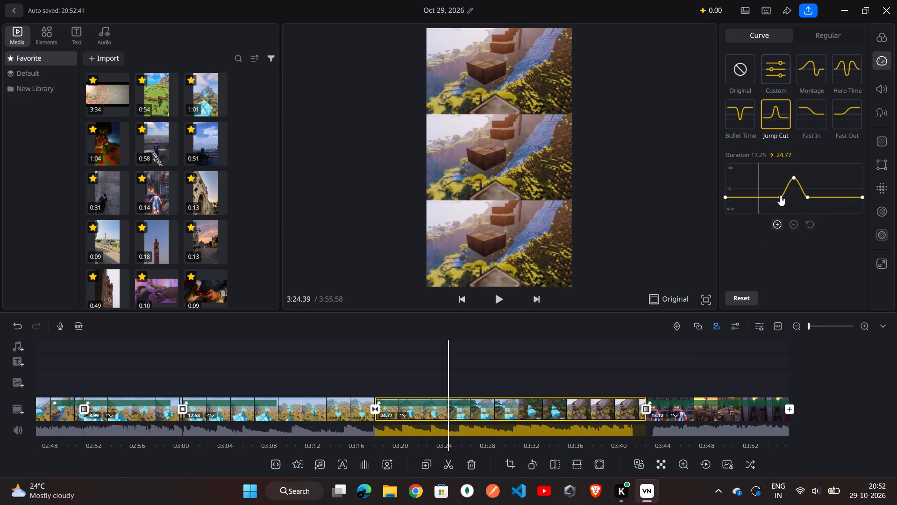
left_click_drag(780, 195, 762, 189)
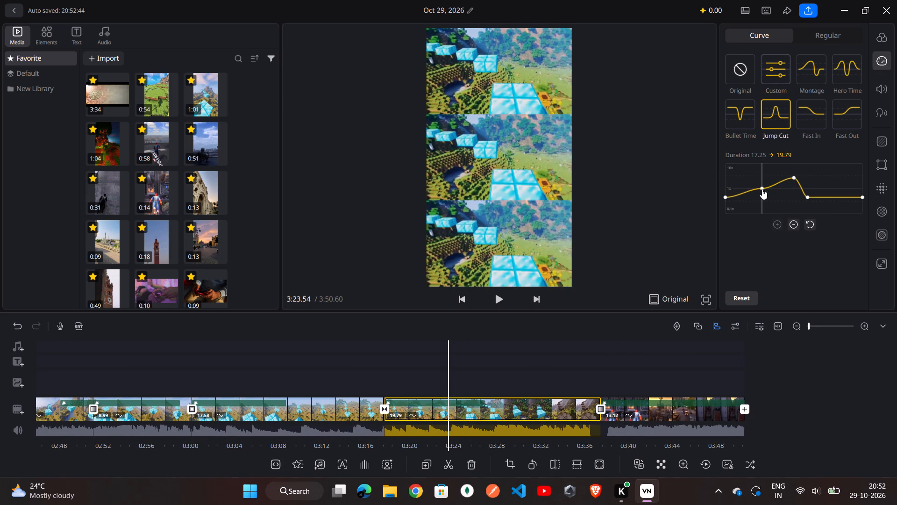
left_click_drag(807, 197, 829, 186)
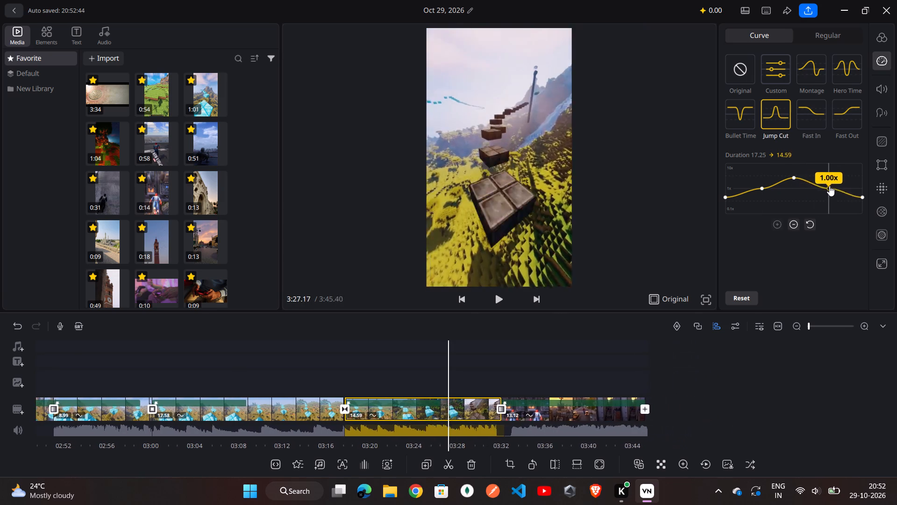
left_click_drag(829, 186, 834, 176)
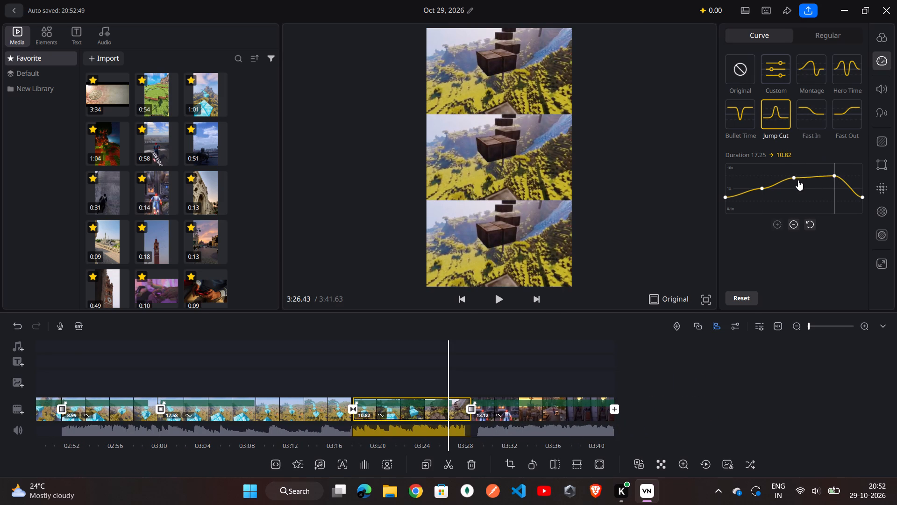
left_click_drag(798, 180, 801, 195)
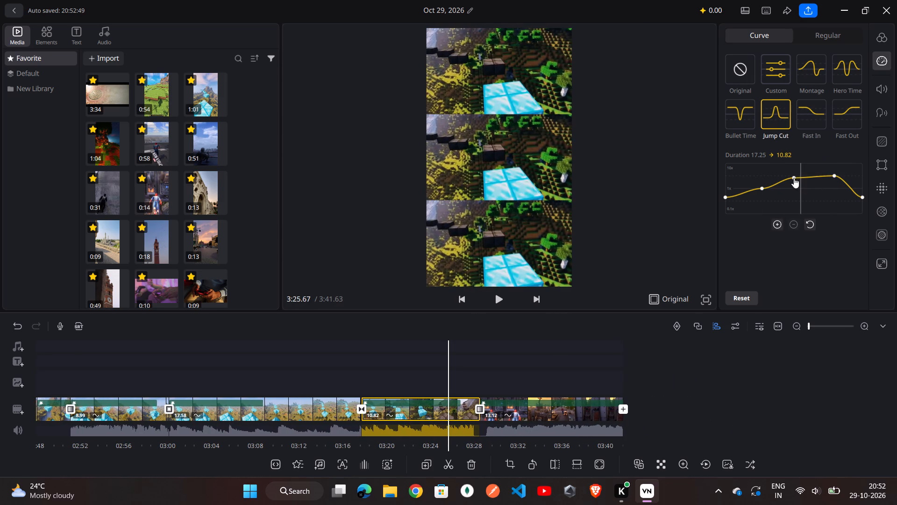
left_click_drag(794, 178, 798, 192)
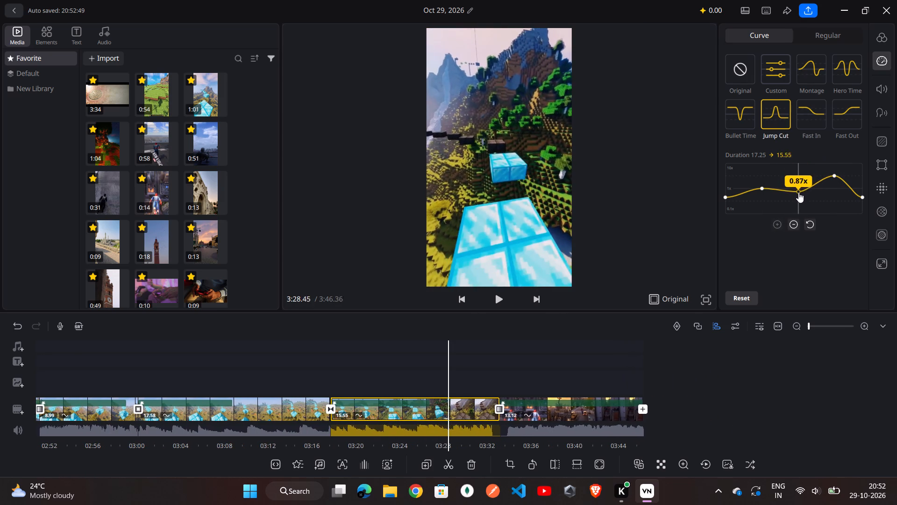
left_click_drag(798, 192, 798, 196)
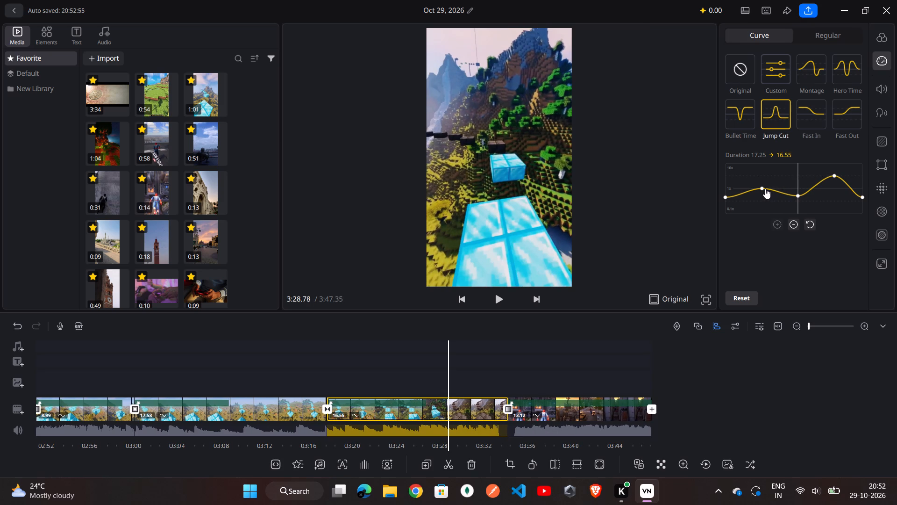
left_click(765, 188)
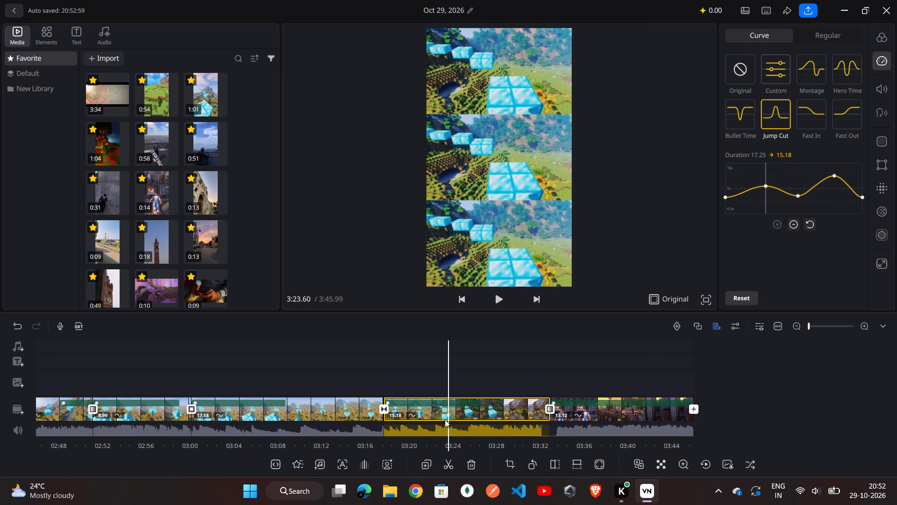
Set the transition between the Spider-Man street clips at about 0:25 to Dissolve 1.
scroll(492, 355, "right", 16)
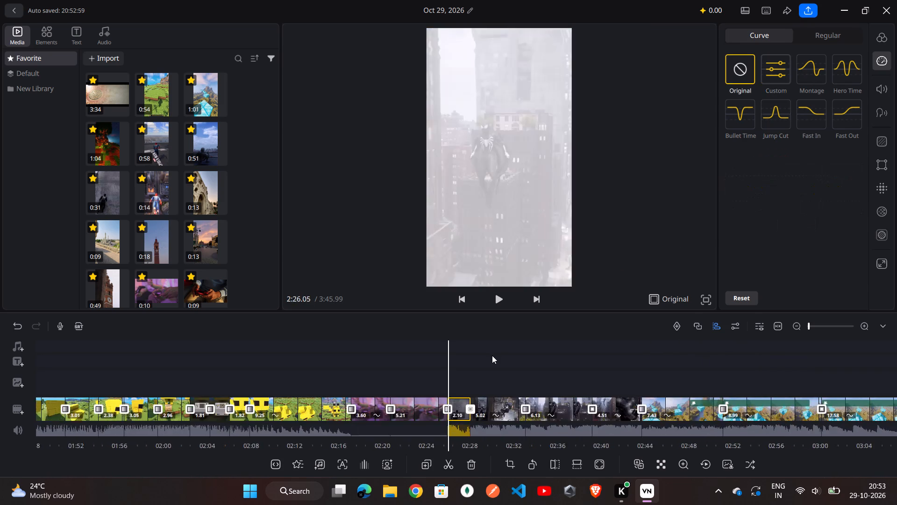
scroll(492, 355, "right", 10)
scroll(492, 355, "right", 14)
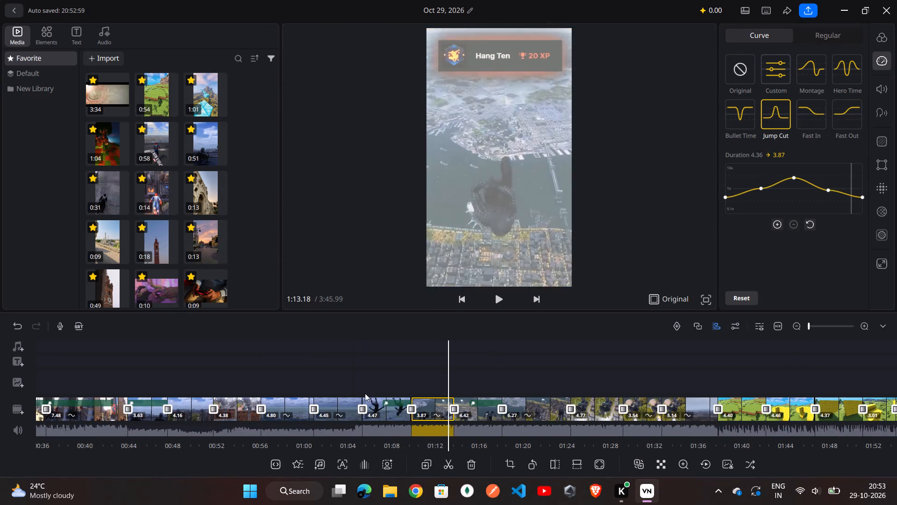
double_click(298, 404)
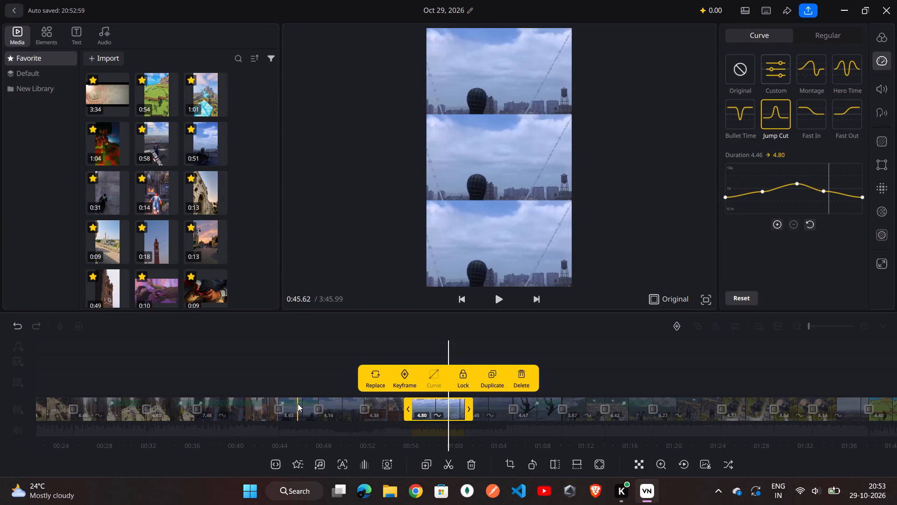
double_click(298, 404)
triple_click(298, 404)
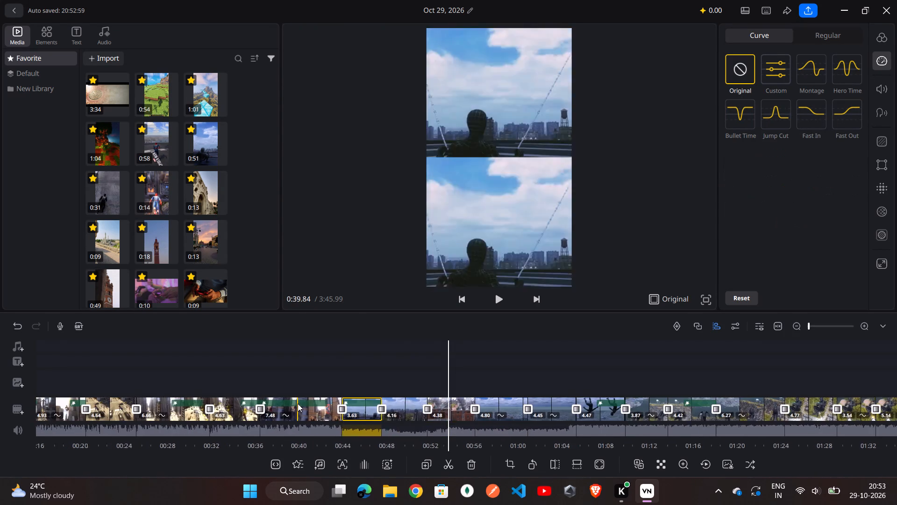
double_click(211, 407)
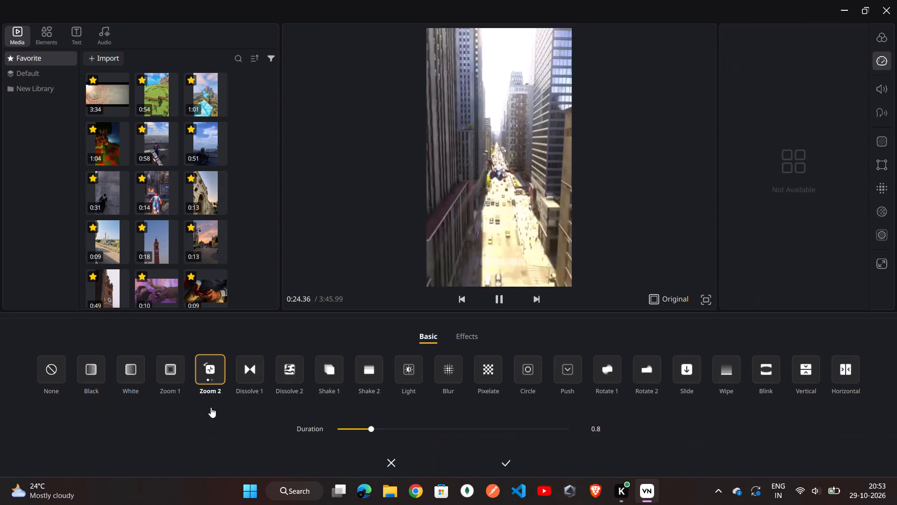
left_click(247, 378)
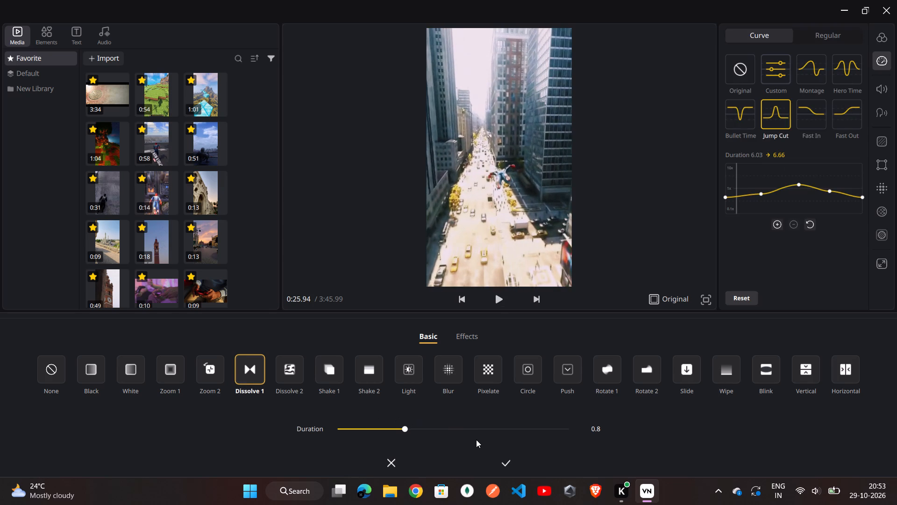
left_click(505, 461)
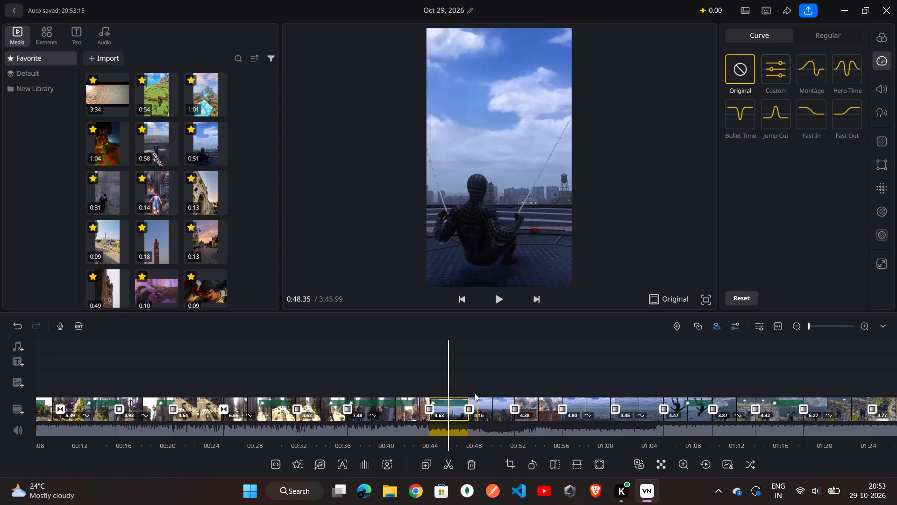
Apply Jump Cut to the Spider-Man clip starting at about 0:32, widening and raising the curve's sides for a duration of about 4.25.
scroll(475, 393, "right", 6)
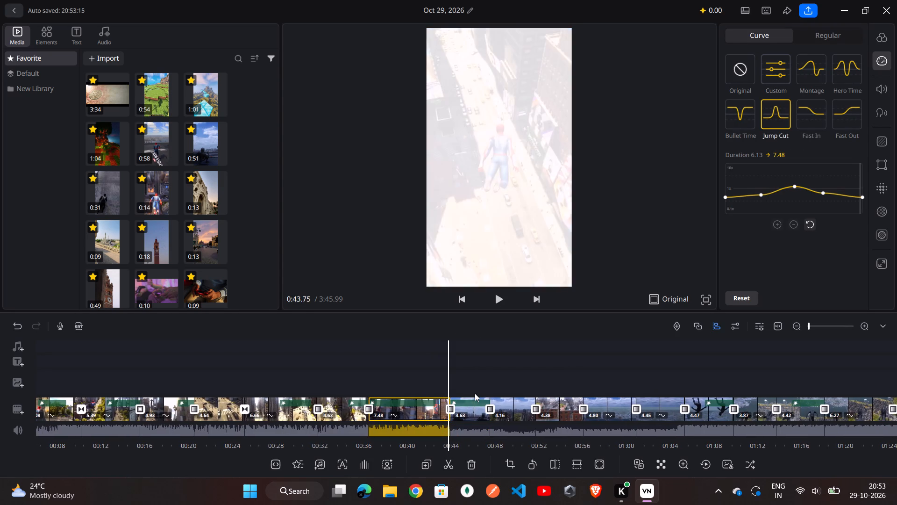
scroll(475, 393, "right", 4)
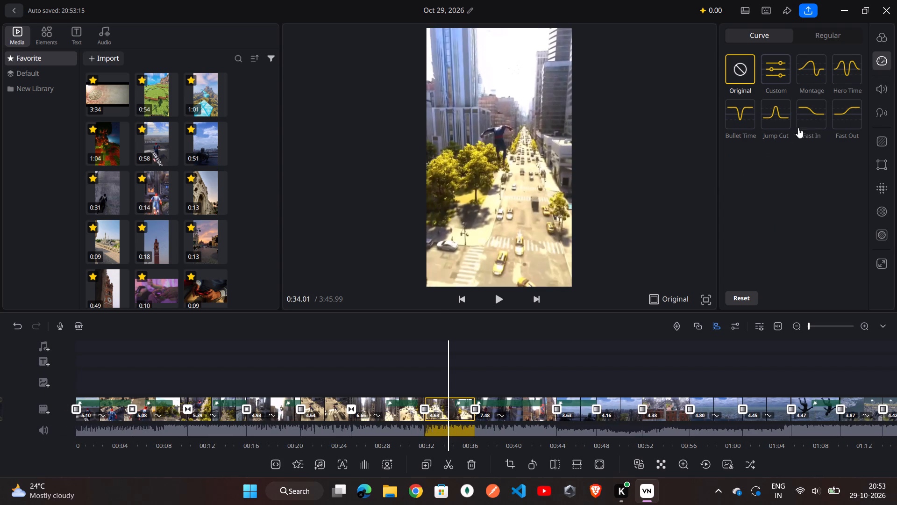
left_click(779, 117)
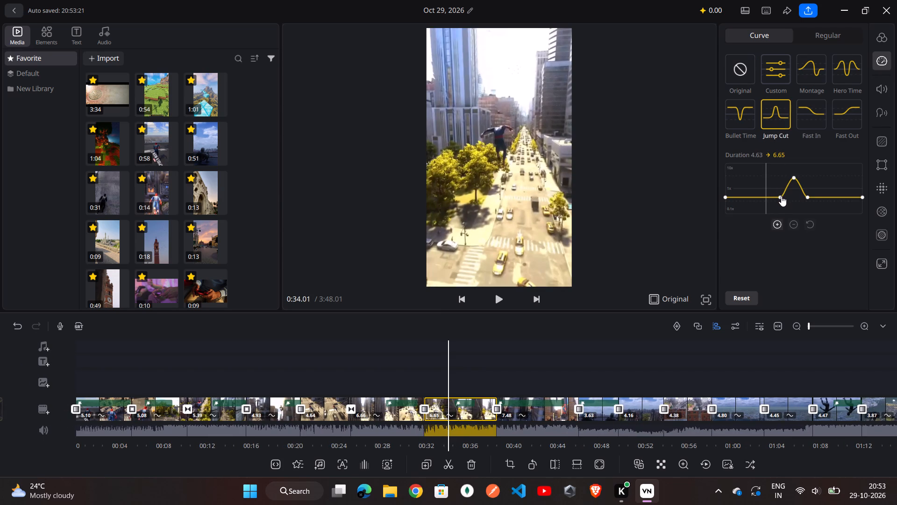
left_click_drag(781, 196, 762, 191)
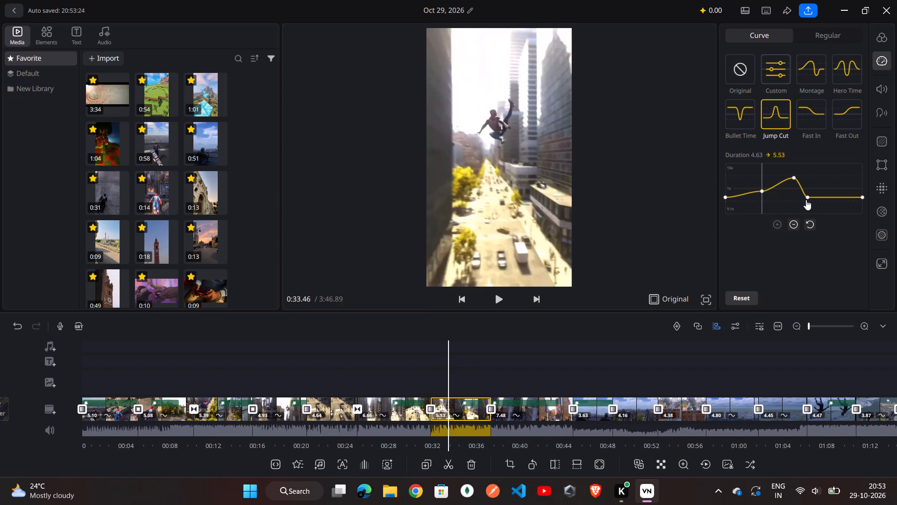
left_click_drag(806, 200, 820, 195)
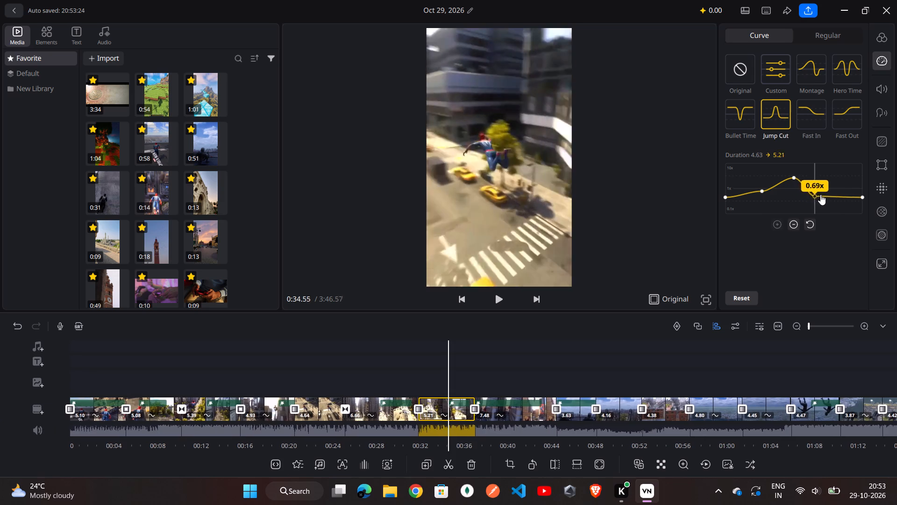
left_click_drag(820, 195, 826, 190)
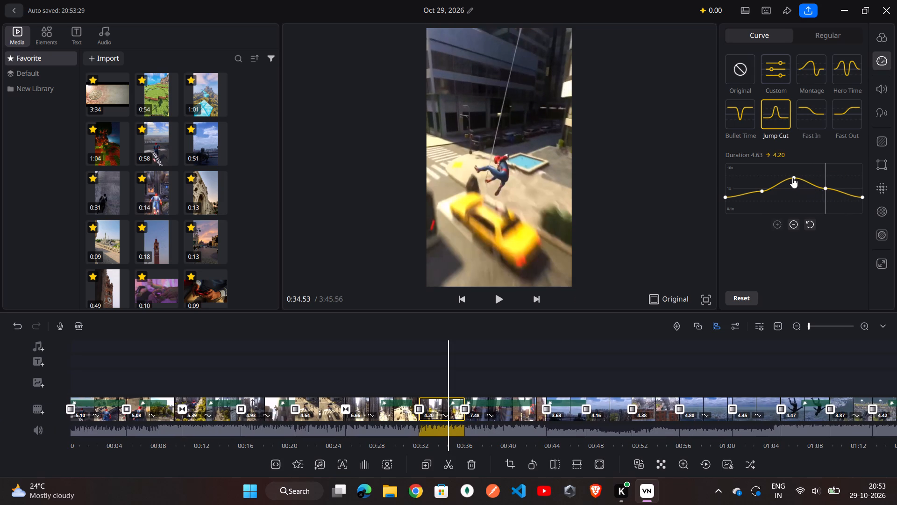
left_click(792, 178)
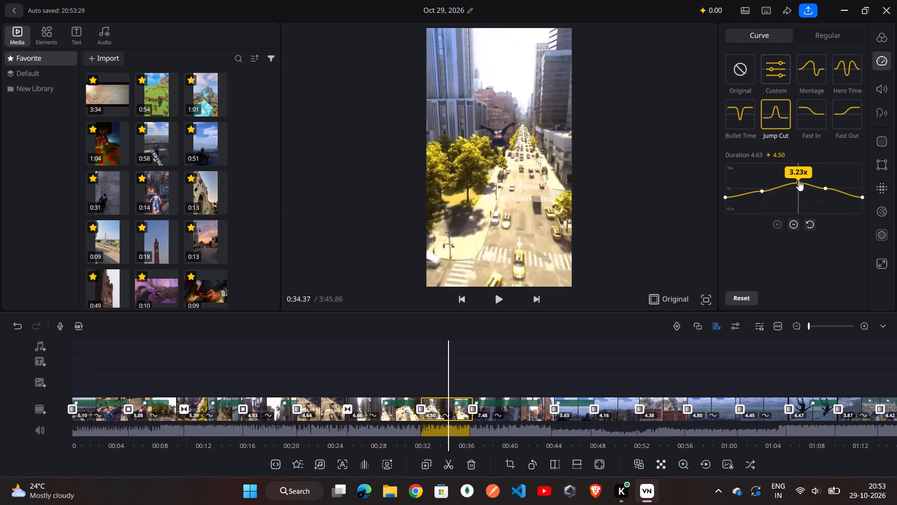
Apply Jump Cut to the Spider-Man clip starting at about 0:16, widening and raising the sides and slightly lowering the peak for a duration of about 8.64.
scroll(474, 365, "right", 1)
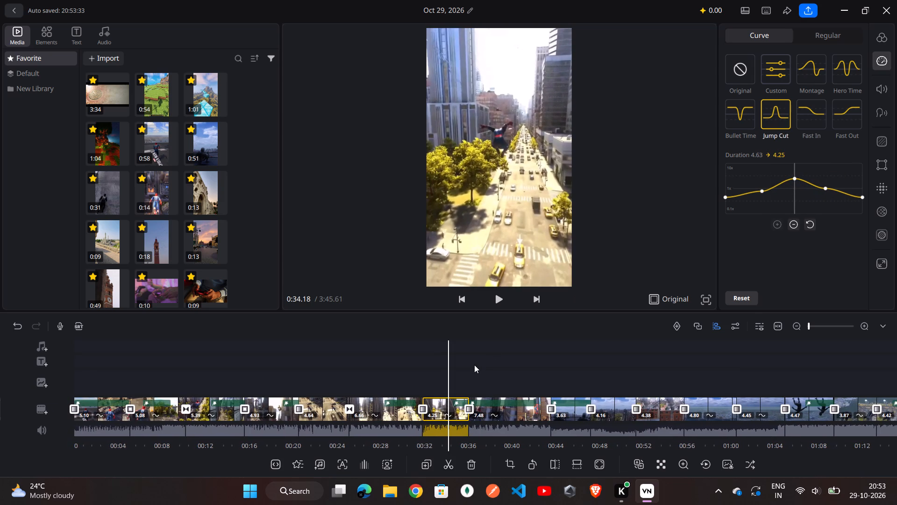
scroll(474, 365, "right", 3)
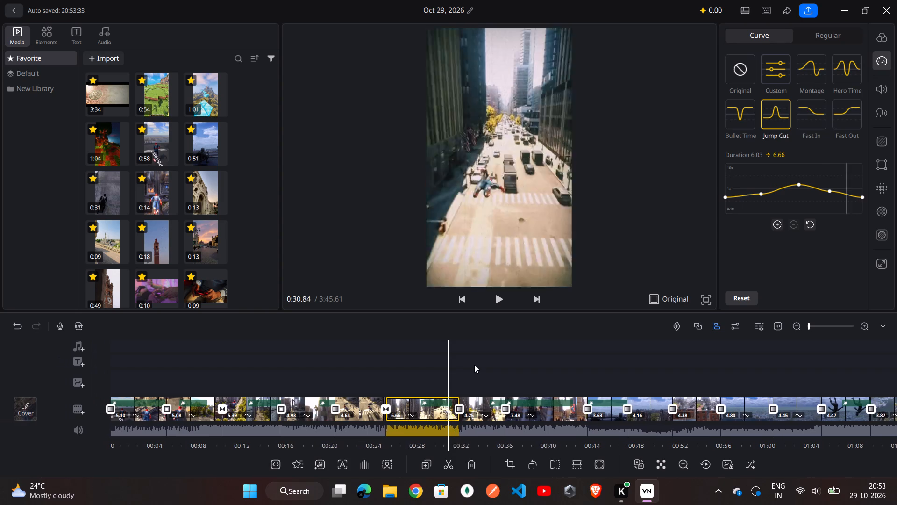
scroll(474, 365, "right", 4)
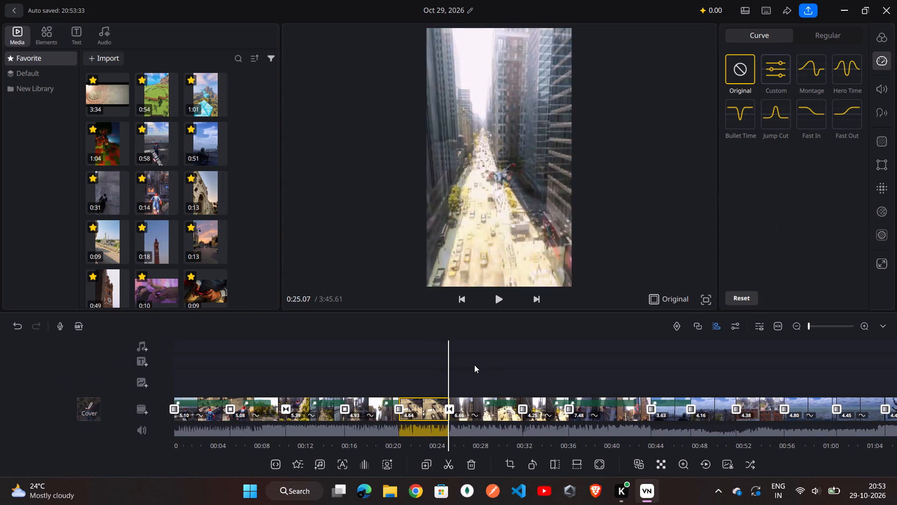
scroll(474, 365, "right", 2)
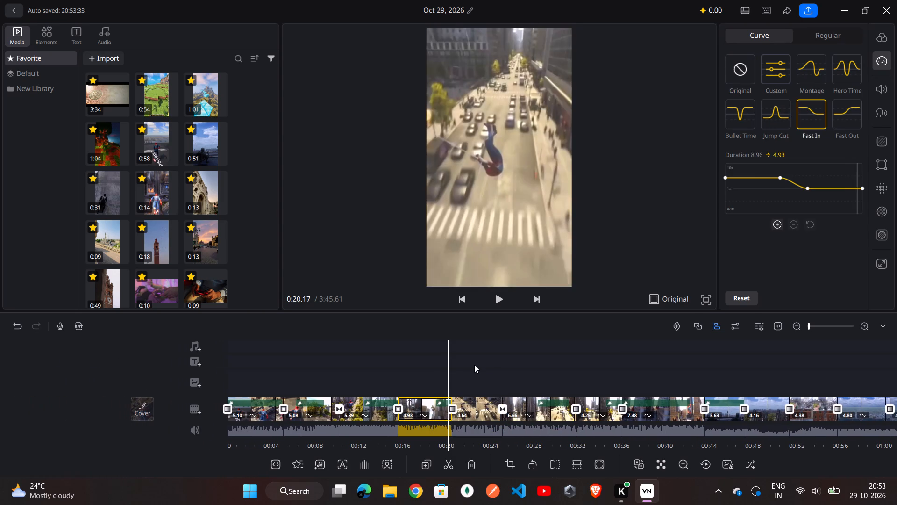
scroll(474, 365, "right", 1)
left_click(779, 122)
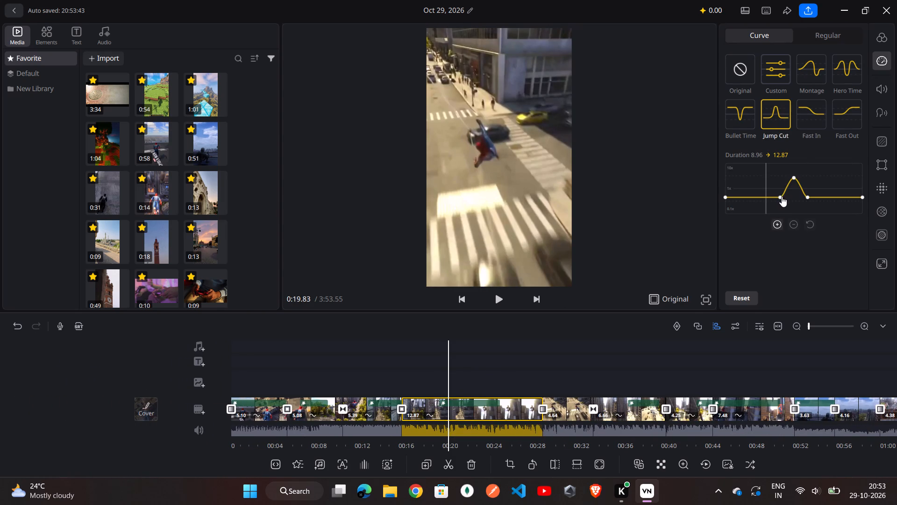
left_click_drag(782, 196, 766, 191)
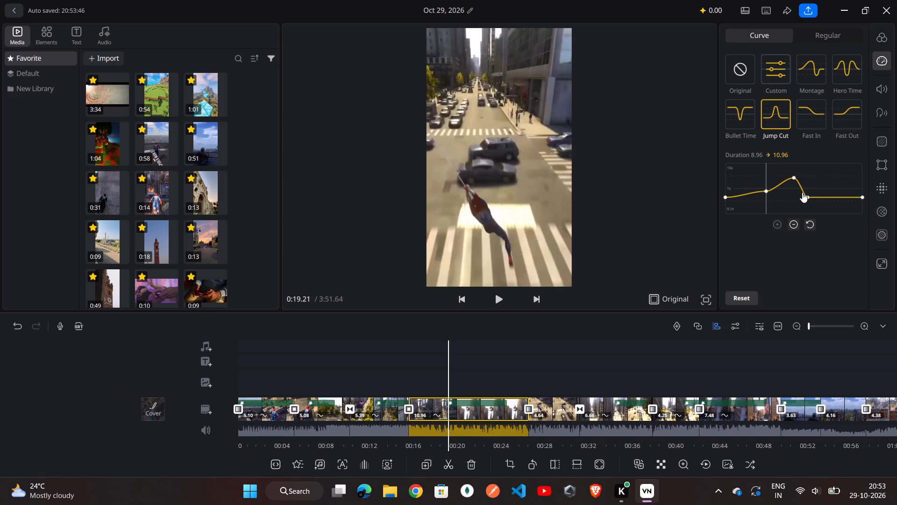
left_click_drag(810, 196, 827, 188)
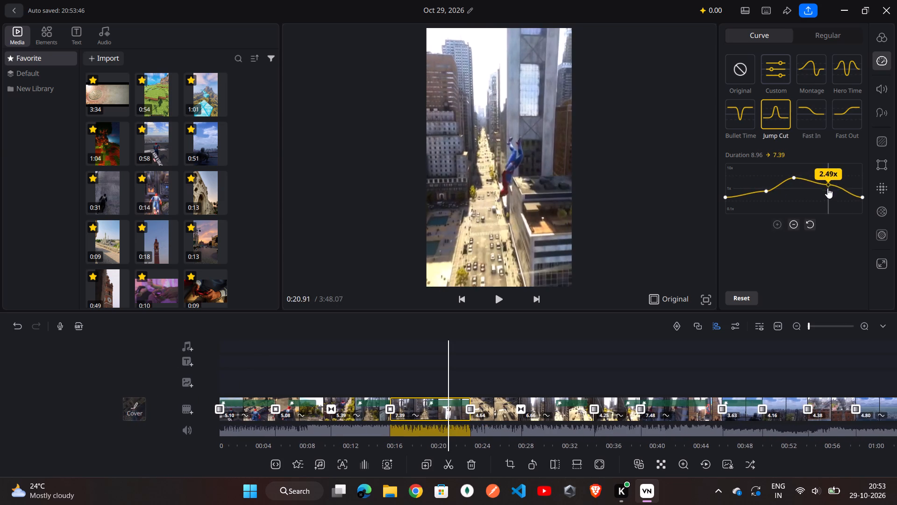
left_click_drag(827, 188, 827, 189)
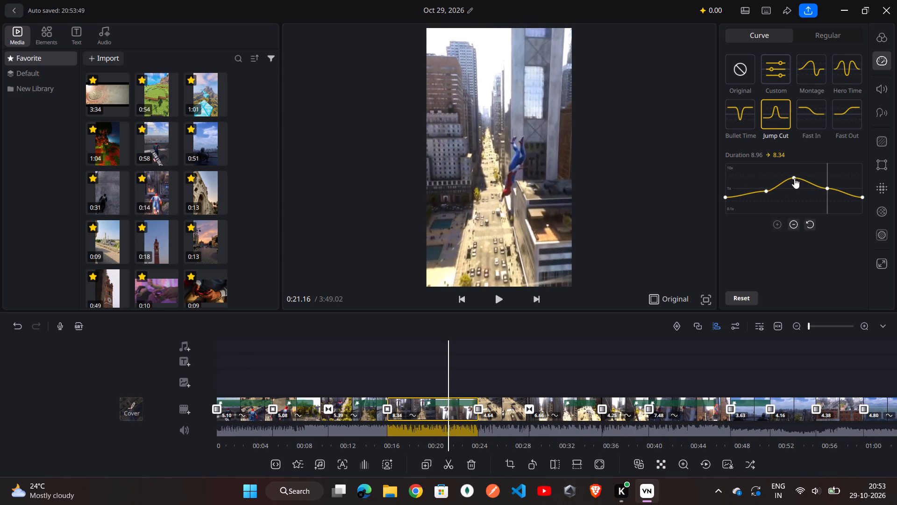
left_click_drag(794, 178, 801, 180)
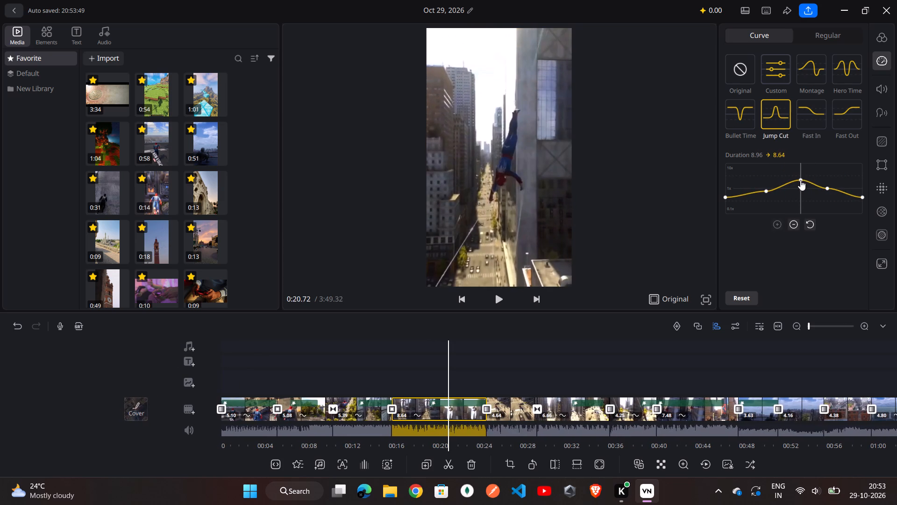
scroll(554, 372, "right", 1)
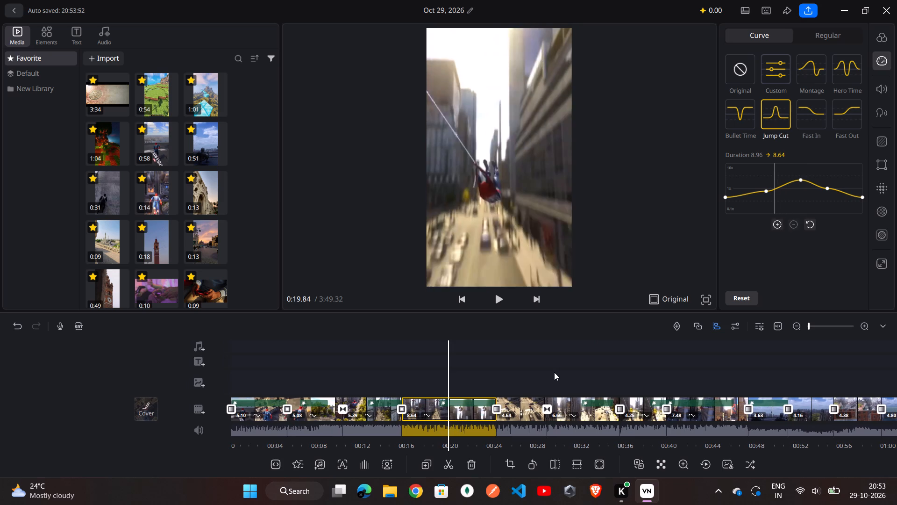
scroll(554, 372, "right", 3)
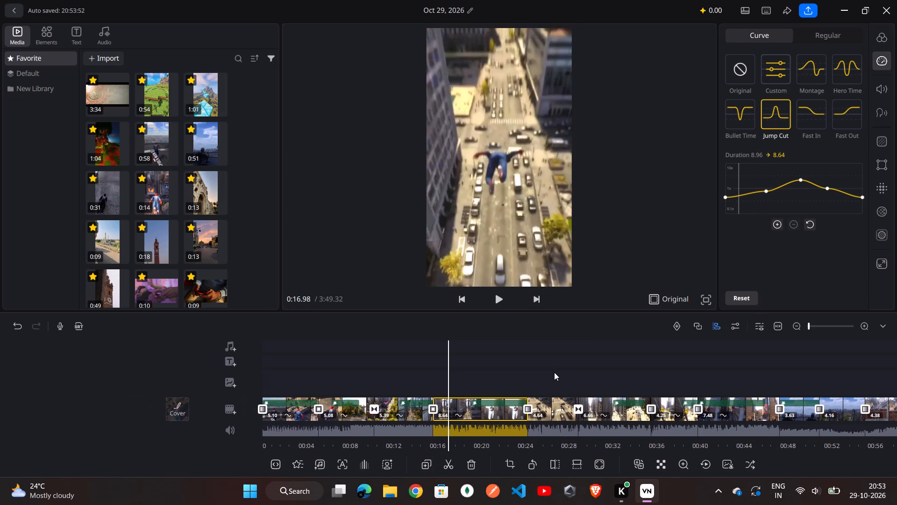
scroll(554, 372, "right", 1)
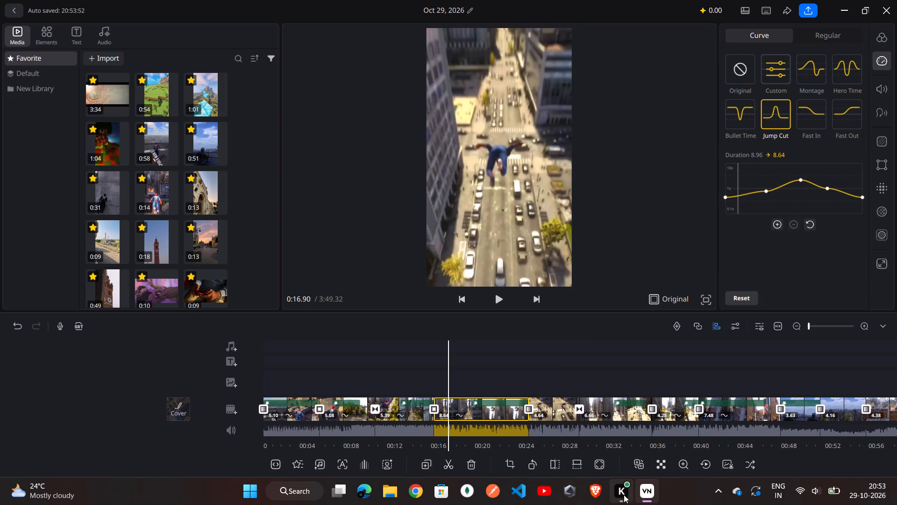